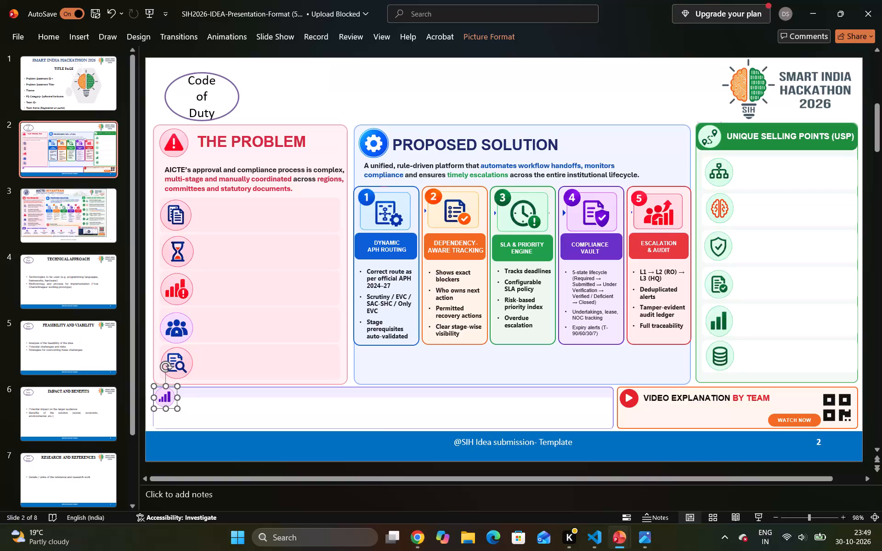
Lower the top edge of the white box in slide 2's bottom purple-outlined panel to make its lavender header band taller.
left_click(345, 424)
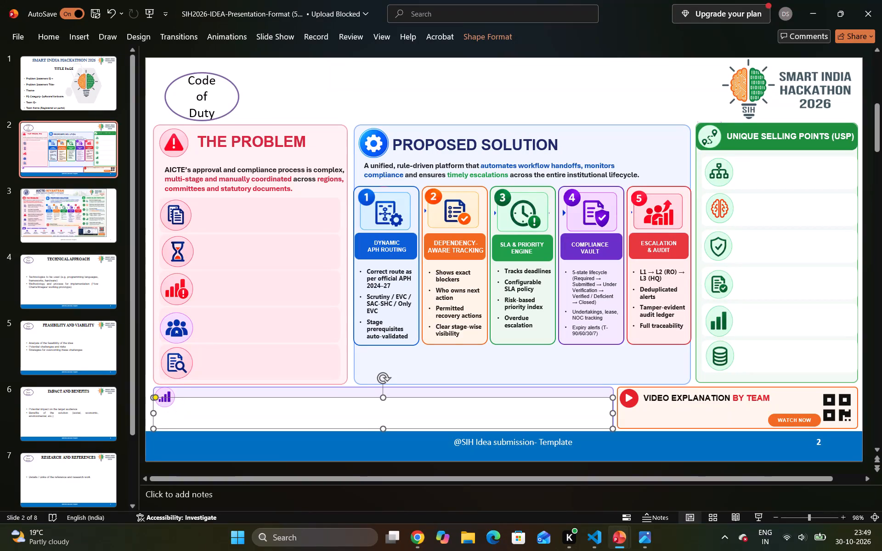
left_click_drag(383, 399, 384, 403)
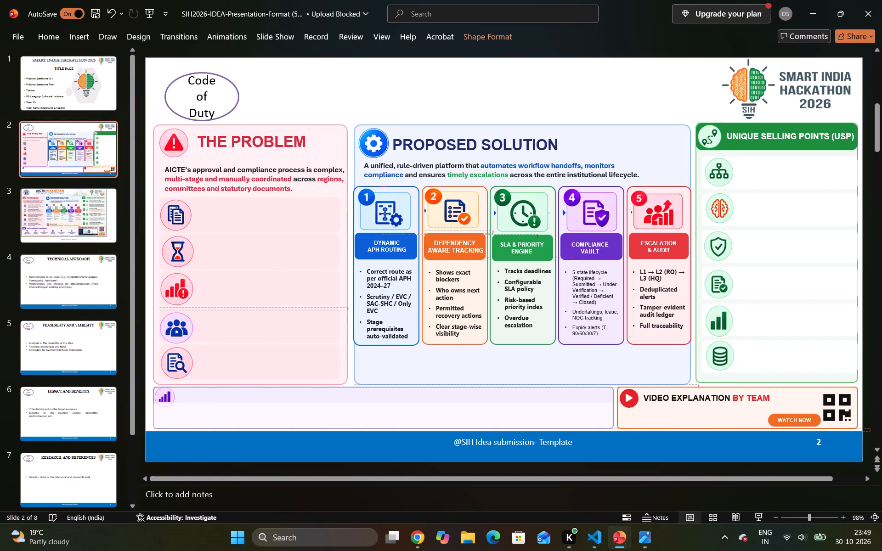
left_click_drag(384, 403, 385, 405)
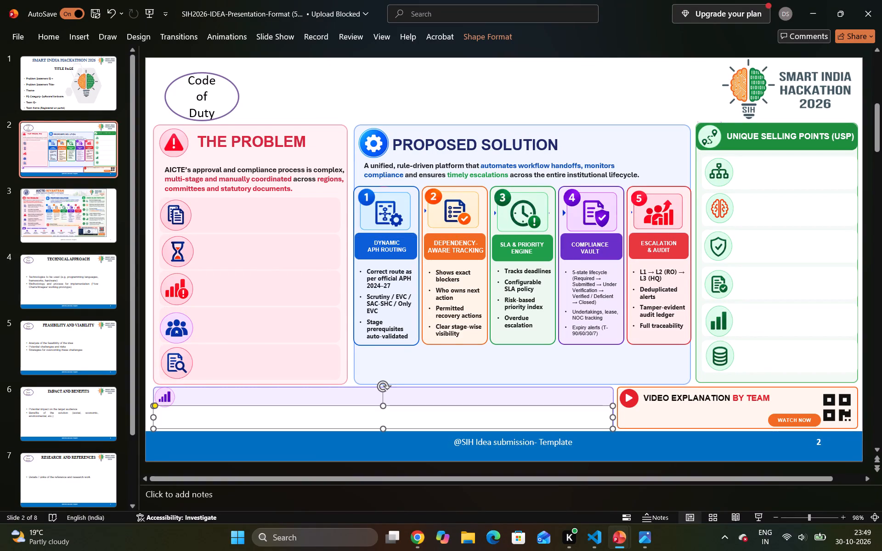
left_click(436, 89)
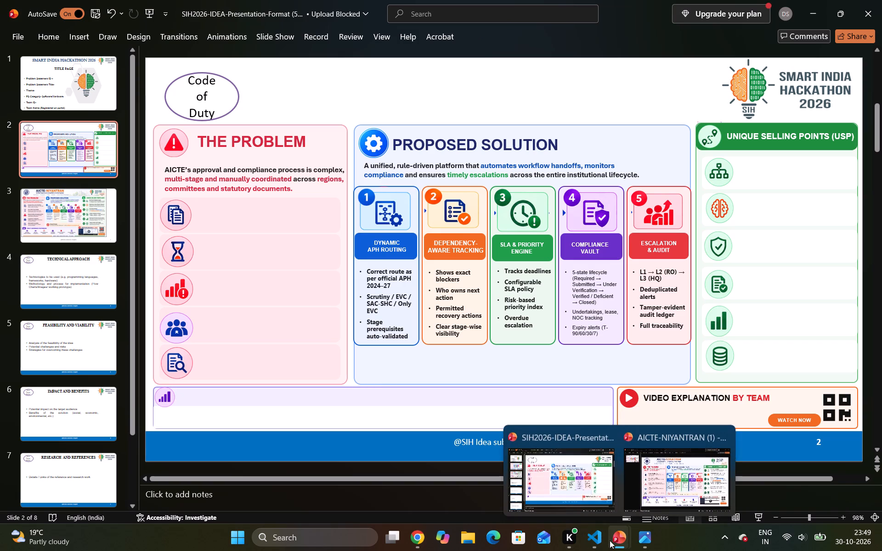
Copy the purple gear icon from the AICTE-NIYANTRAN presentation into slide 2's bottom panel, placing it under the bar-chart icon.
left_click(672, 483)
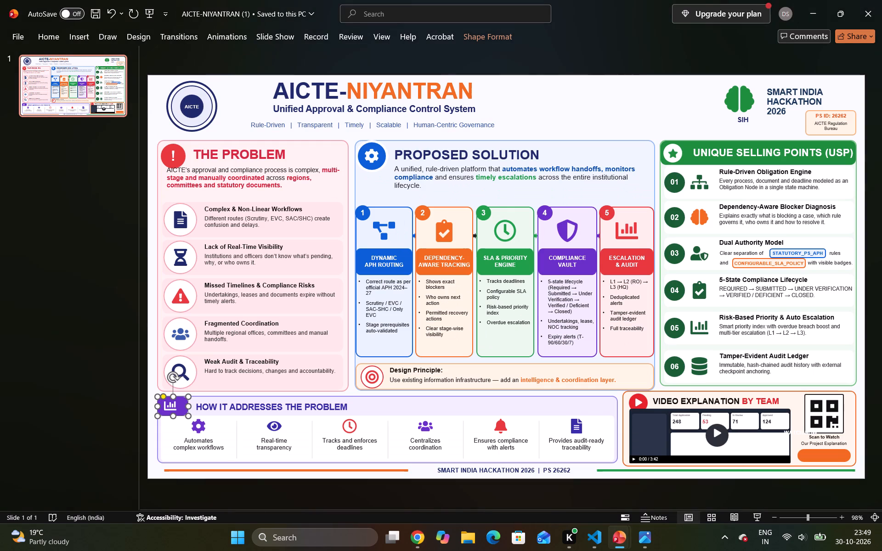
left_click(199, 431)
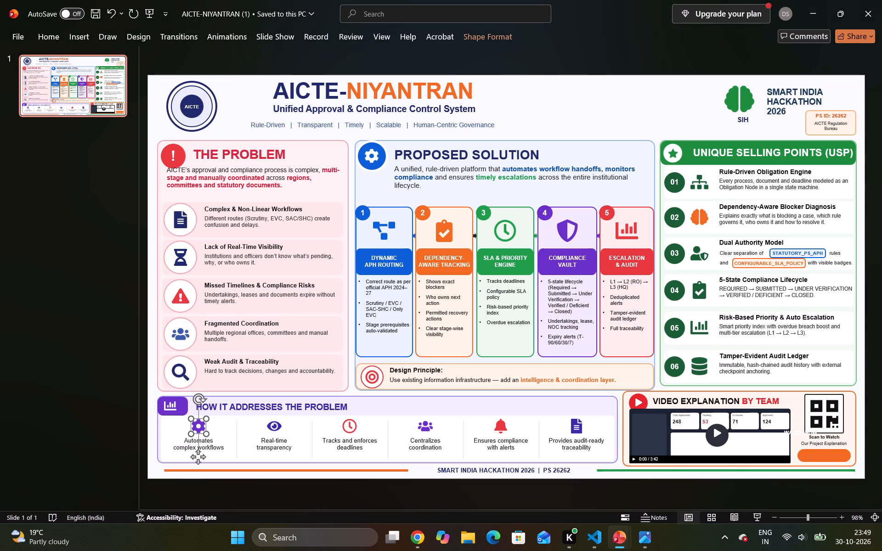
key("ctrl+c")
left_click(585, 481)
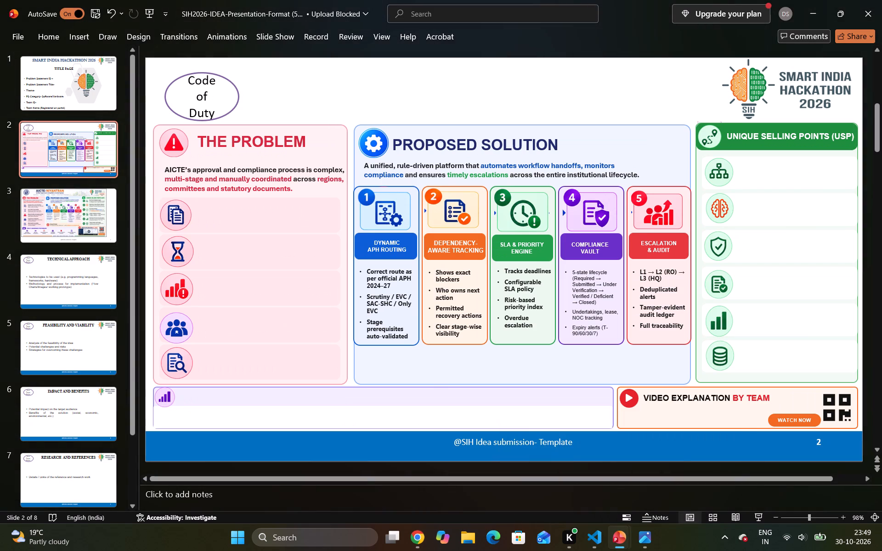
key("ctrl+v")
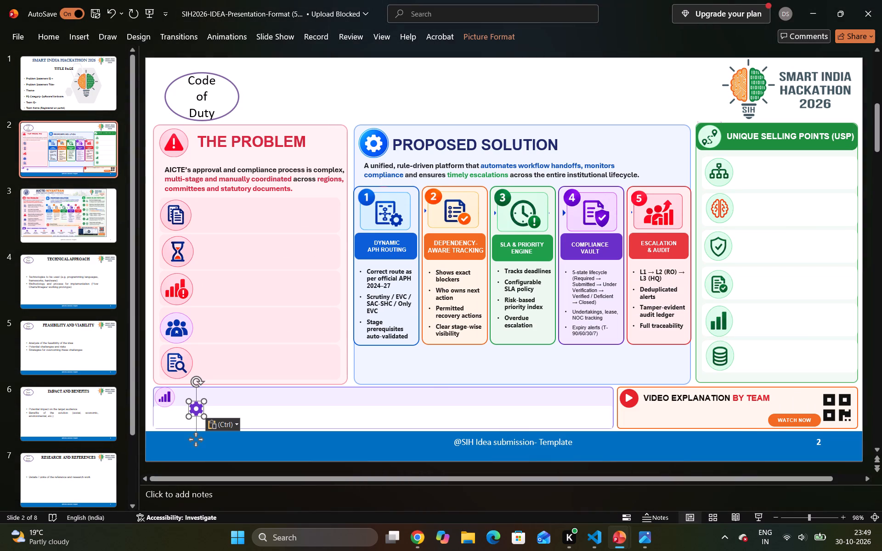
left_click_drag(195, 409, 164, 420)
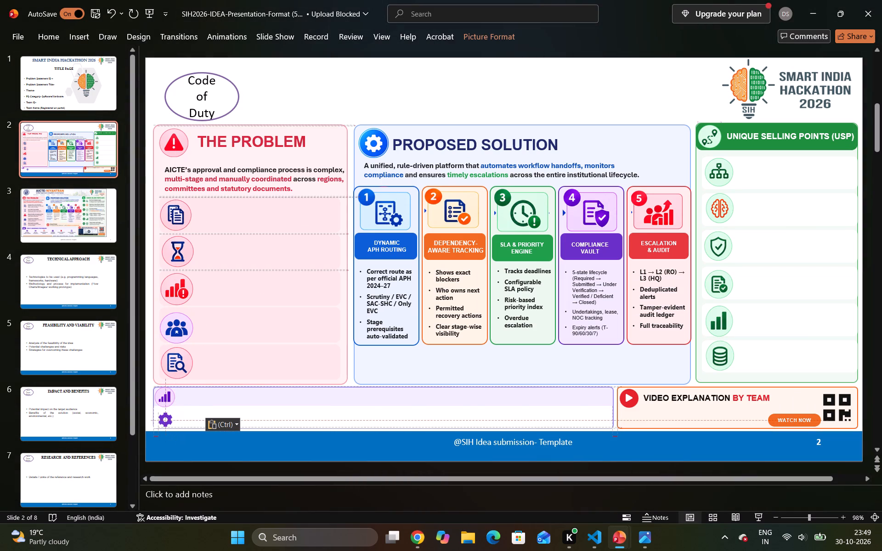
left_click_drag(164, 420, 163, 420)
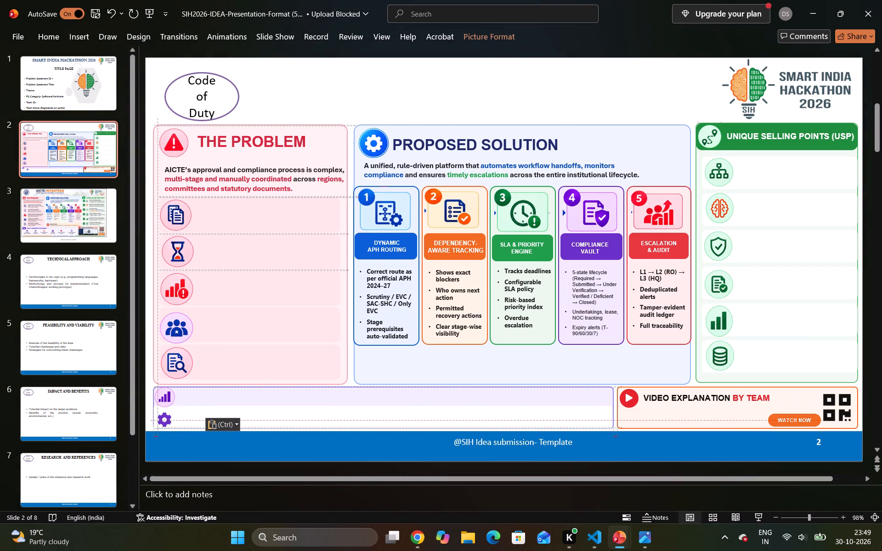
left_click_drag(163, 420, 162, 419)
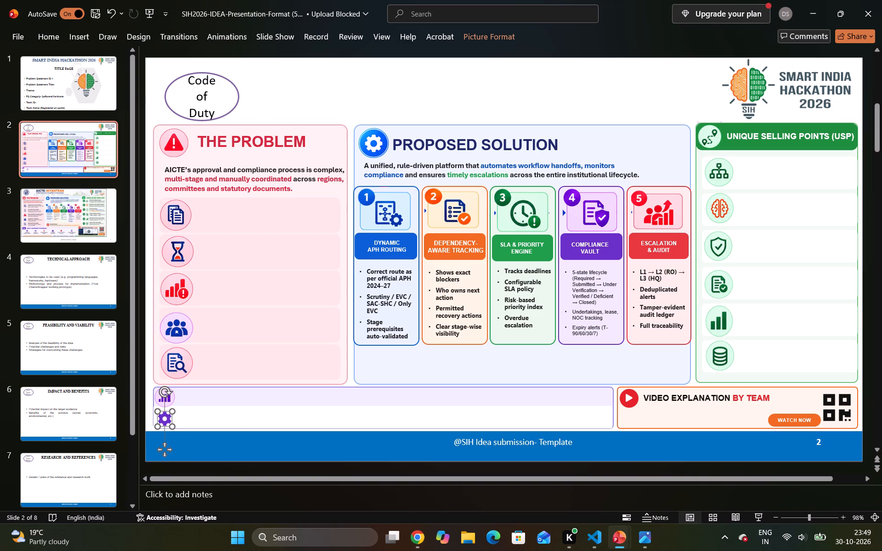
Copy the heading "HOW IT ADDRESSES THE PROBLEM" from AICTE-NIYANTRAN and place it in the bottom panel's lavender header band beside the bar-chart icon.
left_click(671, 490)
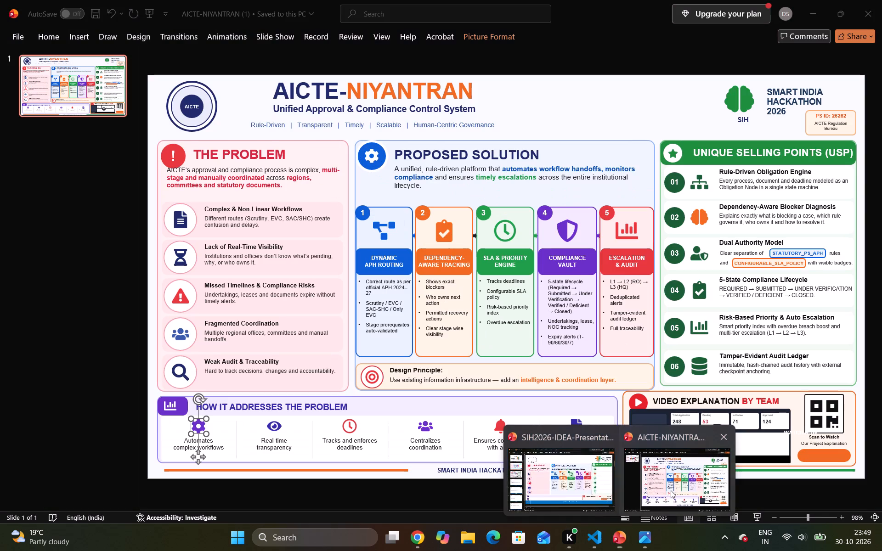
left_click(330, 410)
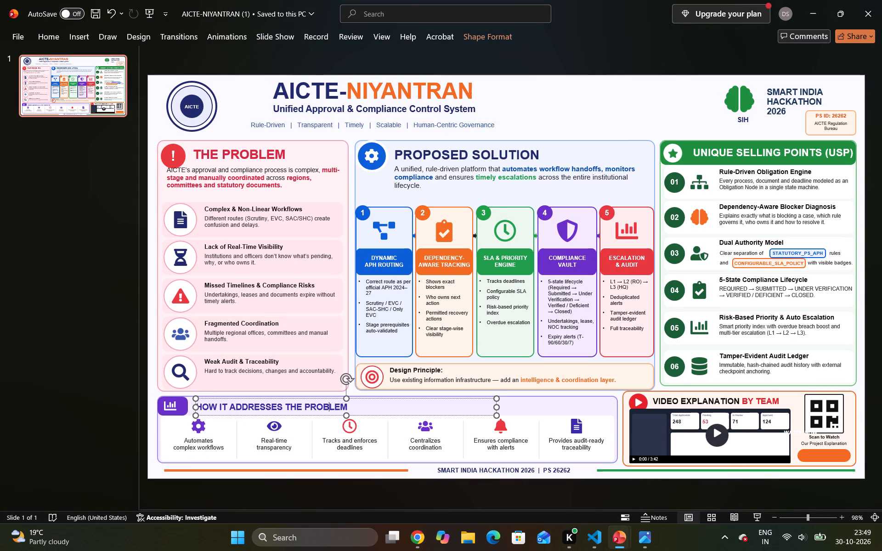
key("ctrl+a")
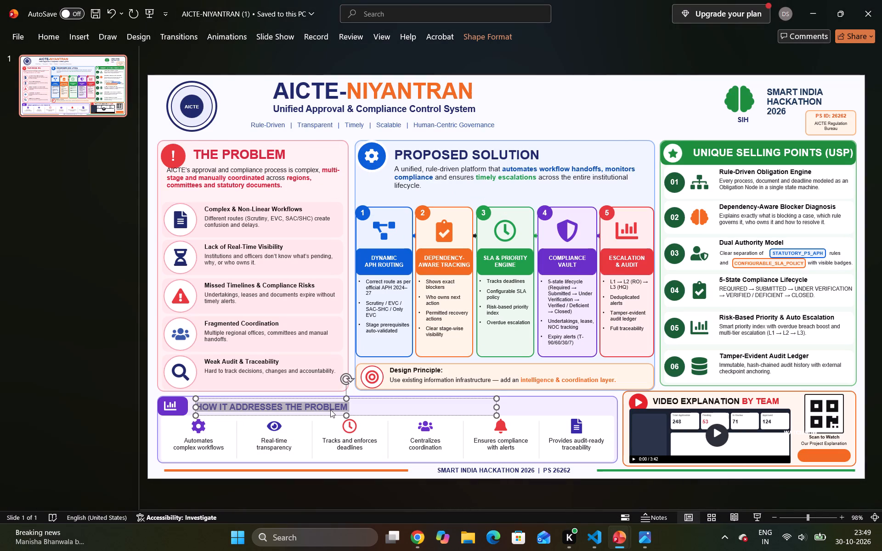
key("ctrl+c")
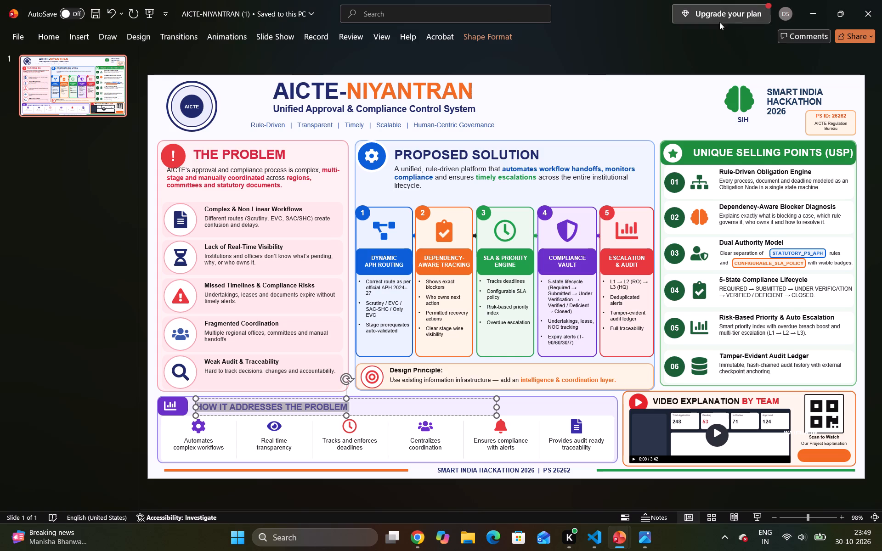
left_click(812, 5)
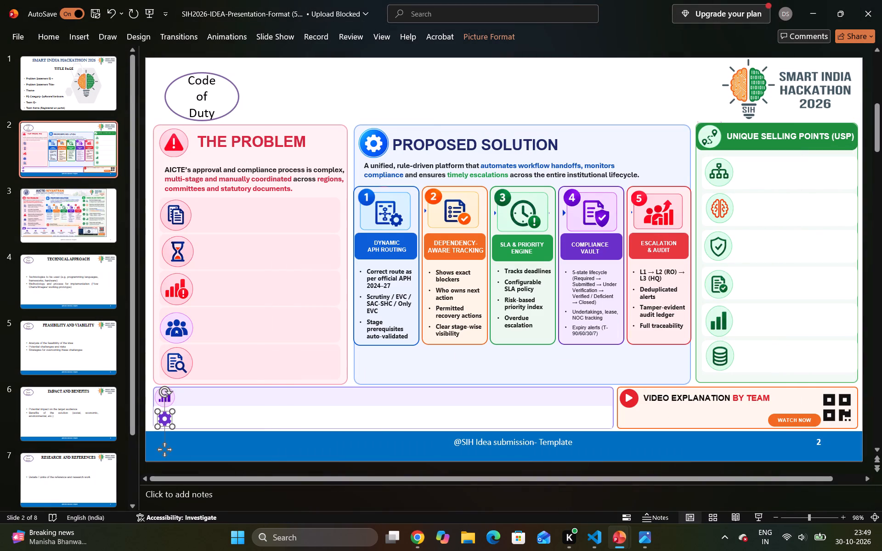
left_click(226, 421)
key("ctrl+v")
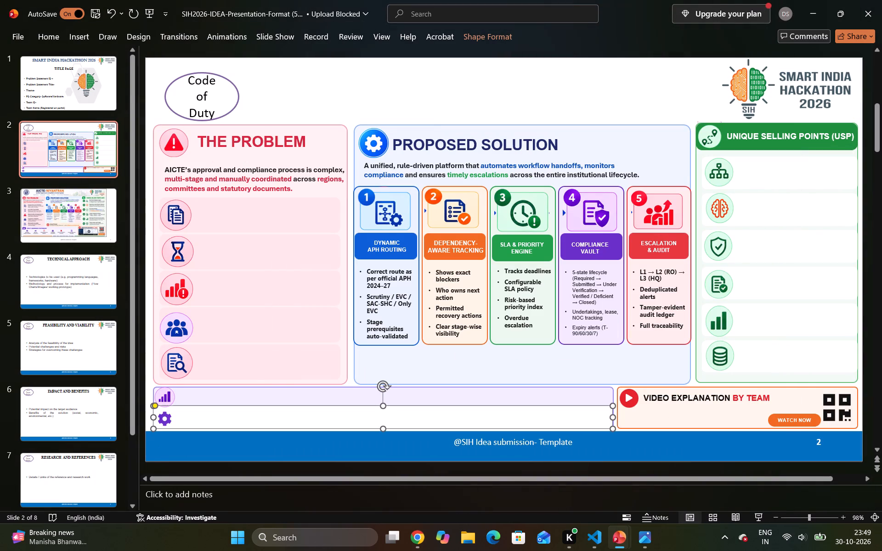
left_click(588, 365)
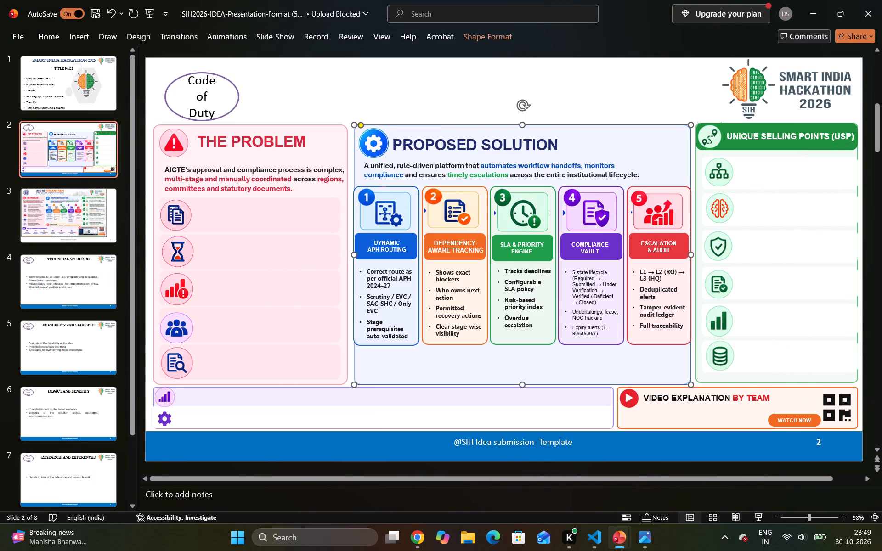
left_click(563, 96)
key("ctrl+v")
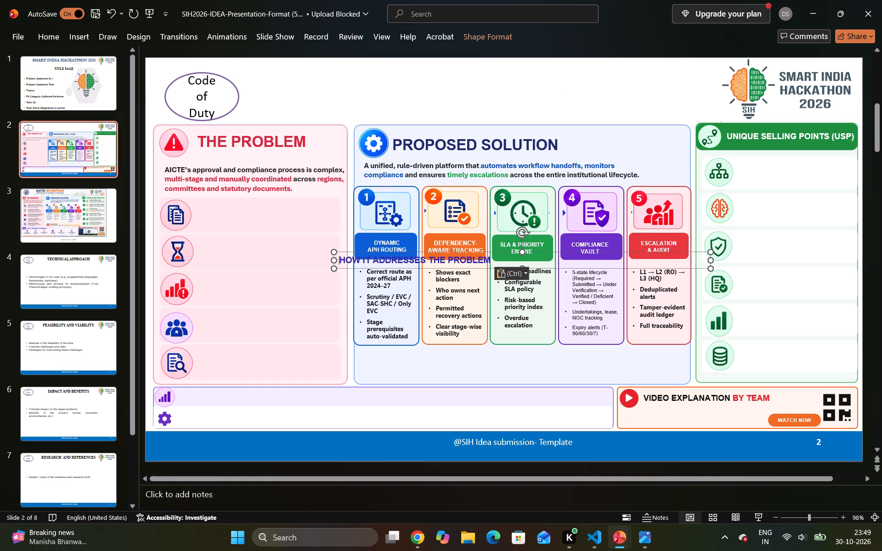
left_click_drag(416, 251, 260, 390)
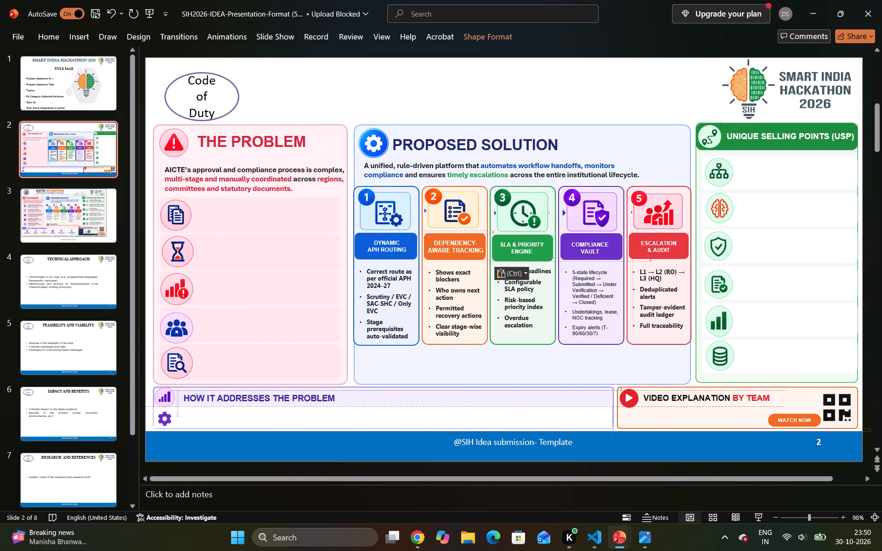
left_click_drag(260, 390, 258, 390)
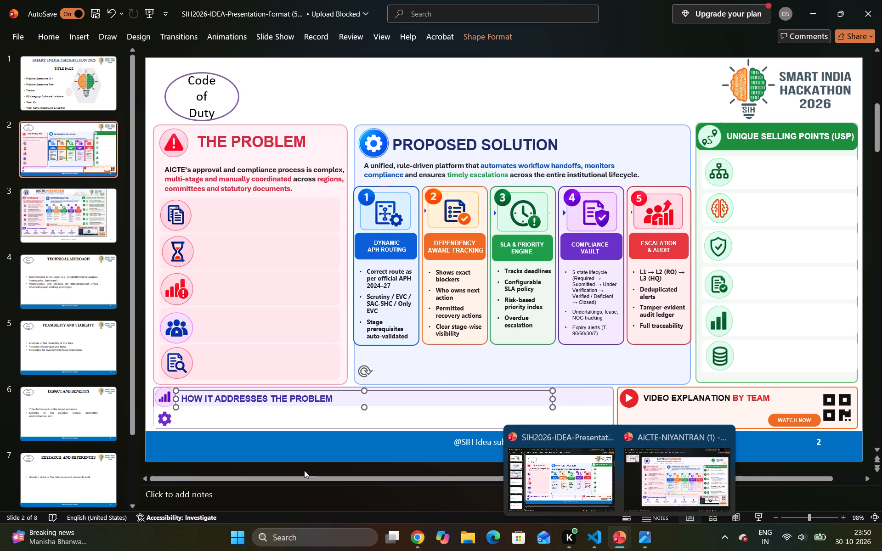
Insert the picture "Modern Infographic Icon Sheet" from the Downloads folder onto slide 2.
left_click(168, 422)
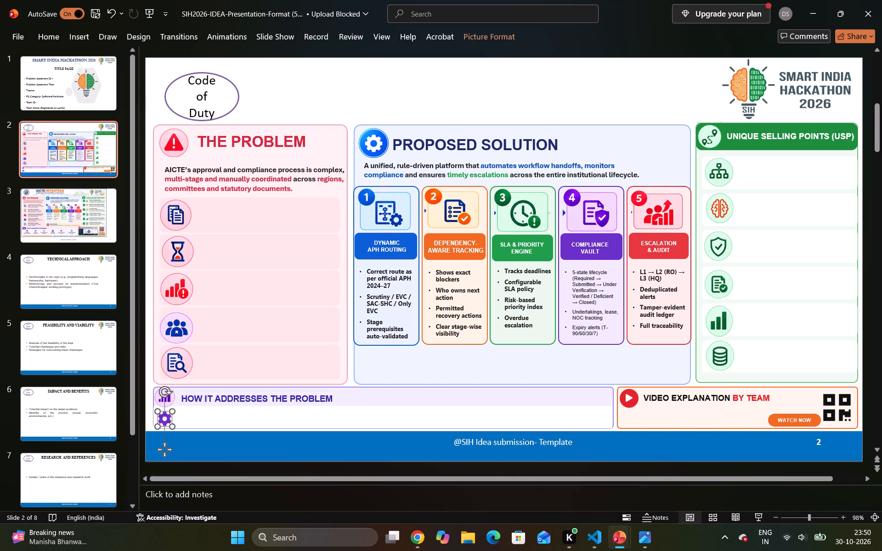
left_click(79, 34)
left_click(81, 73)
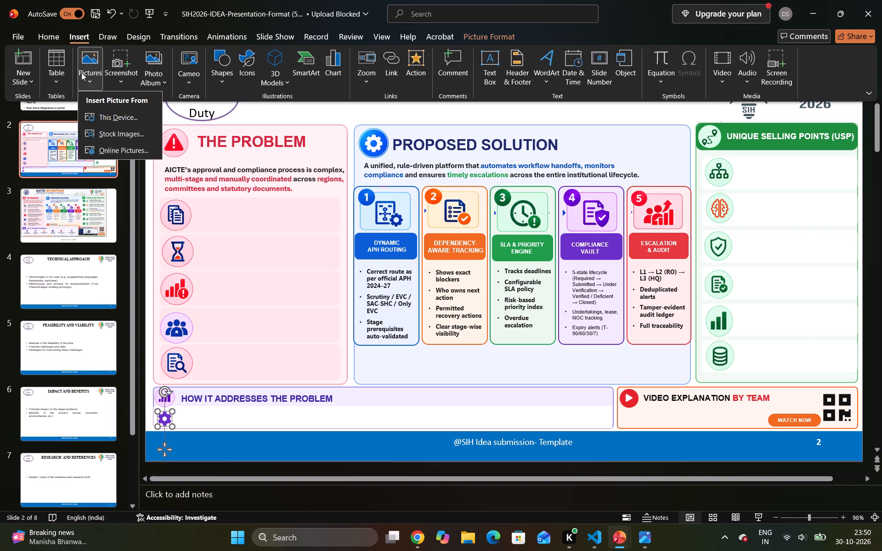
left_click_drag(122, 128, 125, 121)
left_click(125, 121)
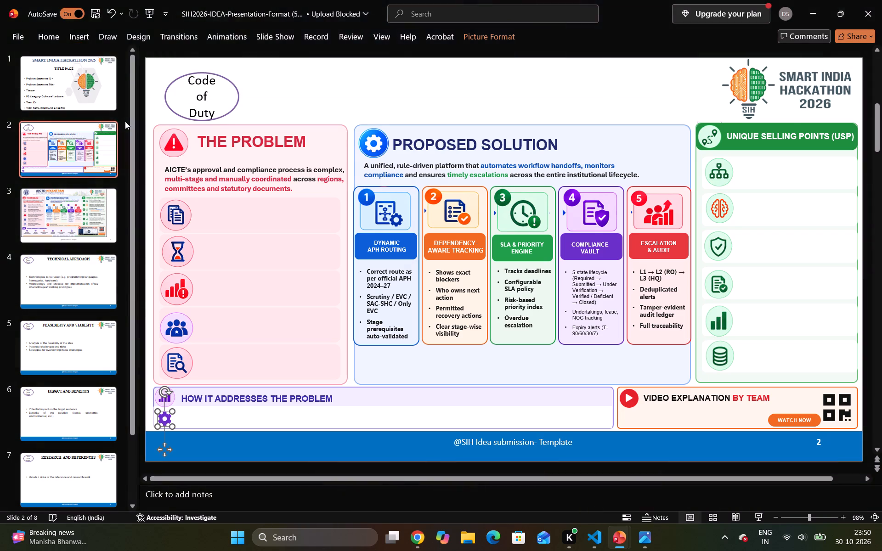
left_click(304, 105)
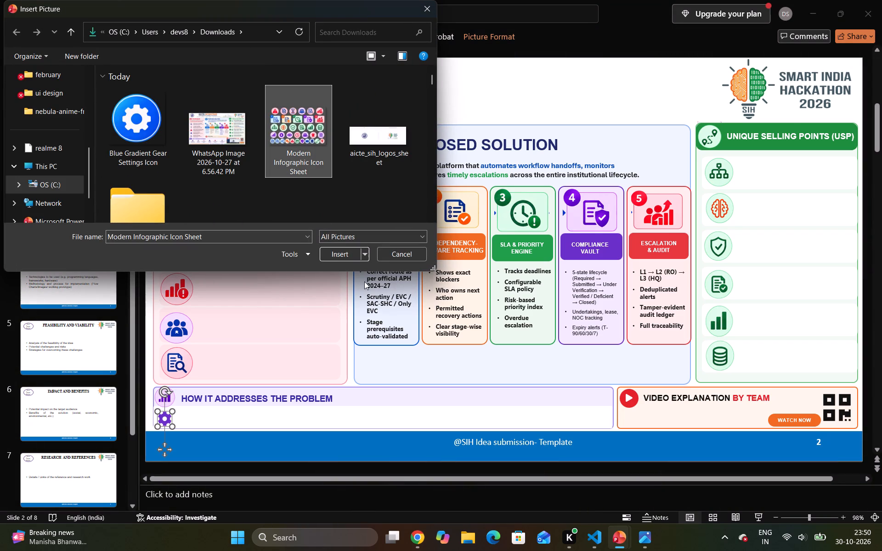
left_click(348, 254)
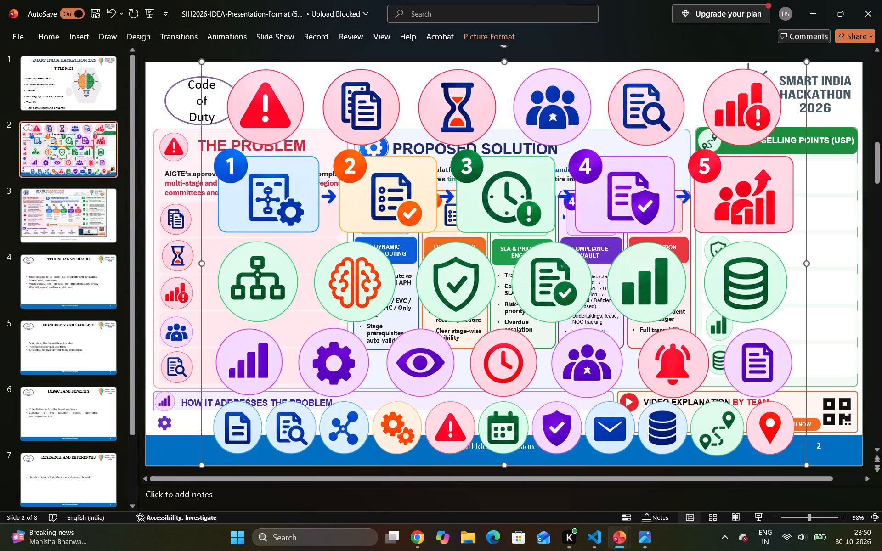
Crop the inserted icon sheet picture on slide 2 so only the circled purple gear icon remains.
left_click(489, 41)
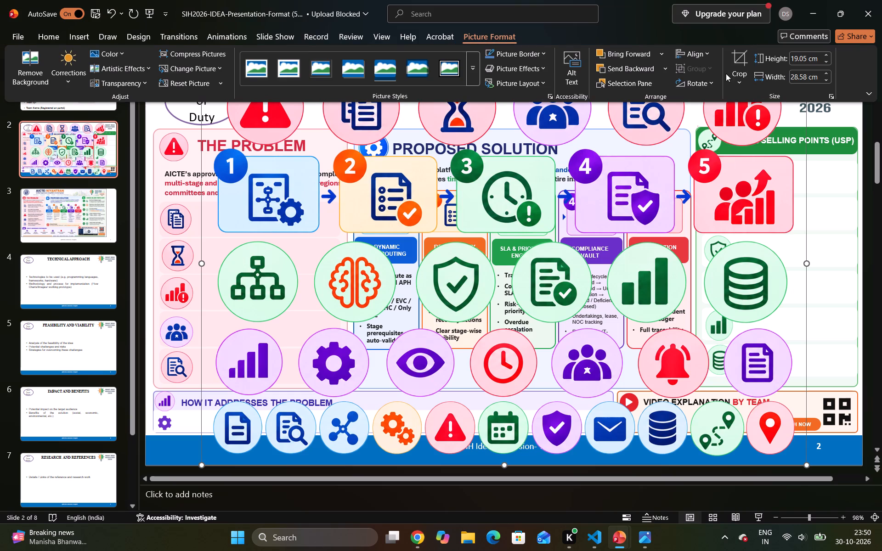
left_click(741, 62)
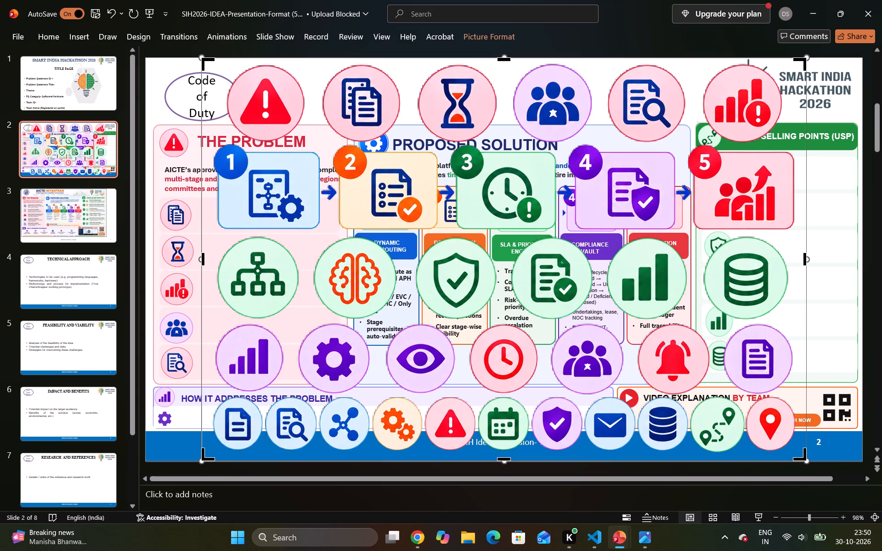
left_click_drag(805, 263, 389, 362)
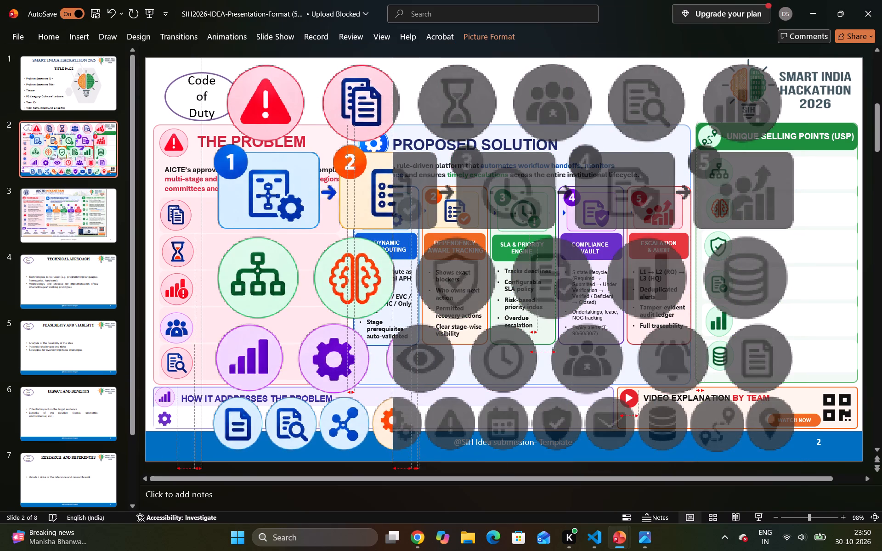
left_click_drag(389, 362, 376, 359)
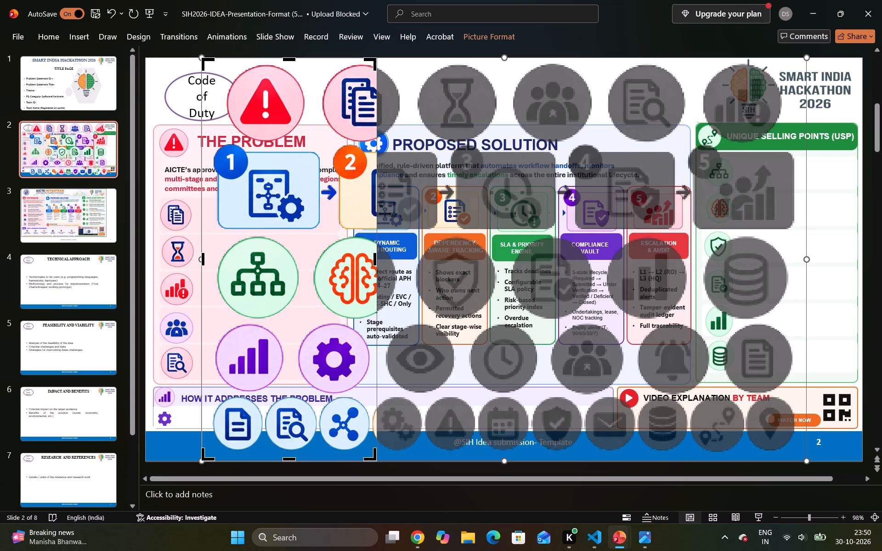
left_click_drag(202, 258, 294, 276)
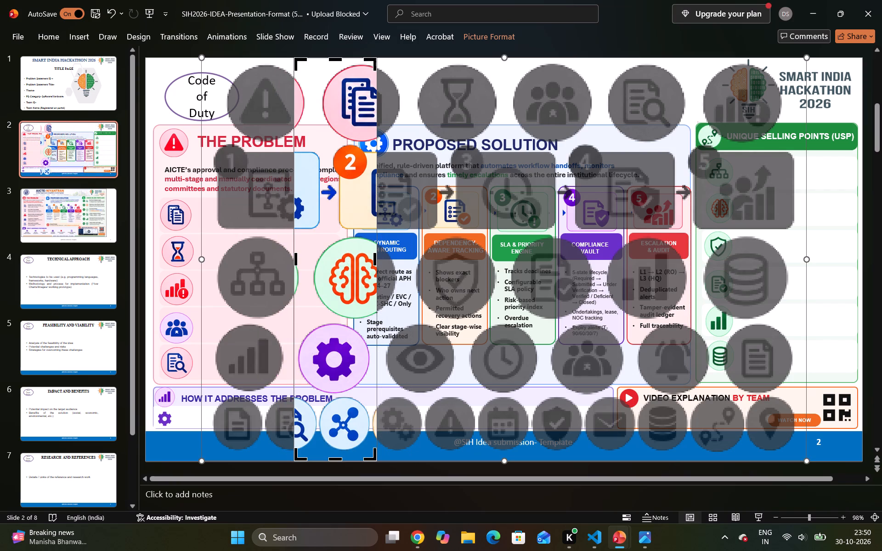
left_click_drag(338, 60, 337, 112)
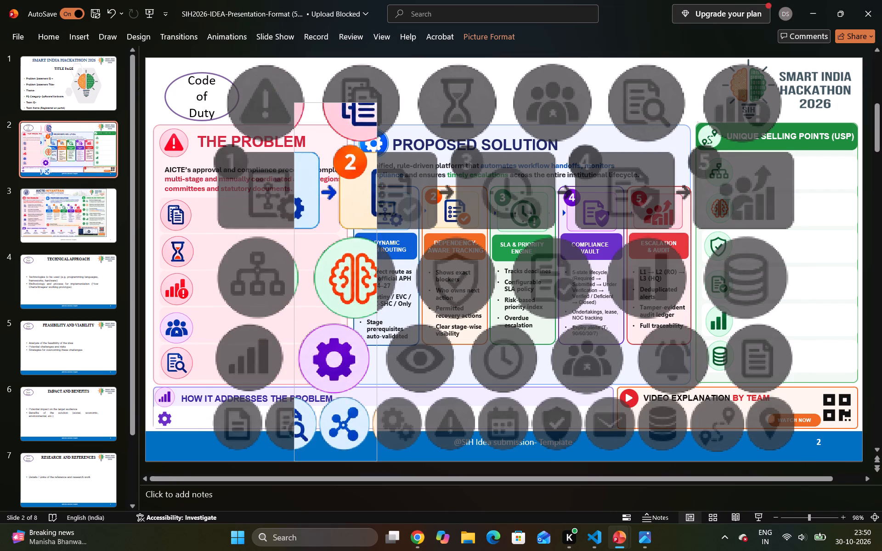
left_click_drag(337, 112, 338, 319)
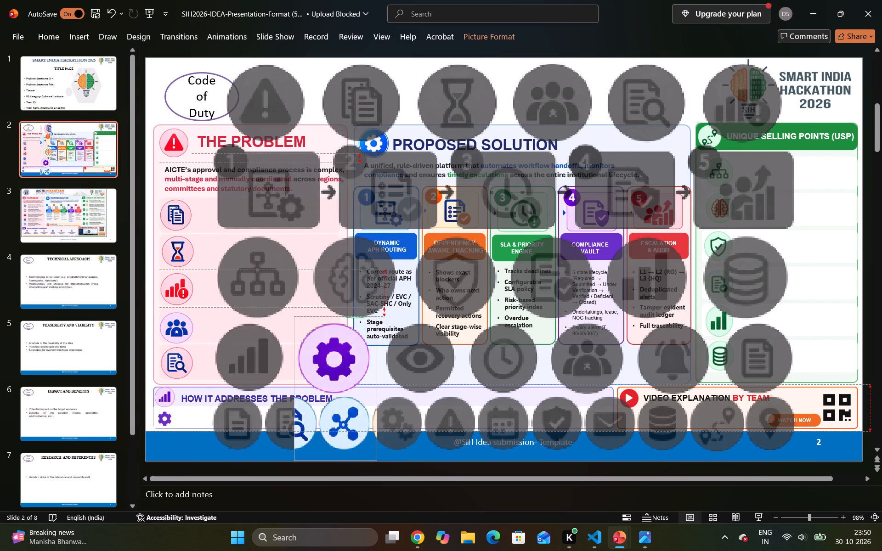
left_click_drag(338, 319, 338, 320)
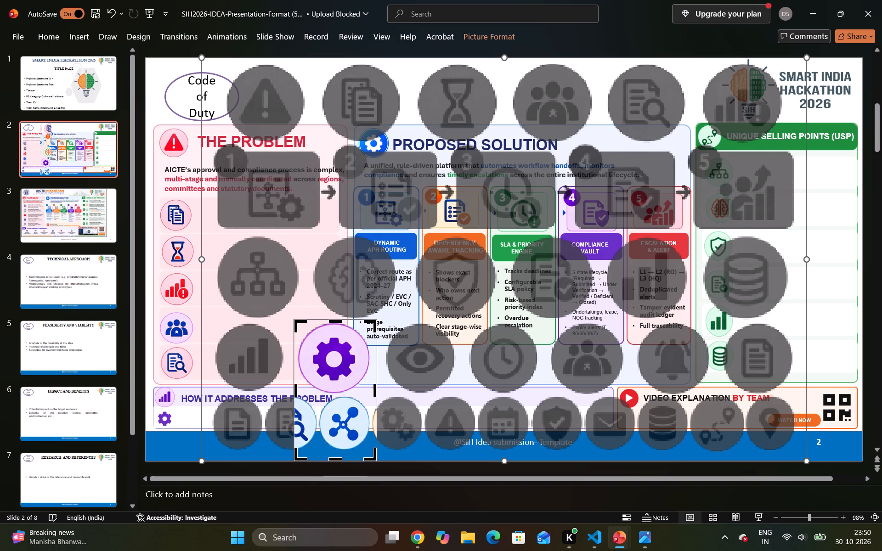
left_click_drag(336, 461, 332, 416)
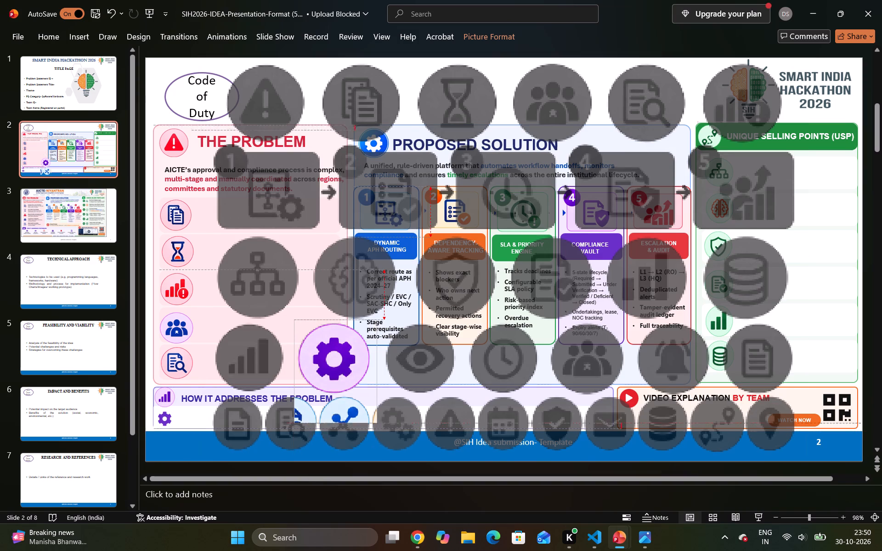
left_click_drag(332, 416, 333, 394)
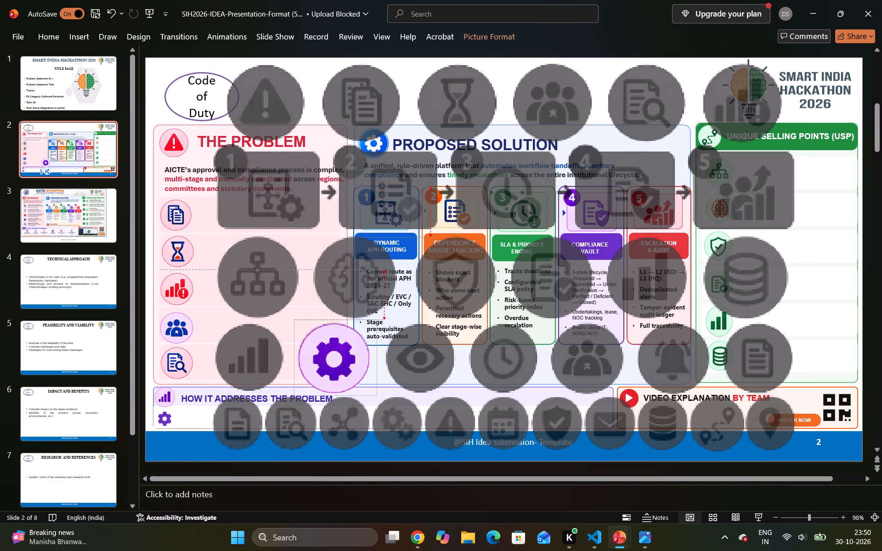
left_click_drag(333, 394, 333, 395)
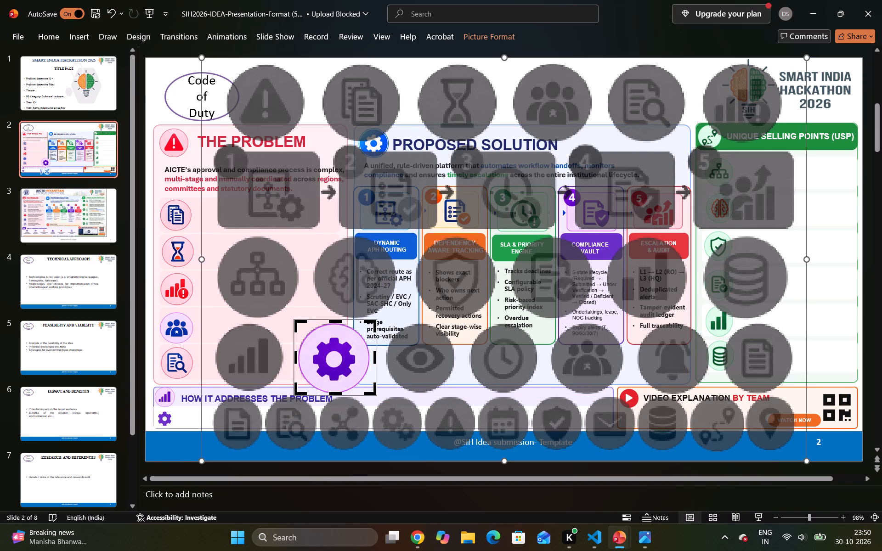
left_click(664, 46)
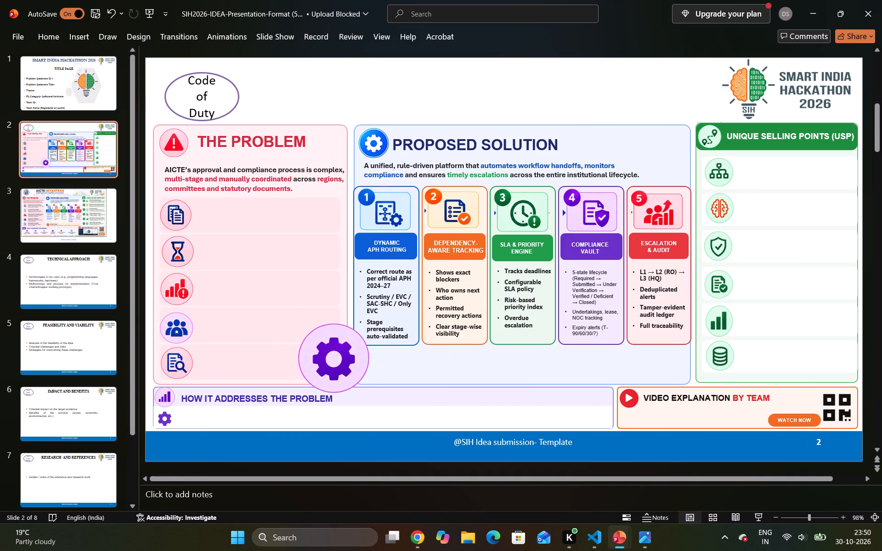
Shrink the cropped circled gear to about the bar-chart icon's size and move it into the bottom panel beside the plain gear.
left_click(333, 371)
left_click_drag(379, 397, 357, 386)
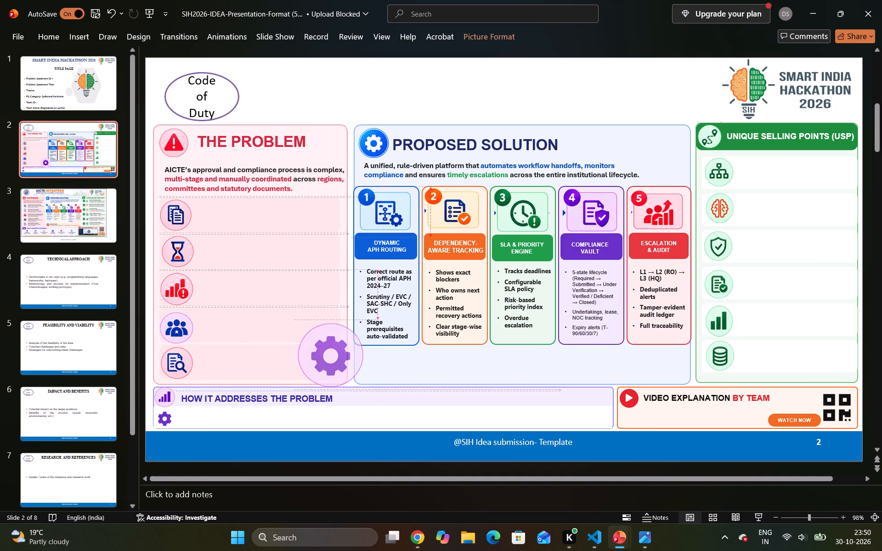
left_click_drag(357, 386, 304, 340)
left_click_drag(303, 332, 294, 345)
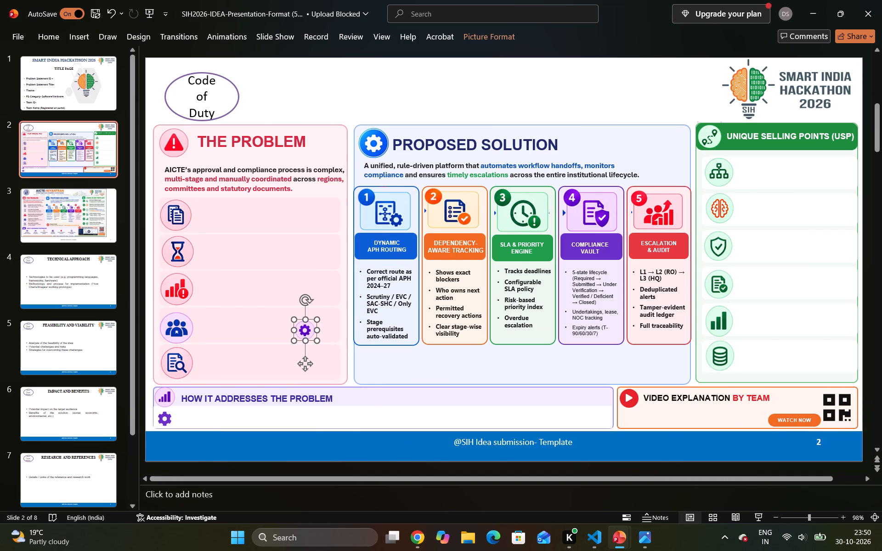
left_click_drag(294, 345, 163, 420)
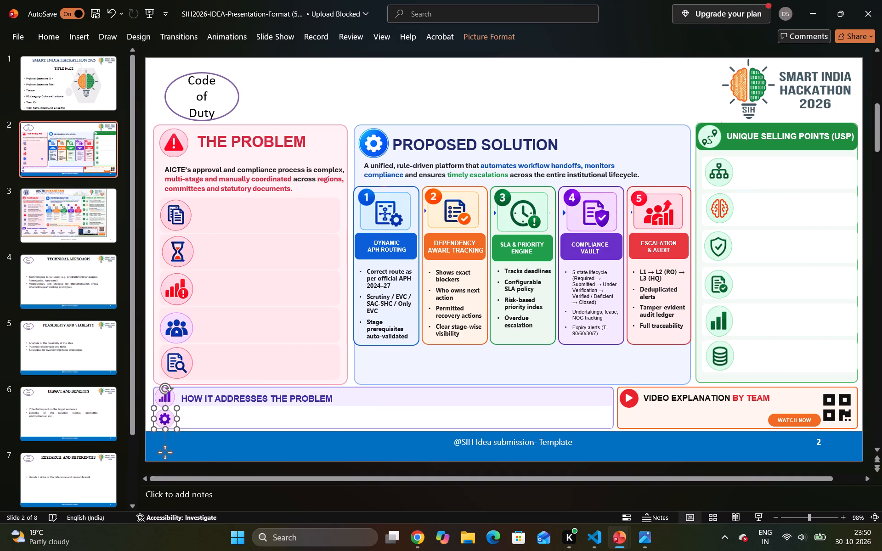
left_click_drag(165, 421, 208, 426)
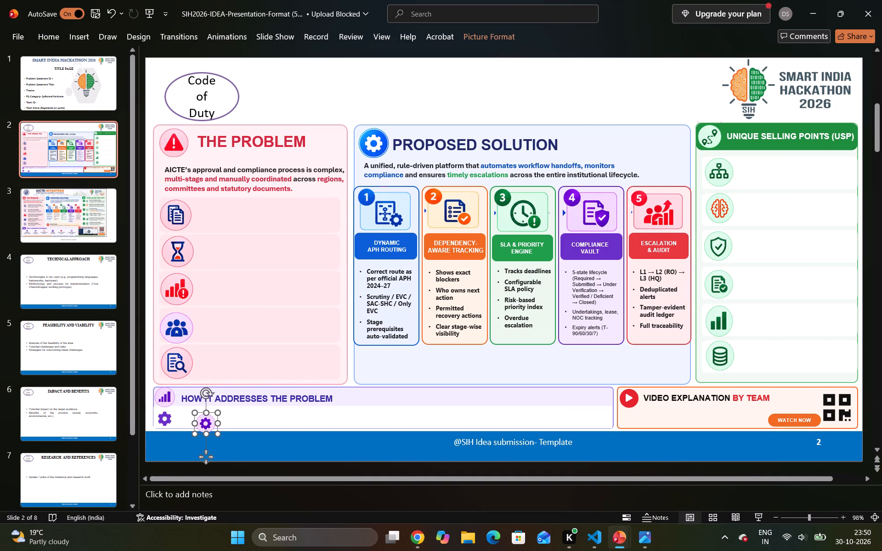
left_click(165, 418)
left_click(204, 422)
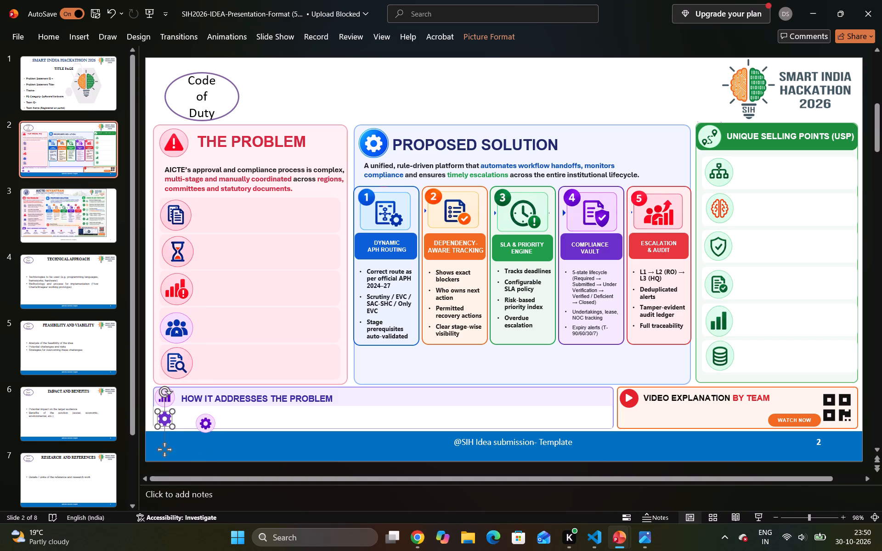
left_click_drag(218, 435, 215, 432)
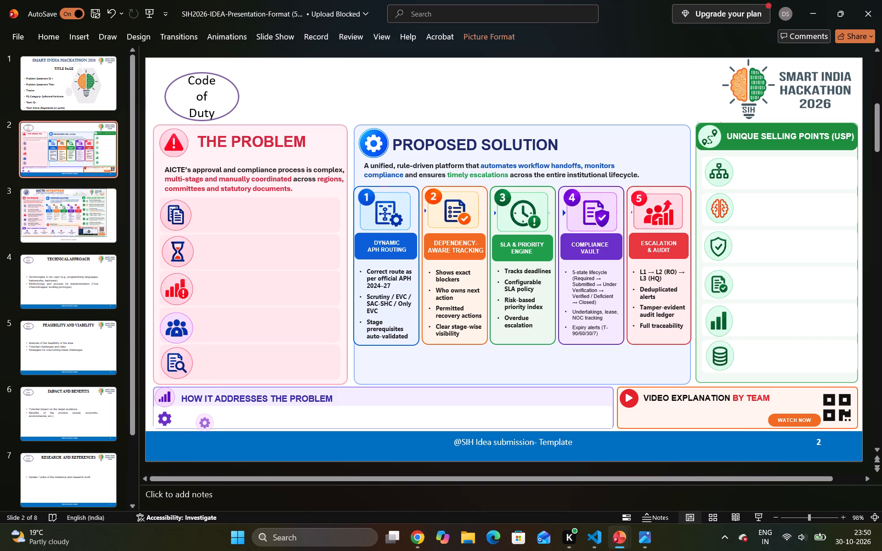
left_click_drag(215, 432, 213, 432)
left_click_drag(205, 420, 170, 418)
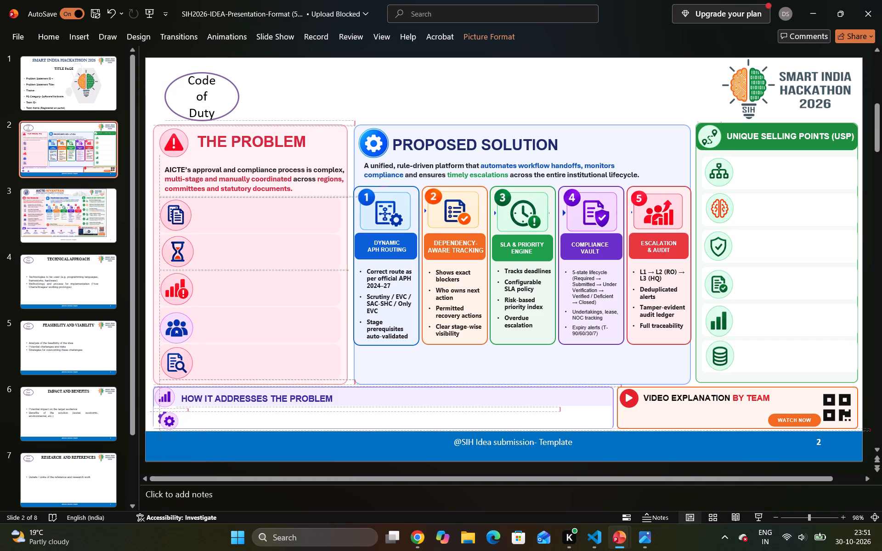
left_click_drag(170, 418, 166, 416)
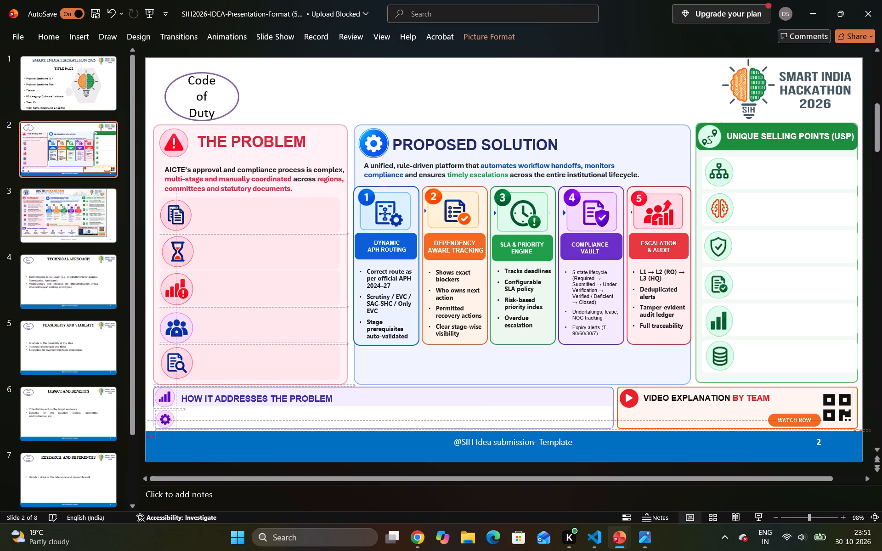
left_click_drag(166, 416, 217, 425)
Delete the plain purple gear icon under the bar-chart icon in slide 2's bottom panel.
left_click(164, 419)
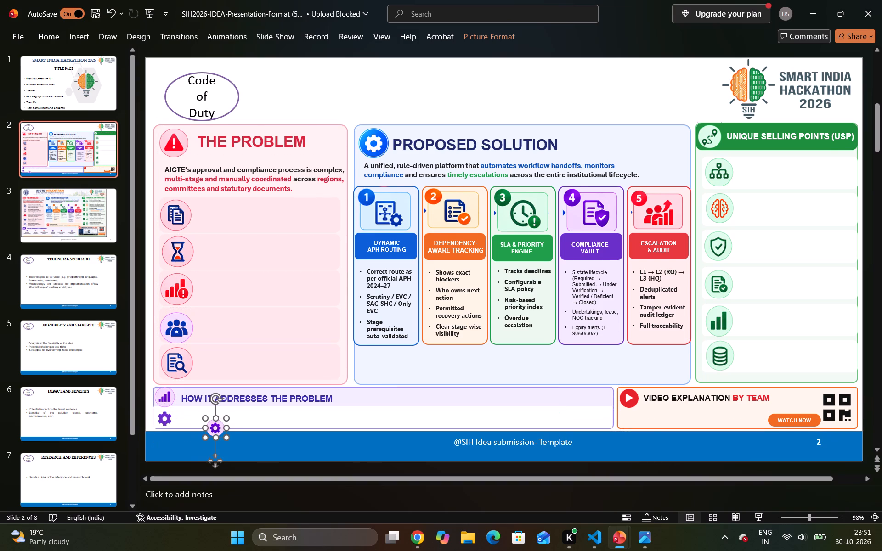
key("Delete")
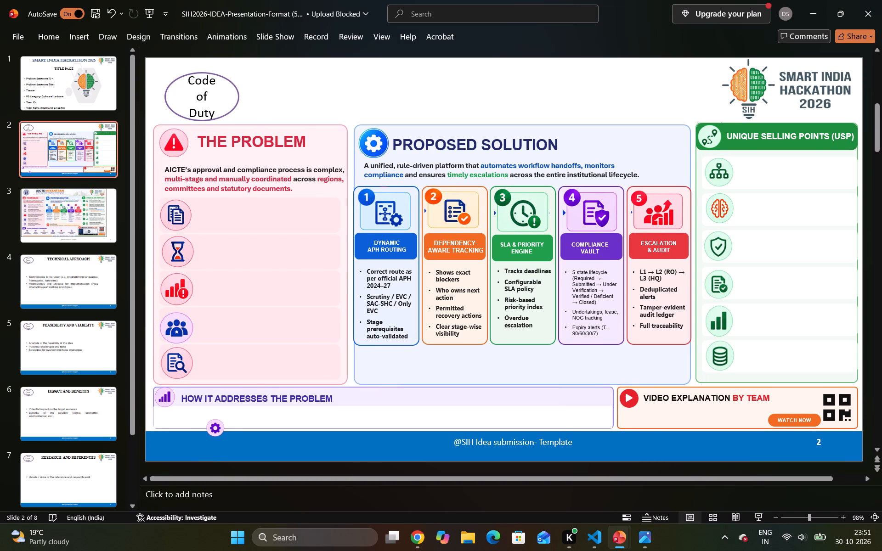
Place the circled purple gear directly under the bar-chart icon in slide 2's bottom panel.
left_click(218, 430)
left_click_drag(212, 428, 165, 422)
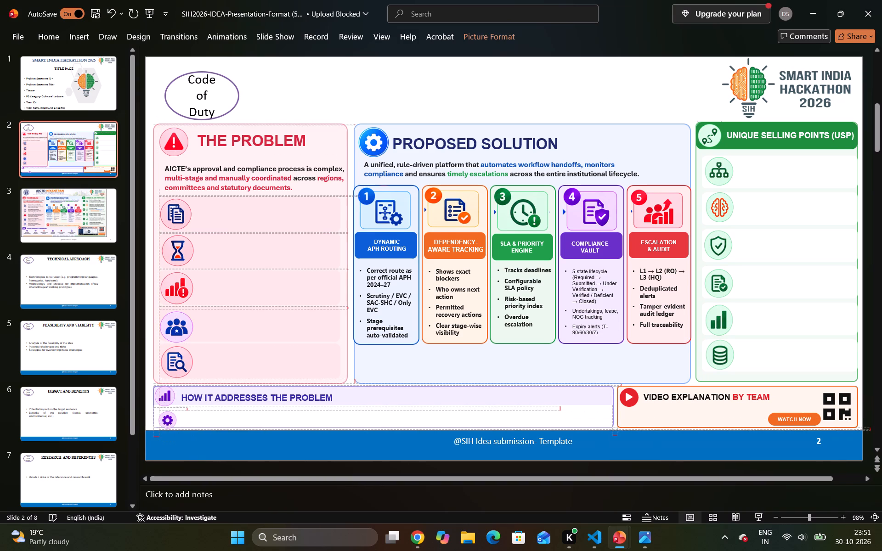
left_click_drag(165, 422, 163, 422)
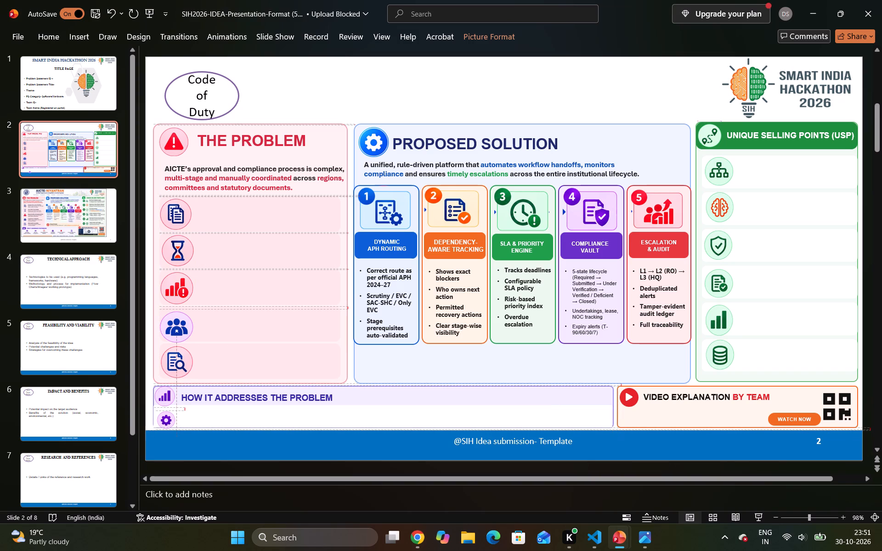
left_click_drag(163, 422, 162, 421)
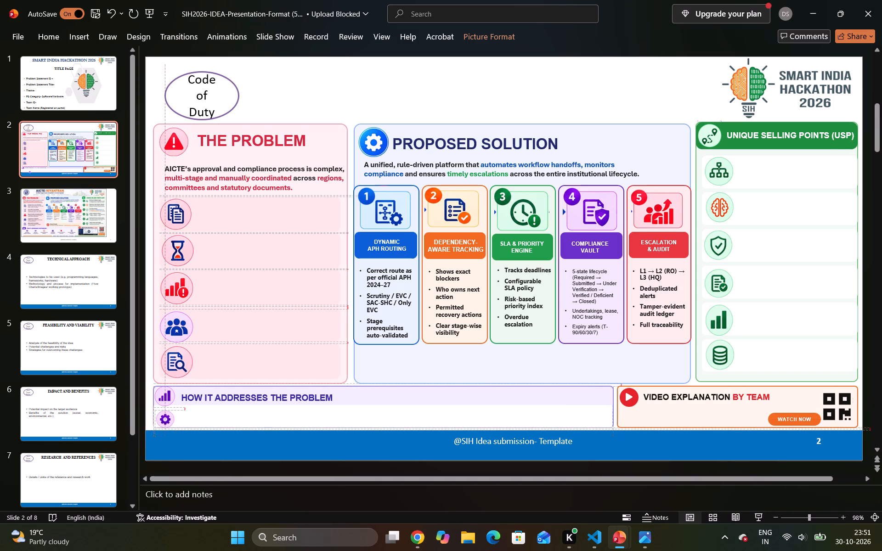
left_click_drag(162, 421, 162, 419)
left_click(209, 441)
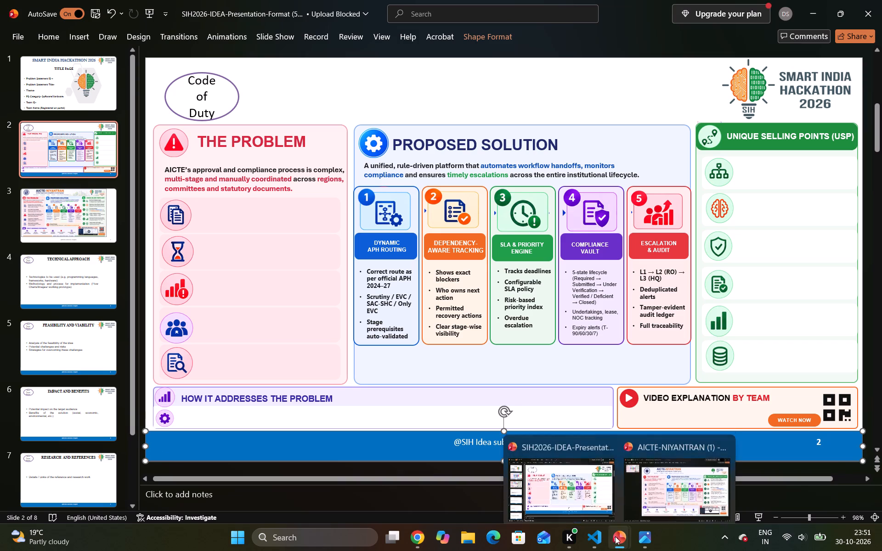
Copy the caption text "Automates complex workflows" from the AICTE-NIYANTRAN presentation and return to the SIH2026 presentation.
left_click(668, 464)
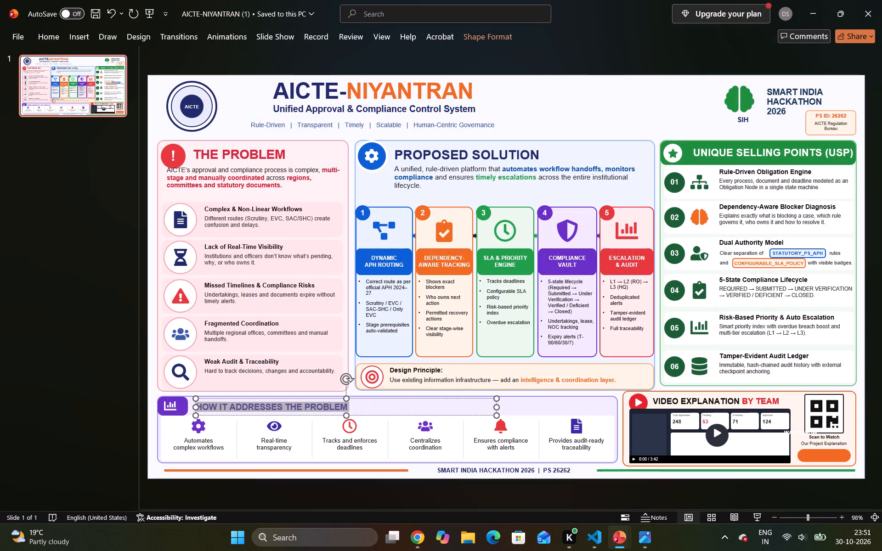
left_click_drag(184, 442, 227, 452)
key("ctrl+c")
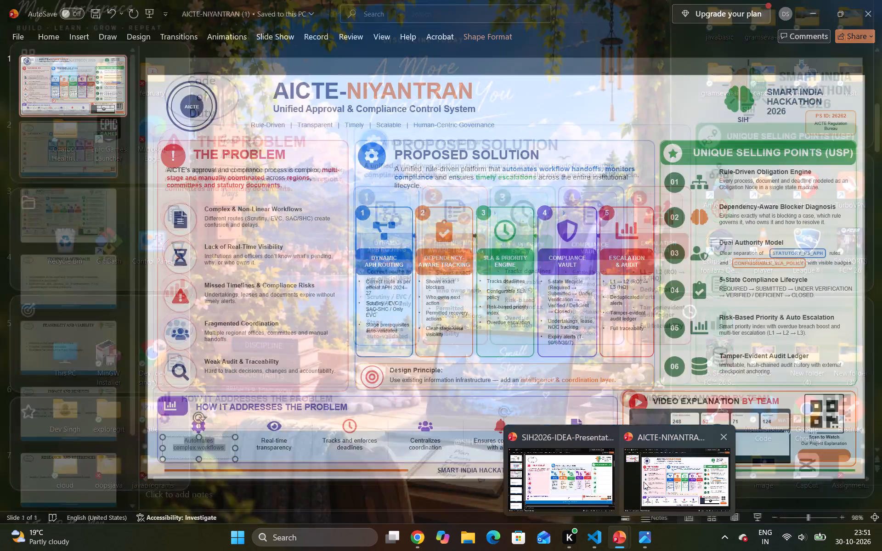
left_click(580, 474)
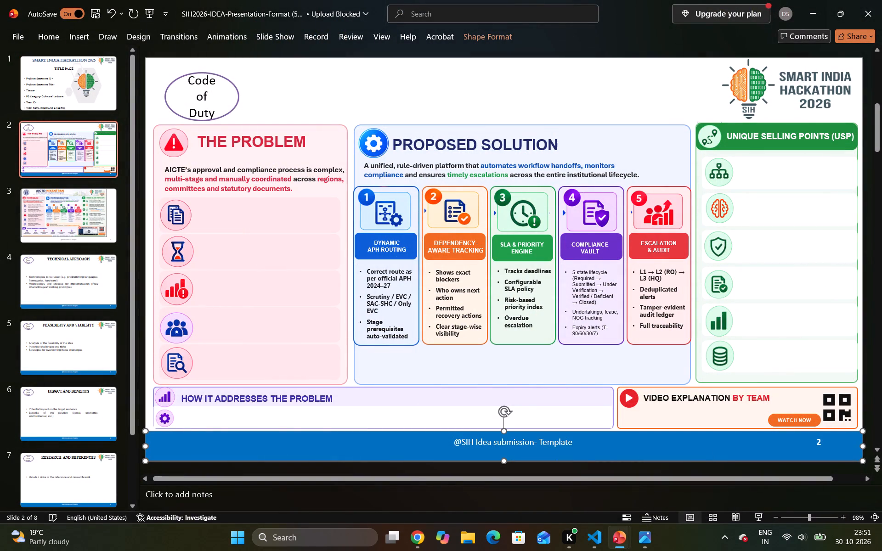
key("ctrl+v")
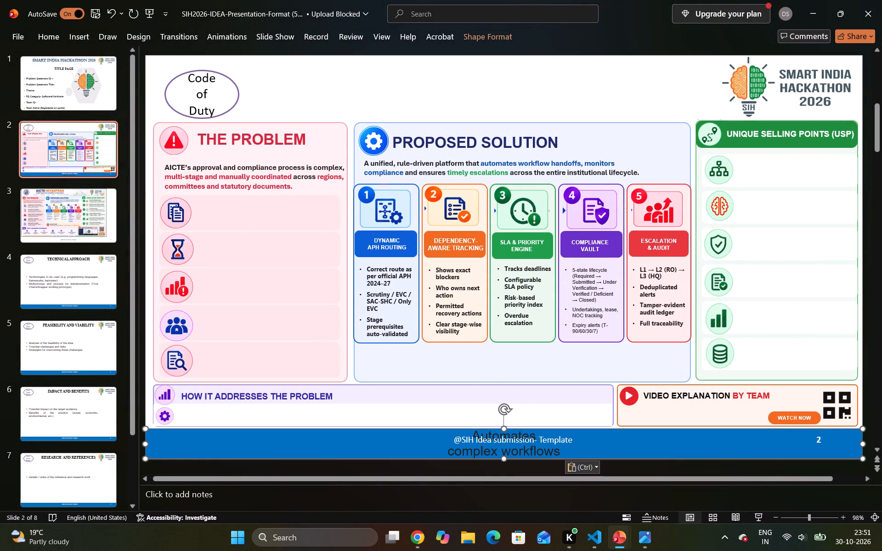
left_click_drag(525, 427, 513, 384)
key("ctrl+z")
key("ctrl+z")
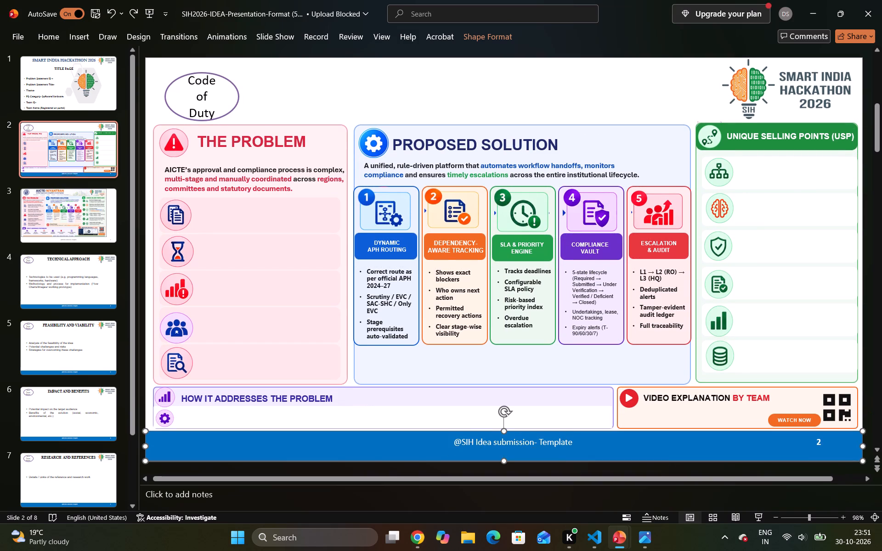
Paste the "Automates complex workflows" caption on slide 2 and place it just right of the circled purple gear in the bottom panel.
left_click(449, 103)
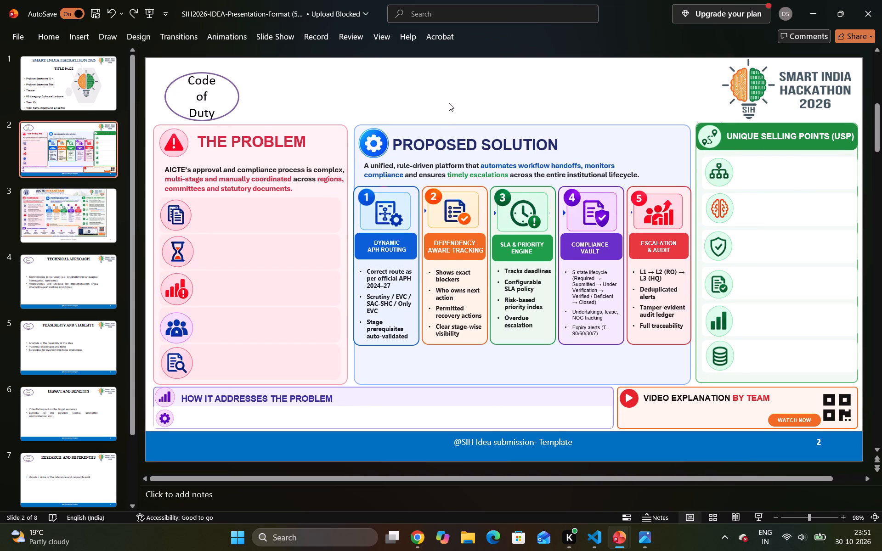
key("ctrl+v")
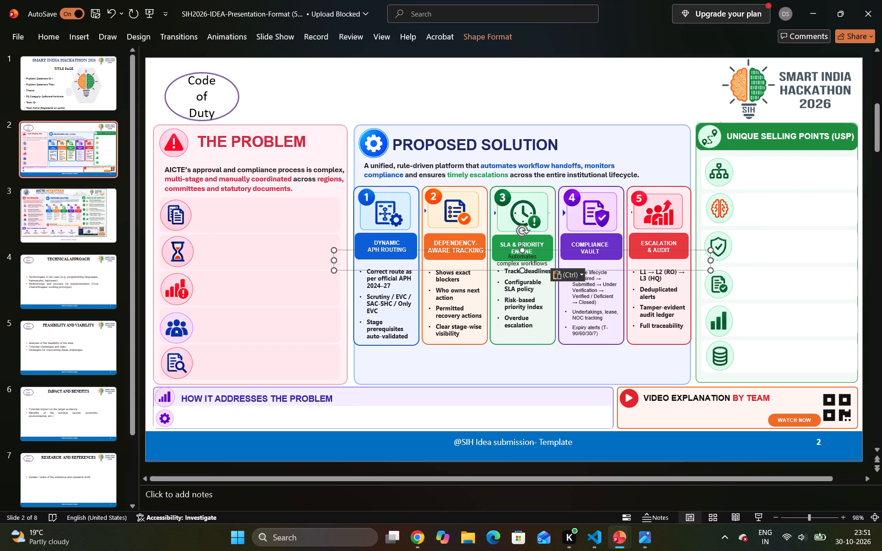
left_click_drag(504, 251, 230, 413)
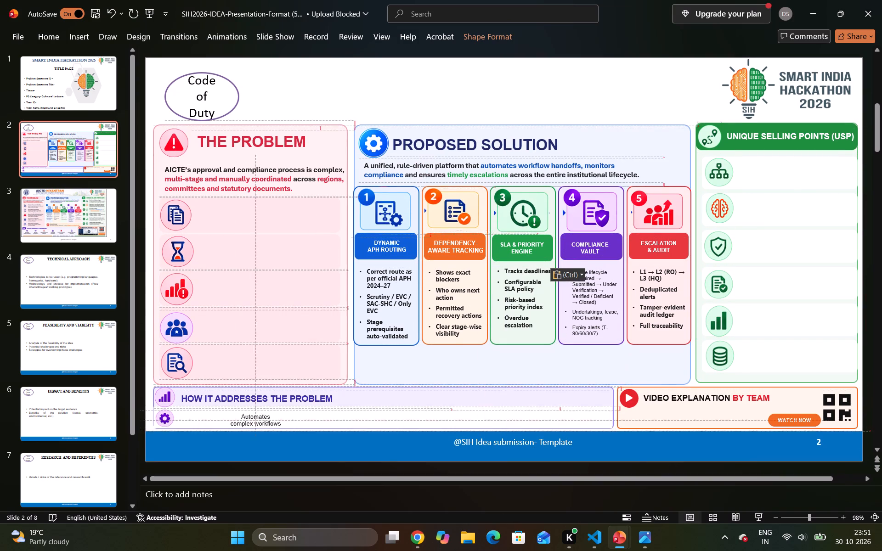
left_click_drag(230, 413, 190, 410)
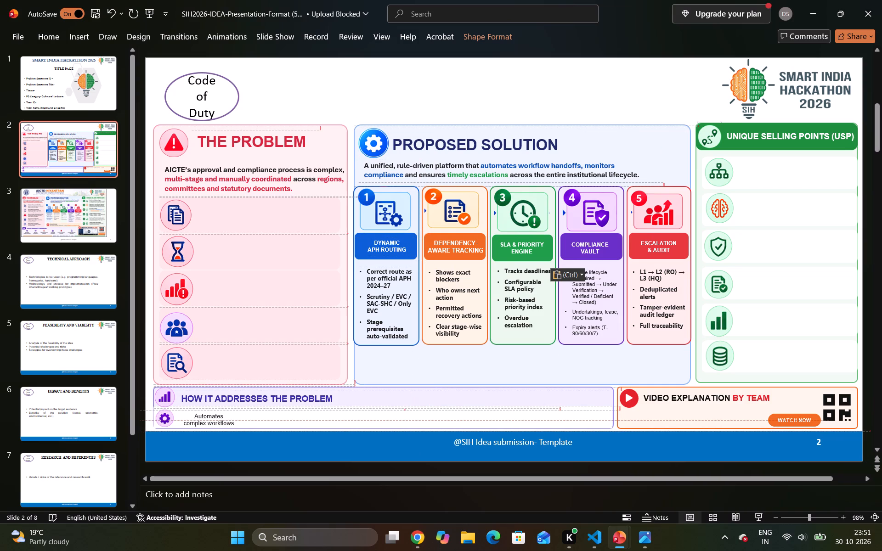
left_click_drag(190, 410, 185, 410)
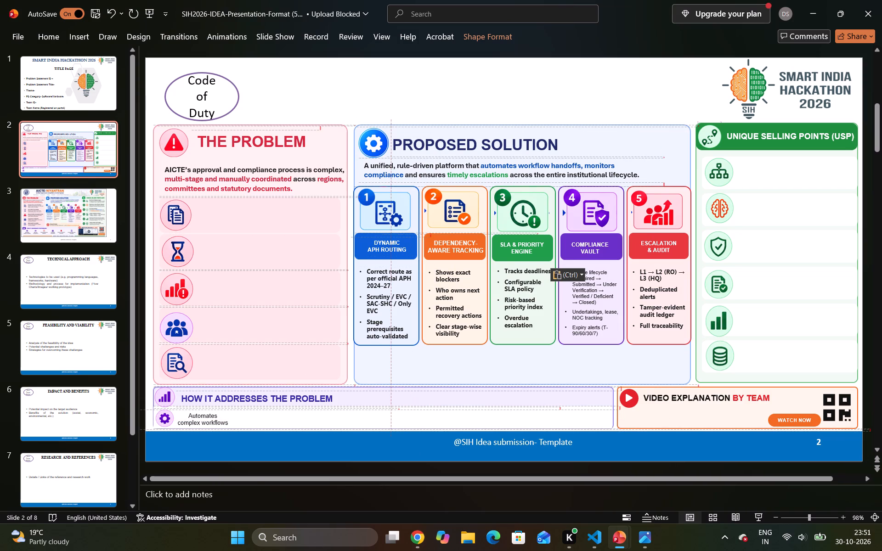
left_click_drag(185, 410, 186, 411)
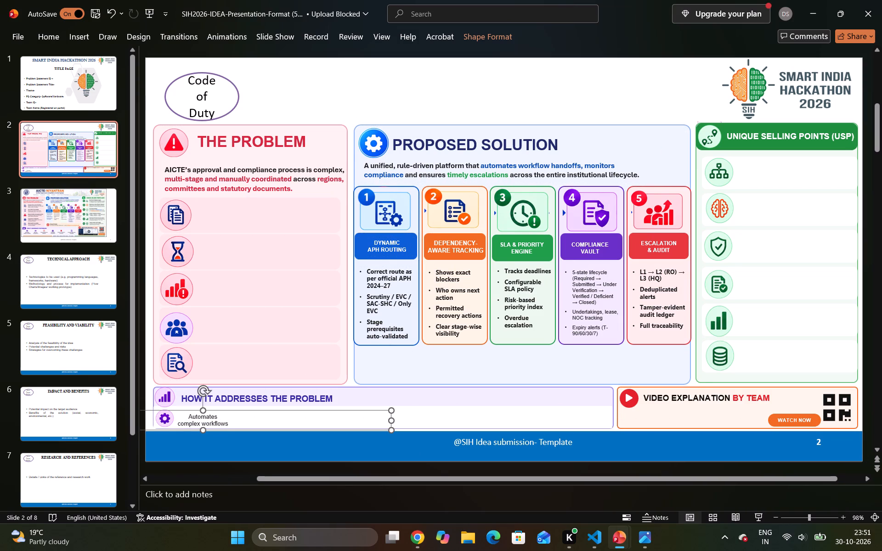
left_click(203, 411)
left_click(419, 64)
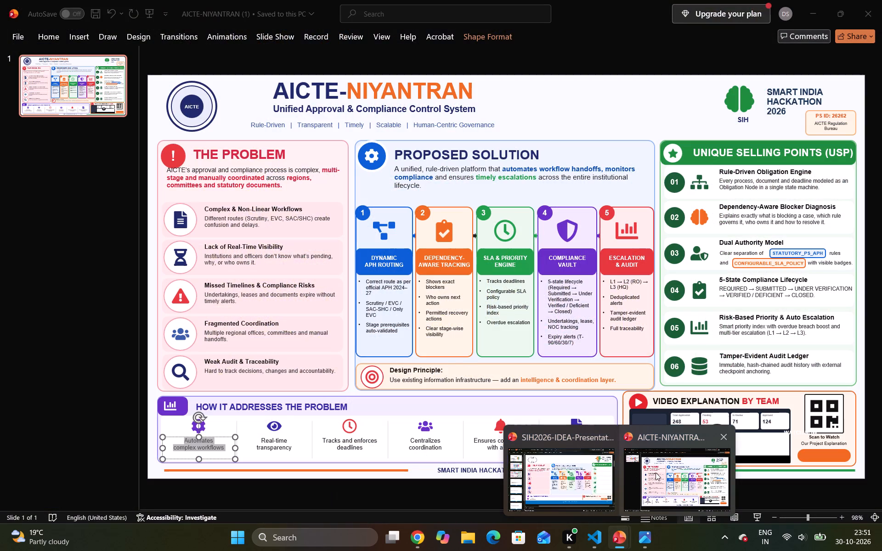
Copy the thin vertical divider after the first caption in the AICTE-NIYANTRAN presentation and paste it onto slide 2 of the SIH2026 presentation.
left_click(660, 473)
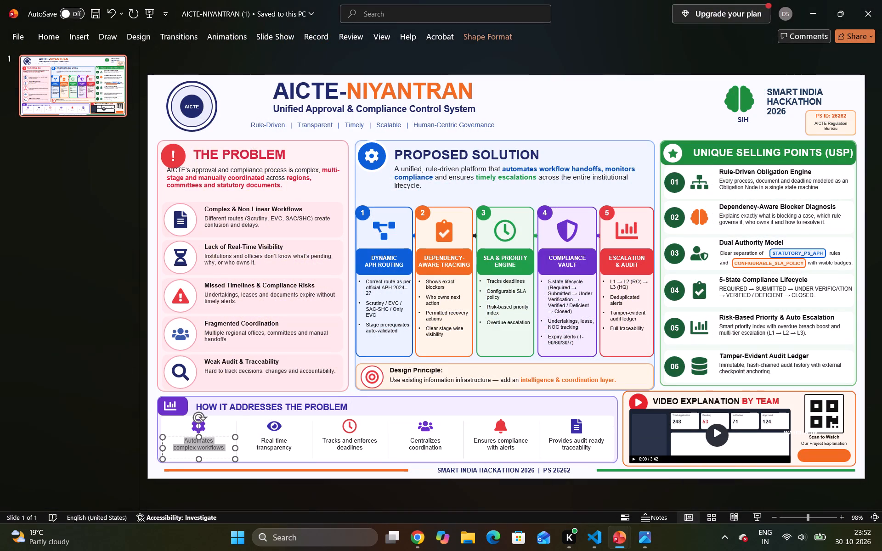
left_click(237, 433)
key("ctrl+c")
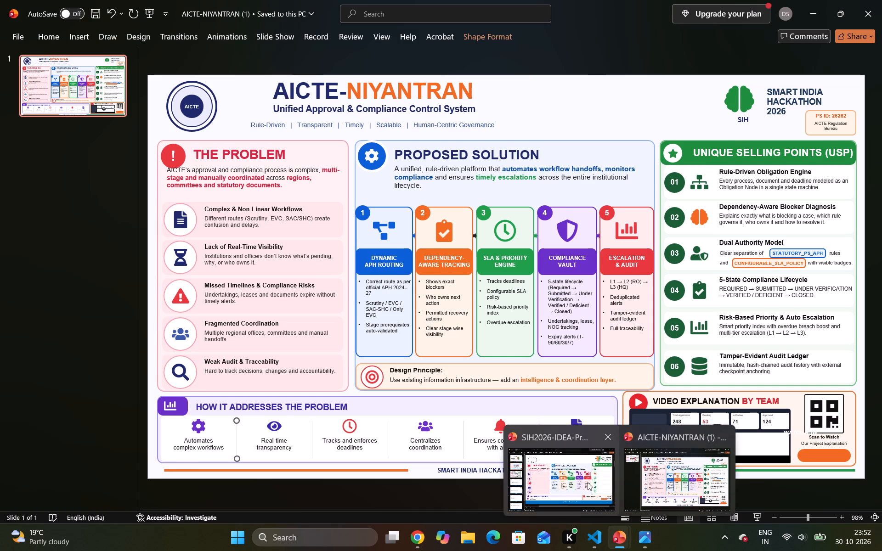
left_click(588, 482)
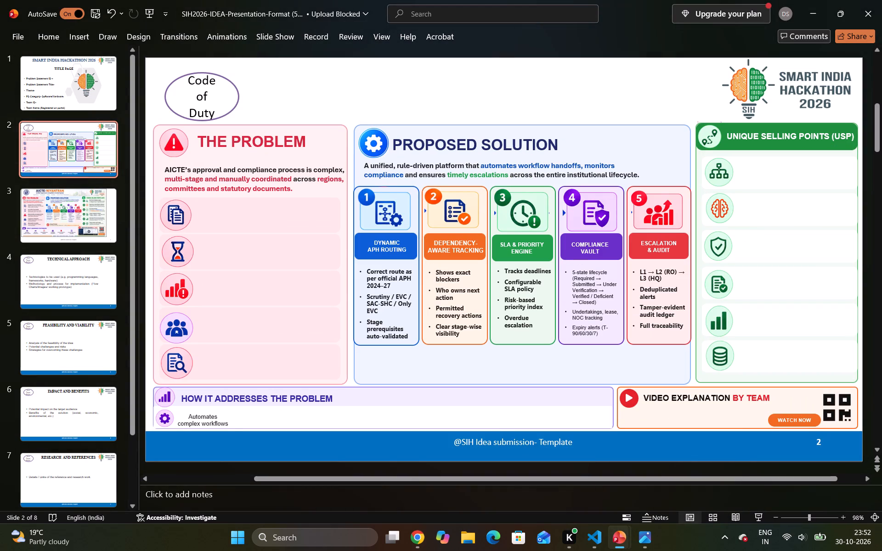
key("ctrl+v")
Shorten the pasted divider line from both ends so it fits inside the white strip beside the "Automates complex workflows" caption.
left_click_drag(234, 440, 234, 427)
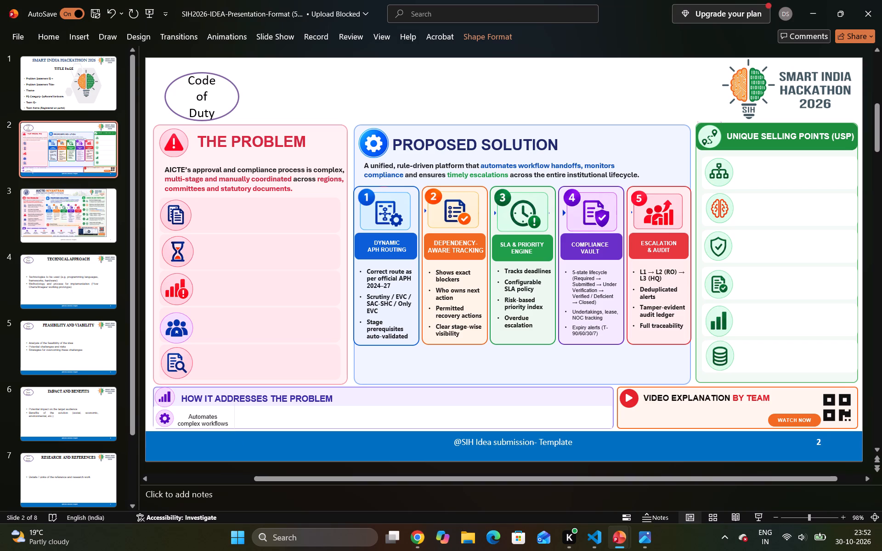
left_click_drag(234, 427, 234, 423)
left_click_drag(234, 402, 235, 407)
left_click_drag(235, 407, 235, 410)
left_click(285, 410)
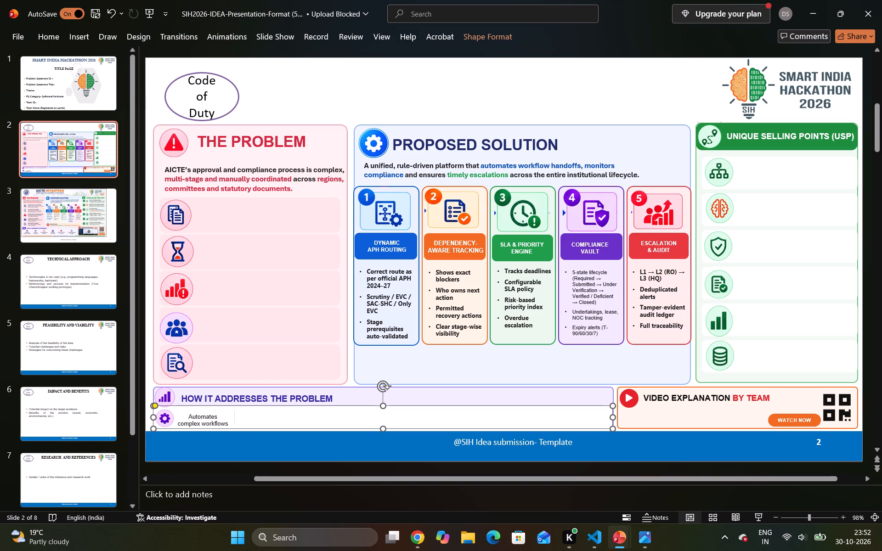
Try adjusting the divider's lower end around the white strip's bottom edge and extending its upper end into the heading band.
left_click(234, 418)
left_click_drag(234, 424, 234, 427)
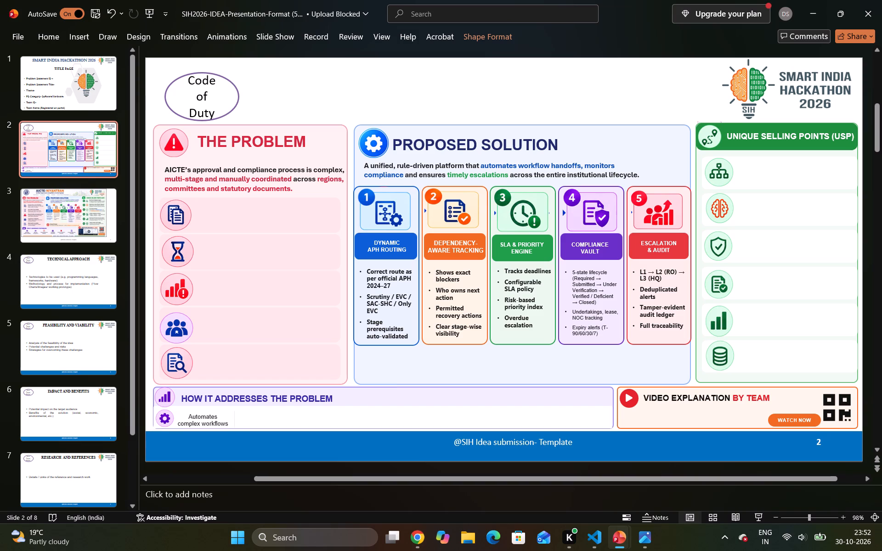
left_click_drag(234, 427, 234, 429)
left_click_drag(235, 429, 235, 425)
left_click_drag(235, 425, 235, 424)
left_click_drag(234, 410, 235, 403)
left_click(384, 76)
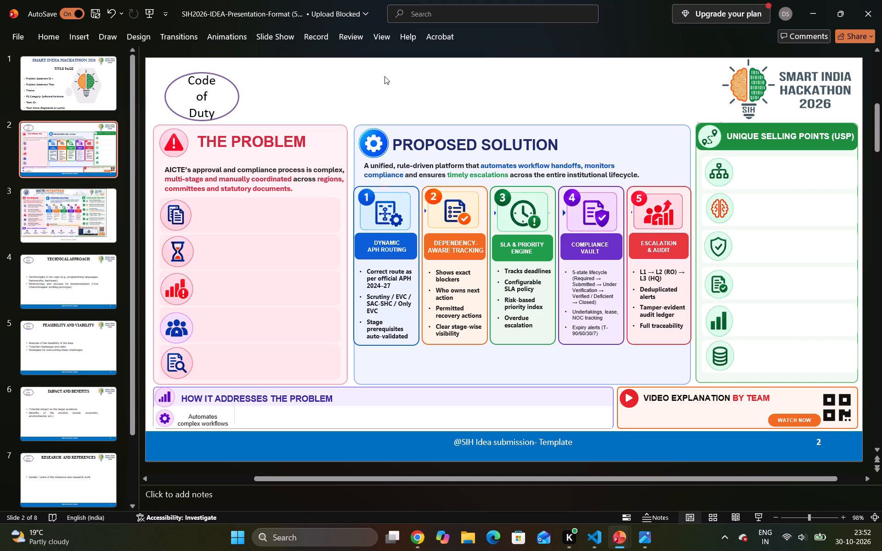
Set the divider line's upper end at the top edge of the white strip below the "How it addresses the problem" heading.
left_click(237, 412)
left_click_drag(234, 401, 234, 405)
left_click_drag(234, 405, 234, 406)
left_click_drag(234, 406, 235, 406)
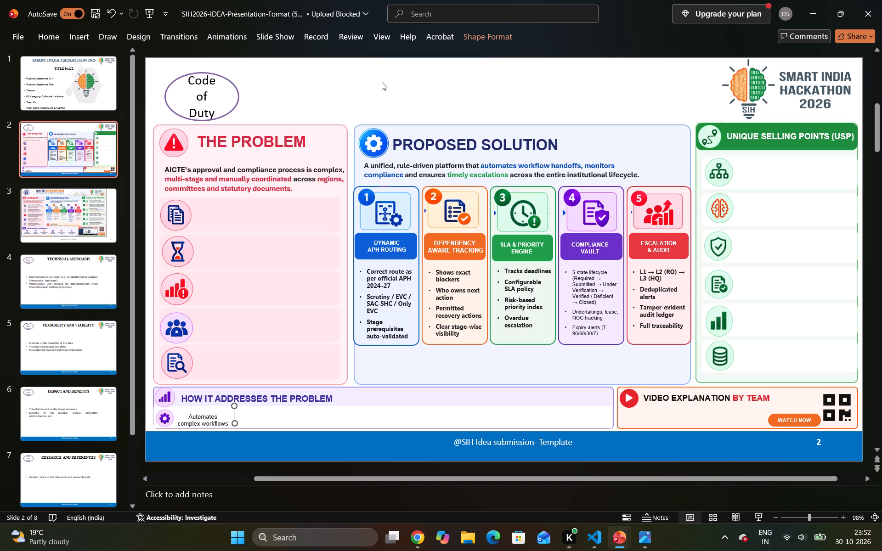
left_click(382, 82)
left_click(235, 418)
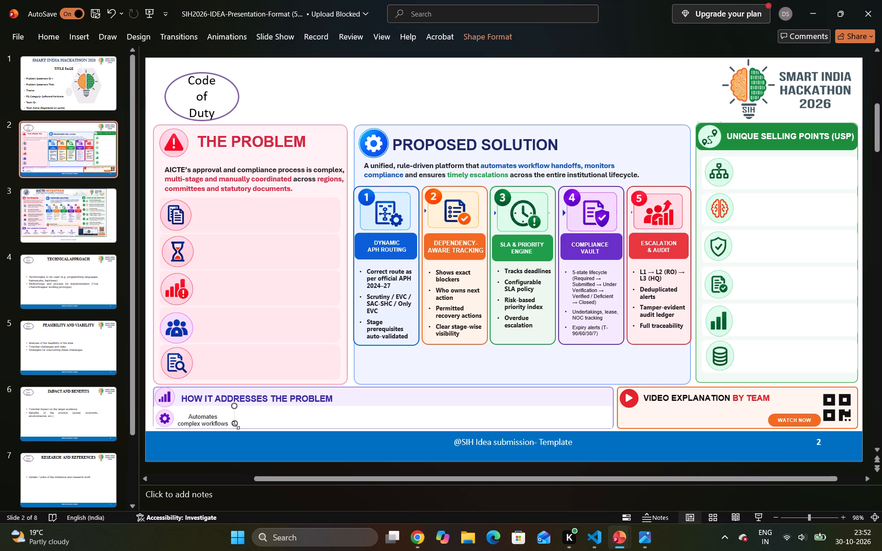
left_click(236, 425)
Insert the picture "Modern Infographic Icon Sheet" from the Downloads folder onto slide 2.
left_click(265, 414)
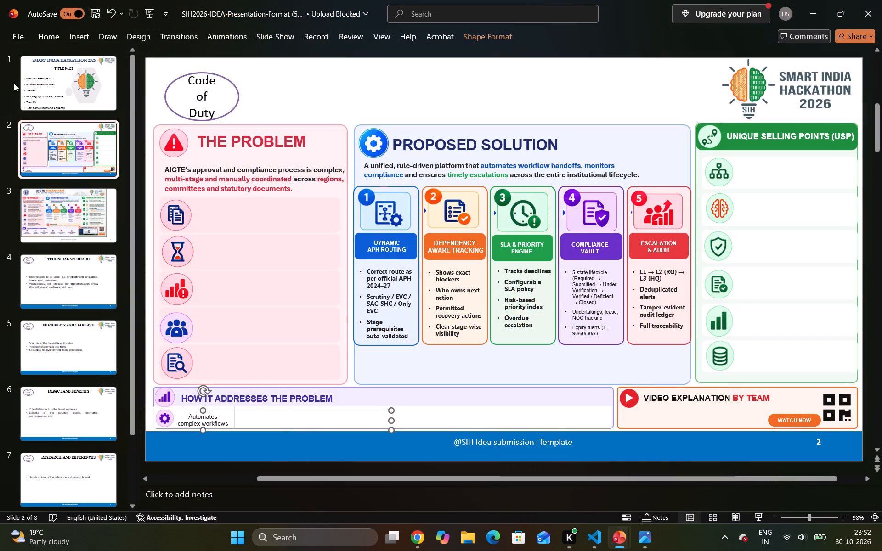
left_click(77, 42)
left_click(100, 75)
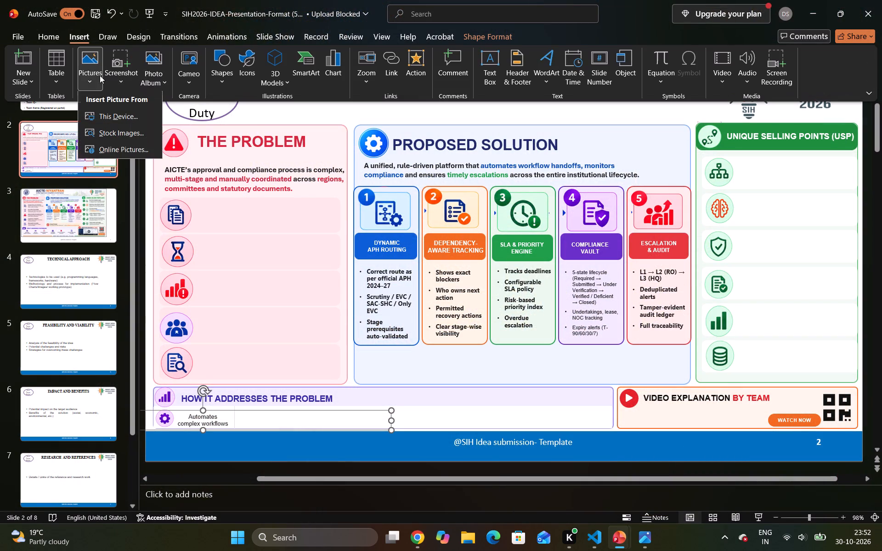
left_click(108, 115)
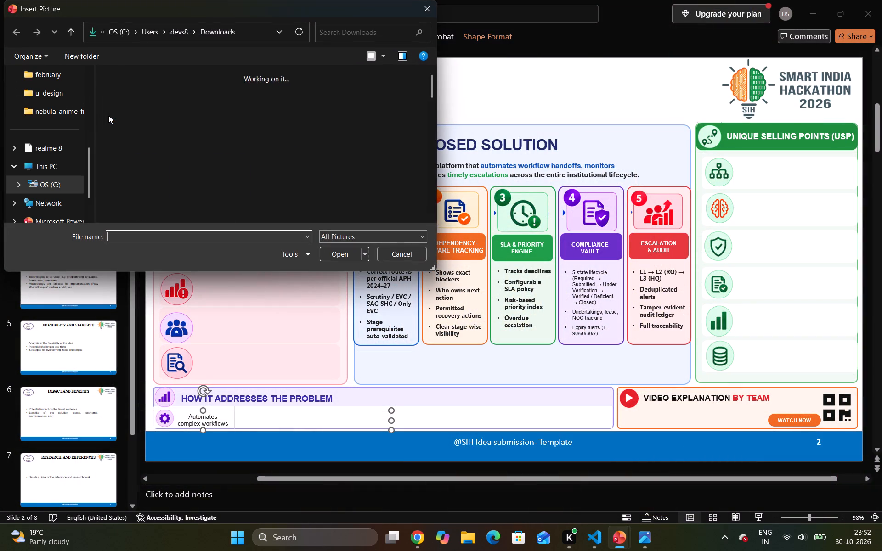
left_click(297, 113)
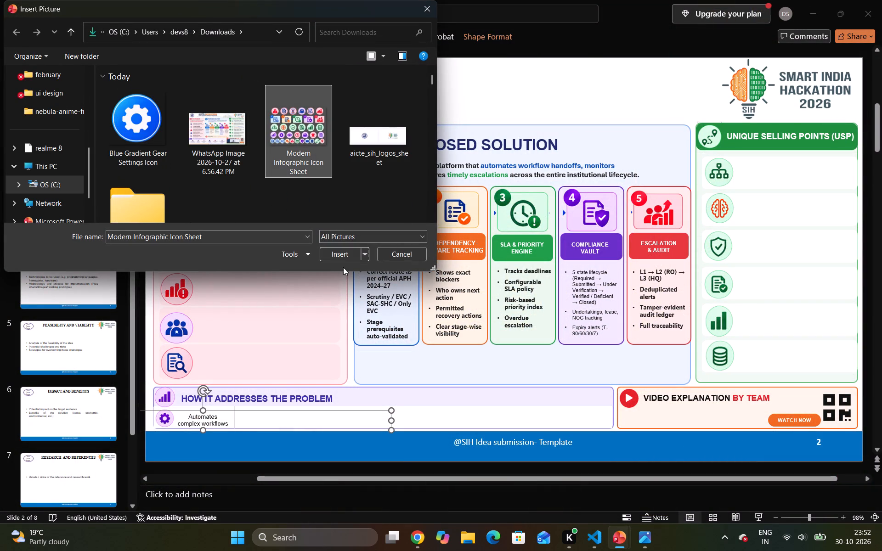
left_click(339, 252)
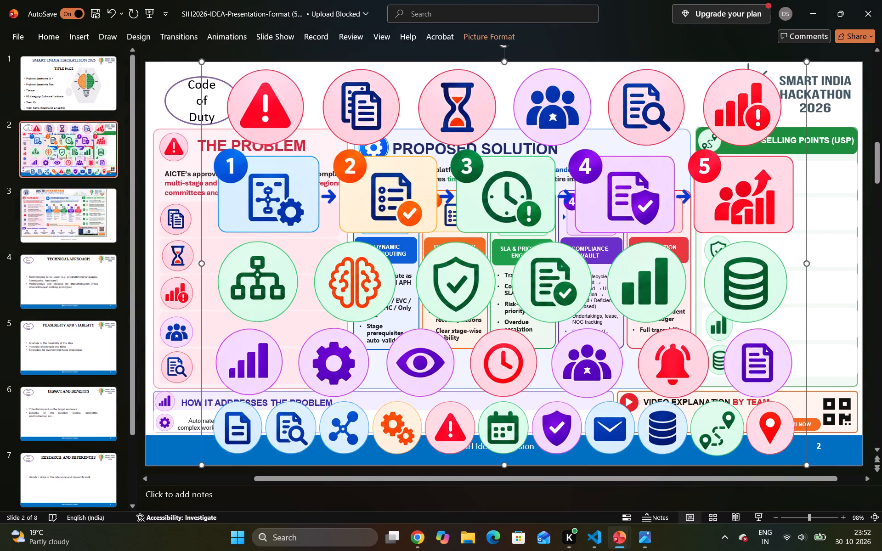
Crop the inserted icon sheet from its left and right sides down to the column containing the purple eye icon.
left_click(506, 38)
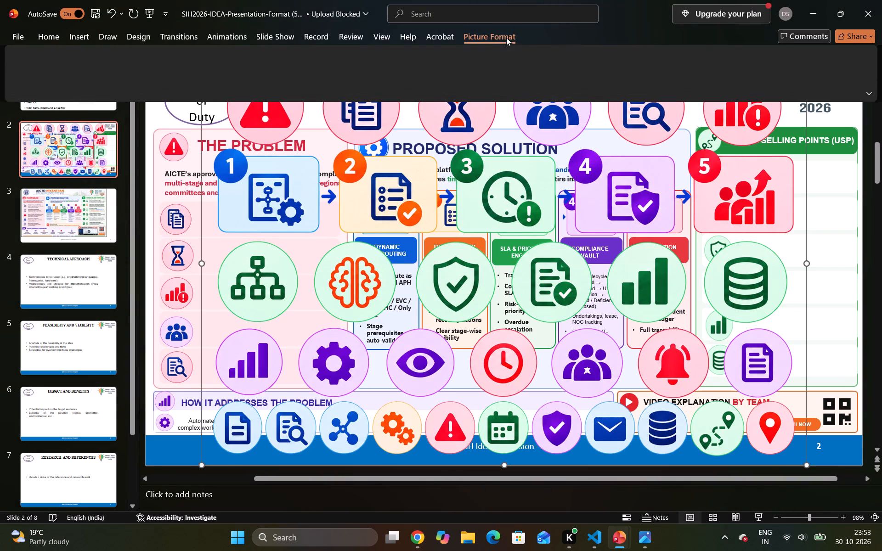
left_click(746, 58)
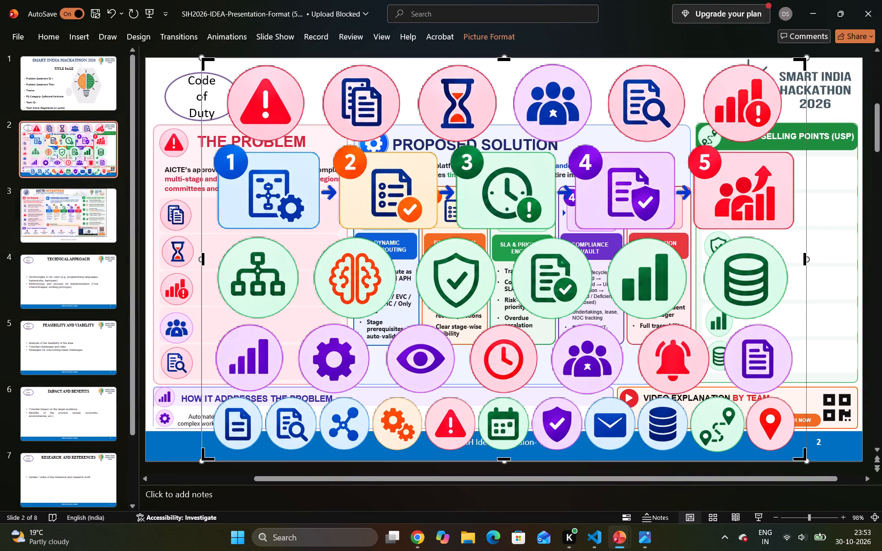
left_click_drag(808, 260, 793, 264)
key("ctrl+z")
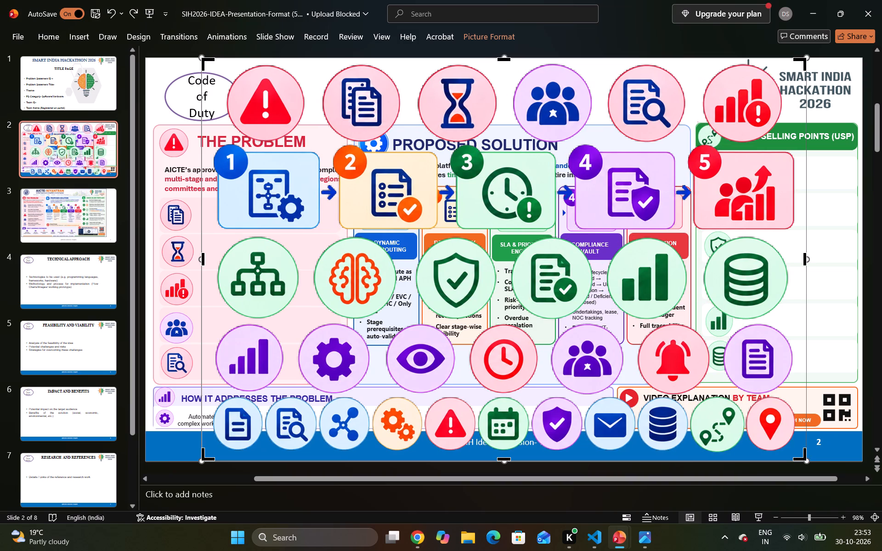
left_click_drag(803, 261, 492, 338)
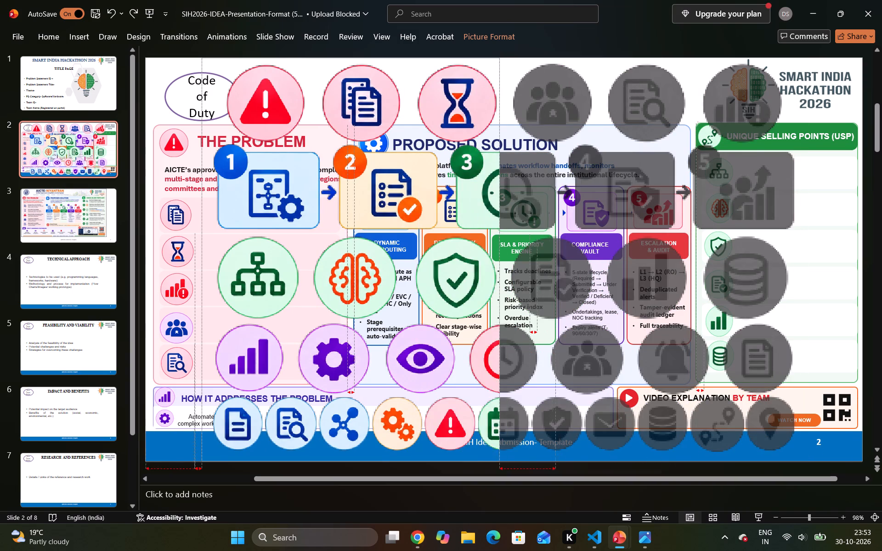
left_click_drag(492, 338, 457, 341)
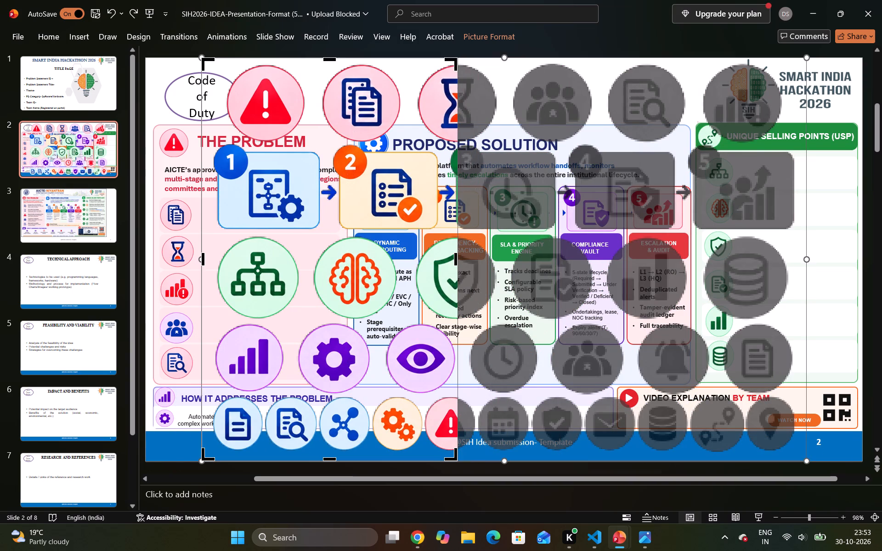
left_click_drag(203, 260, 385, 291)
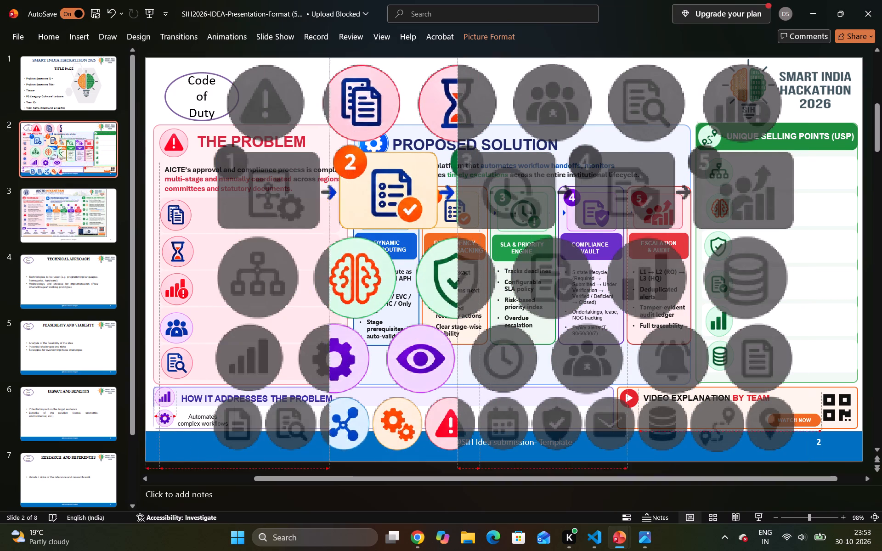
left_click_drag(385, 291, 379, 293)
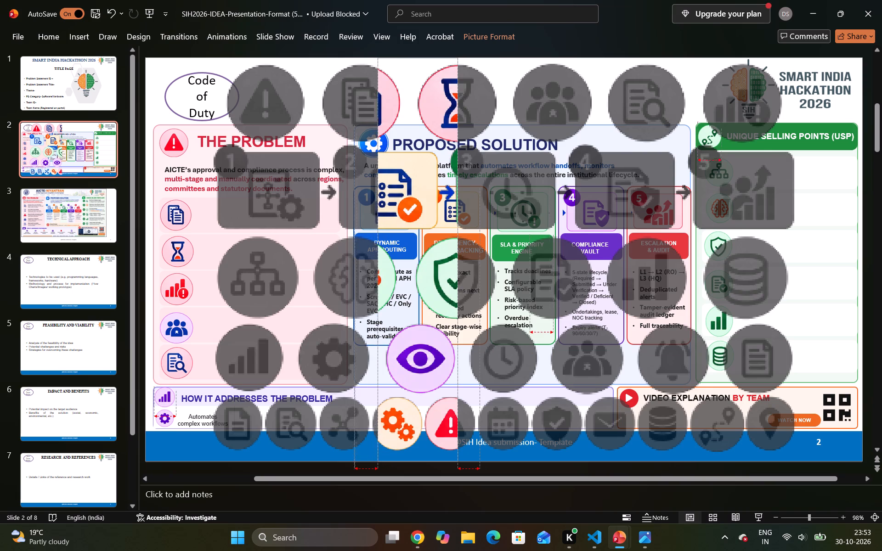
left_click_drag(379, 293, 381, 294)
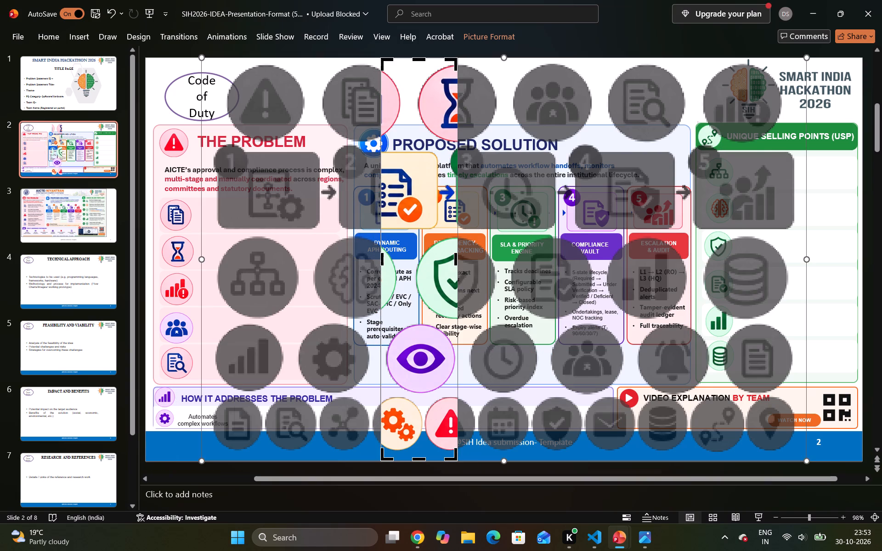
Crop the icon sheet from the bottom and top so only the purple eye icon remains, and apply the crop.
left_click_drag(421, 459, 425, 398)
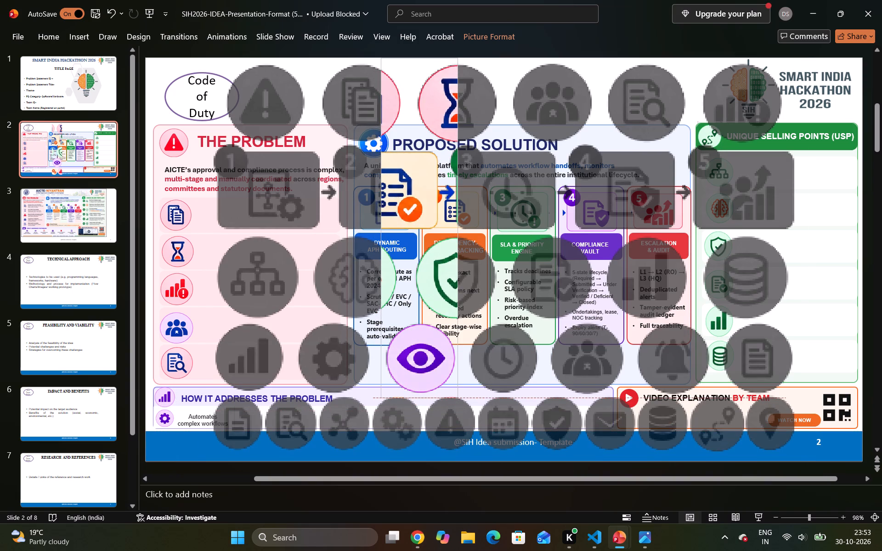
left_click_drag(425, 398, 425, 396)
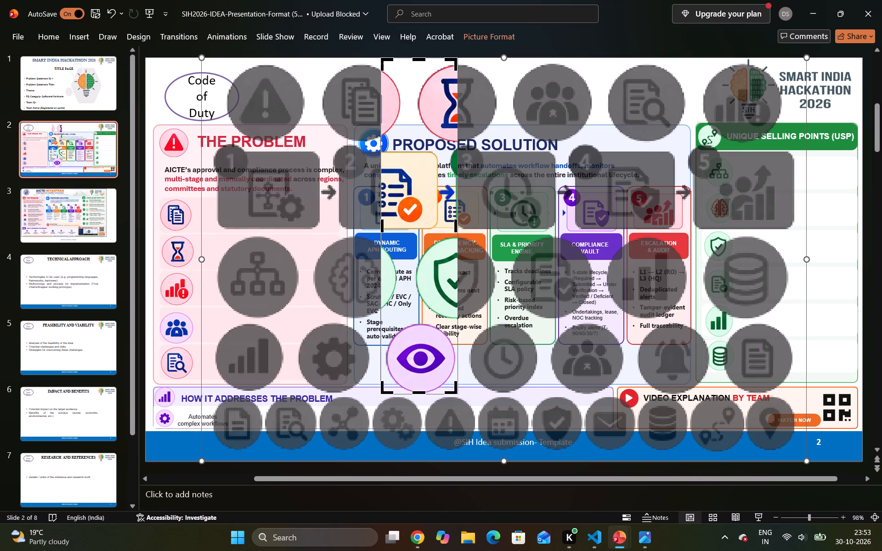
left_click_drag(418, 60, 420, 321)
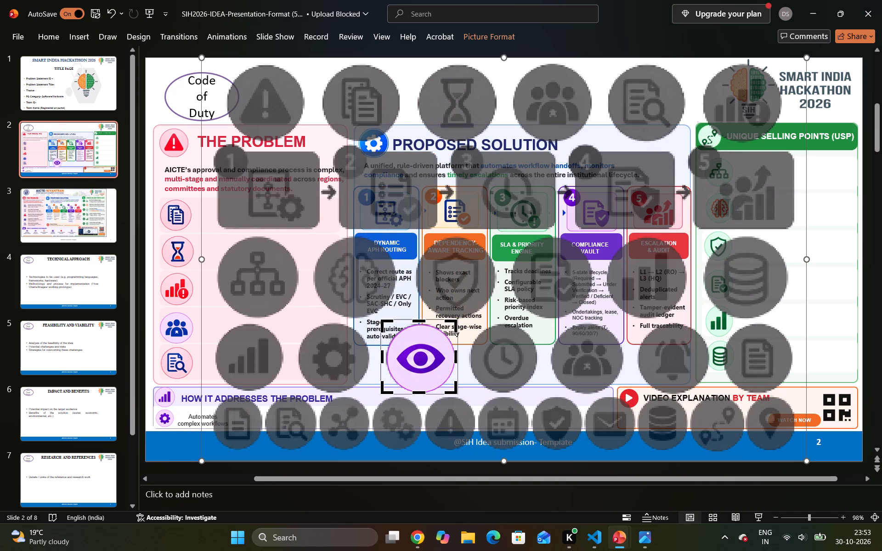
left_click(651, 34)
left_click(628, 42)
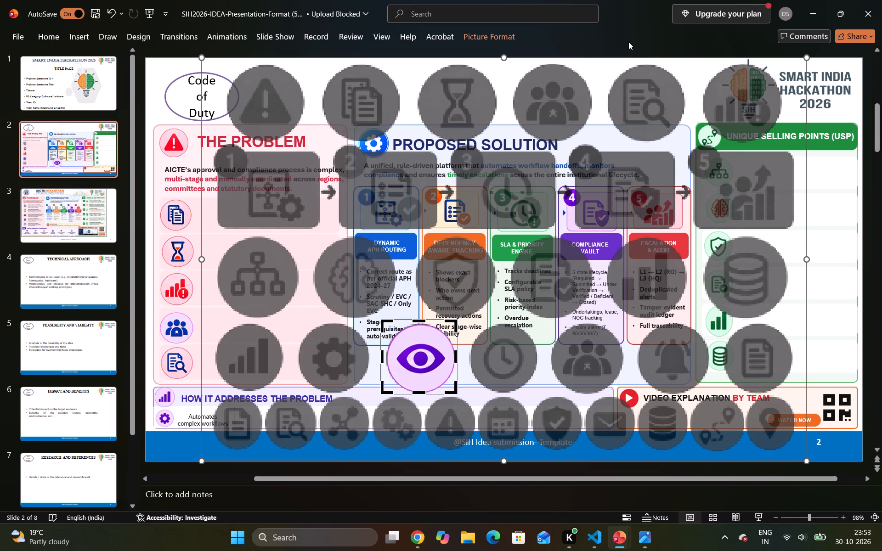
left_click(628, 42)
left_click(643, 34)
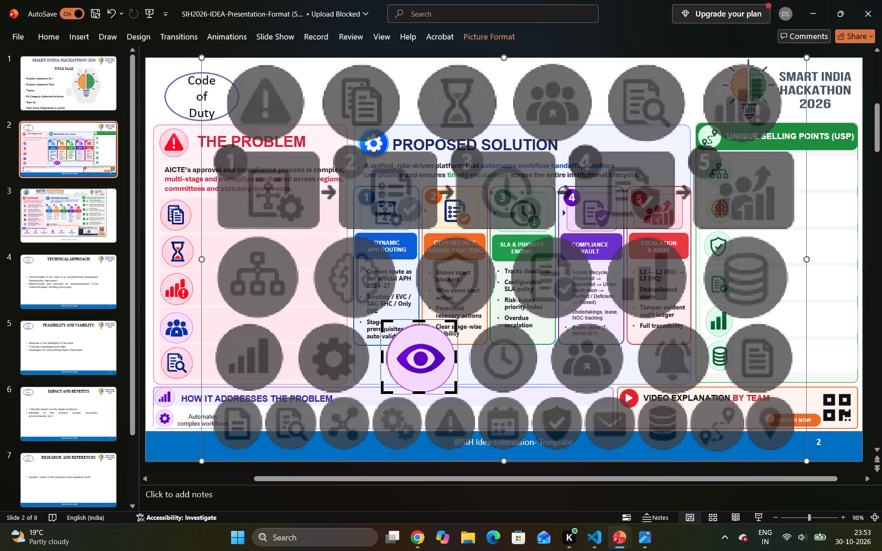
left_click(852, 103)
left_click(421, 367)
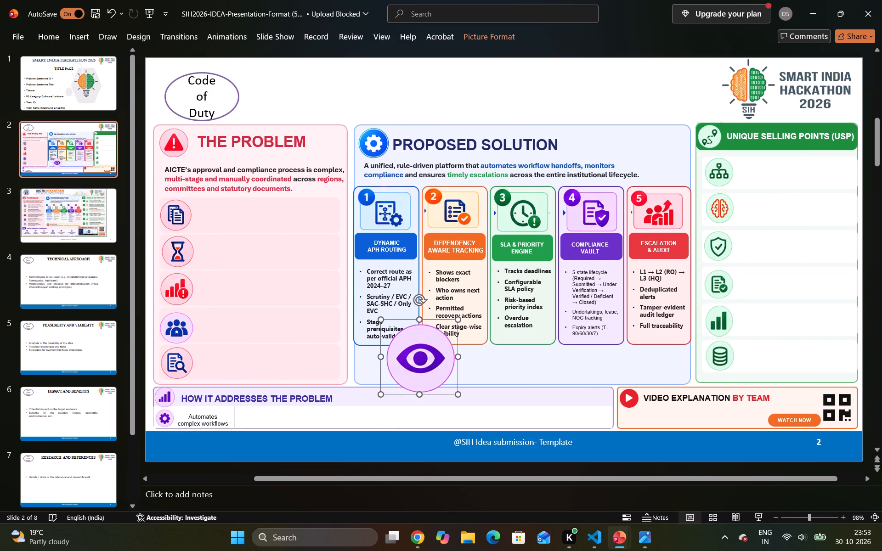
Shrink the eye icon to about the gear icon's size and place it just right of the divider after "Automates complex workflows".
left_click_drag(457, 394, 438, 379)
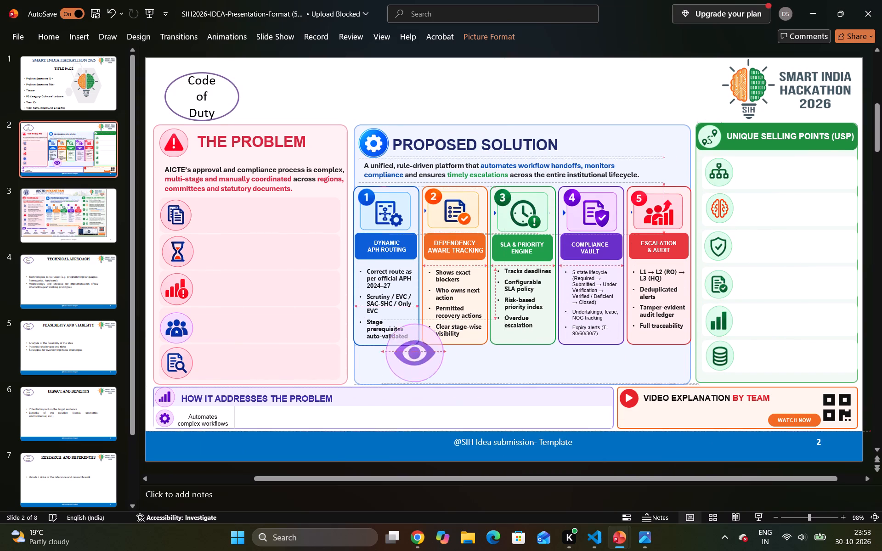
left_click_drag(438, 379, 395, 345)
left_click_drag(393, 332, 274, 436)
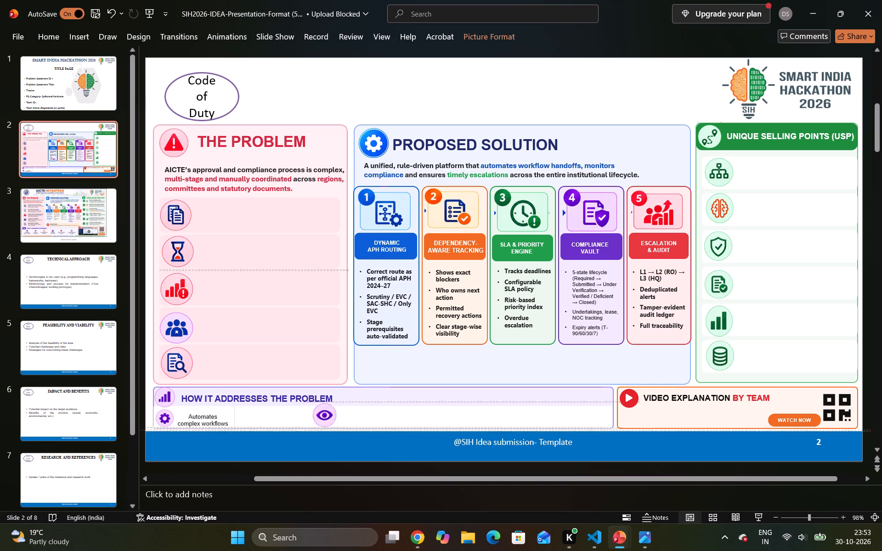
left_click_drag(274, 436, 321, 417)
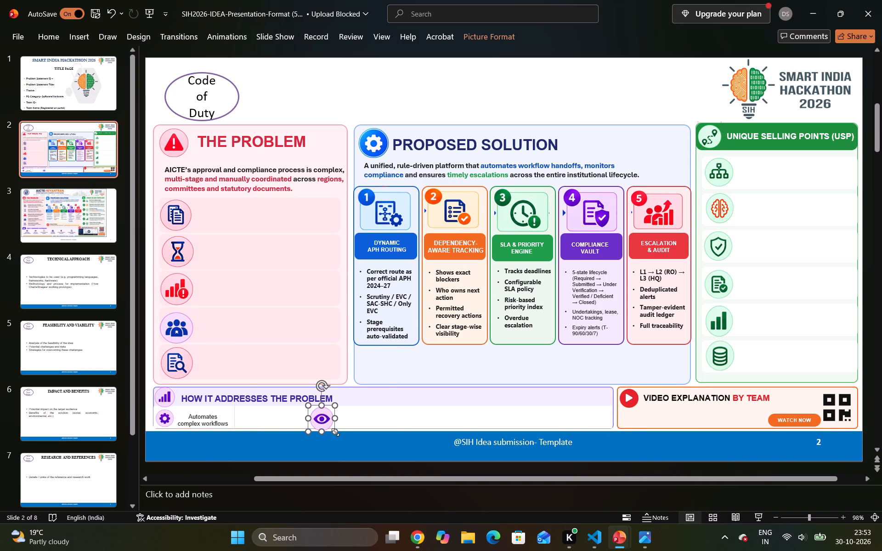
left_click_drag(335, 430, 323, 416)
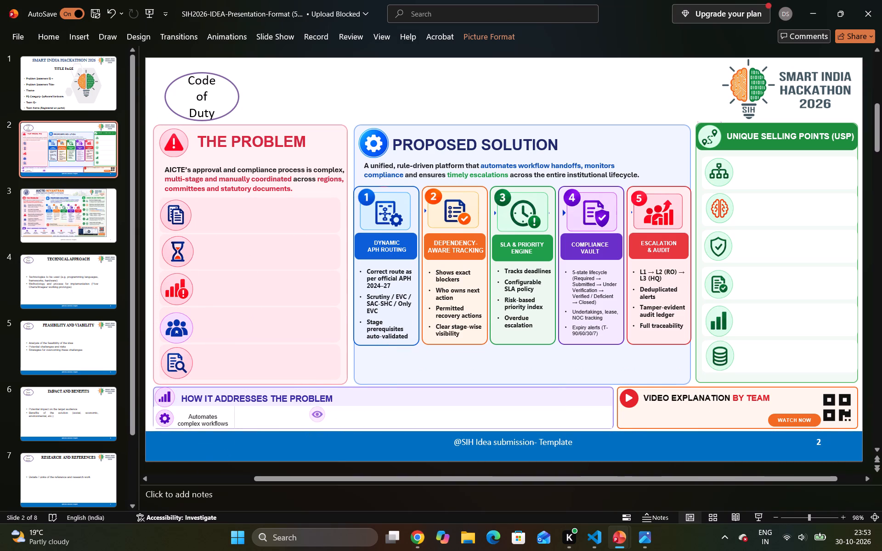
left_click_drag(323, 416, 329, 422)
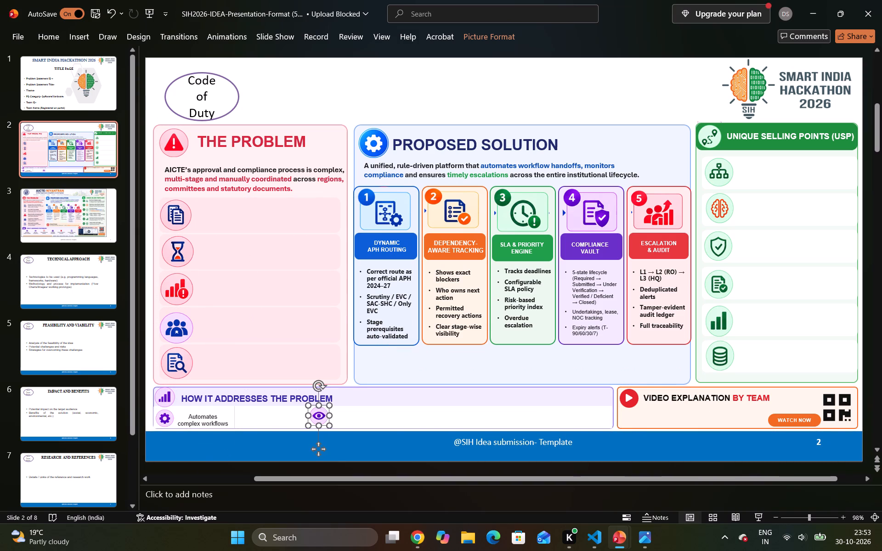
left_click(330, 414)
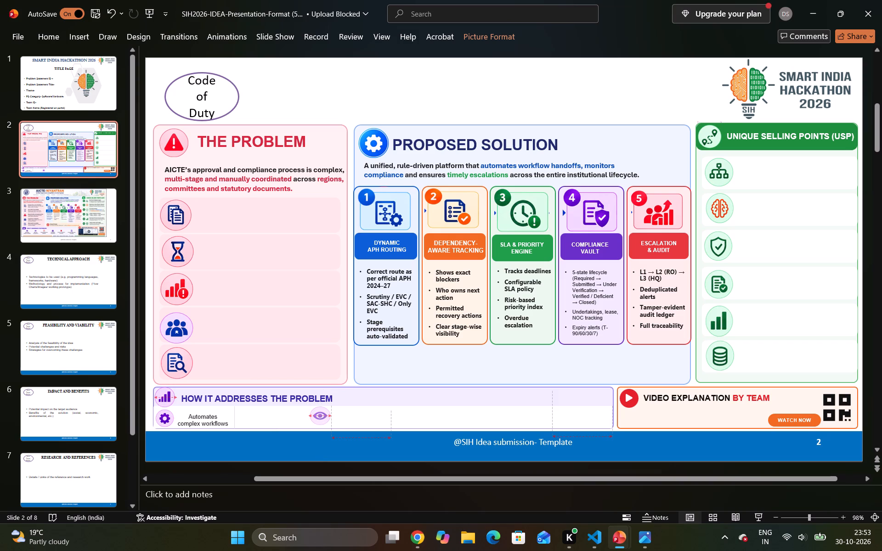
left_click_drag(322, 414, 252, 417)
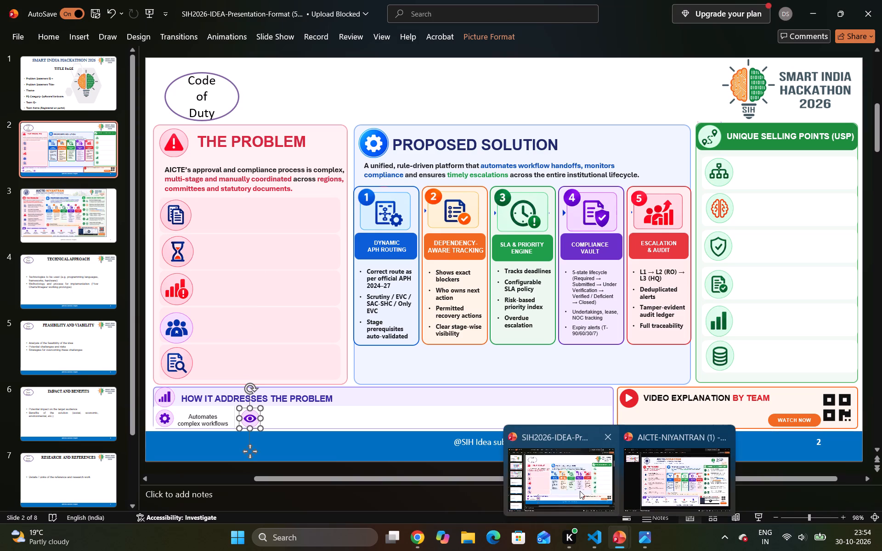
Copy the "Real-time transparency" caption from the AICTE-NIYANTRAN (1) presentation and paste it onto slide 2 of the SIH2026 presentation.
left_click(693, 479)
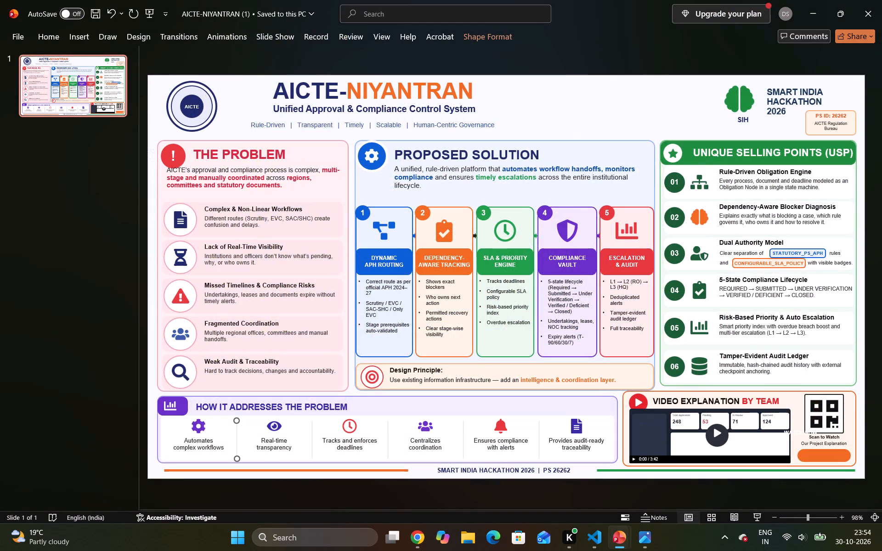
left_click_drag(262, 442, 294, 450)
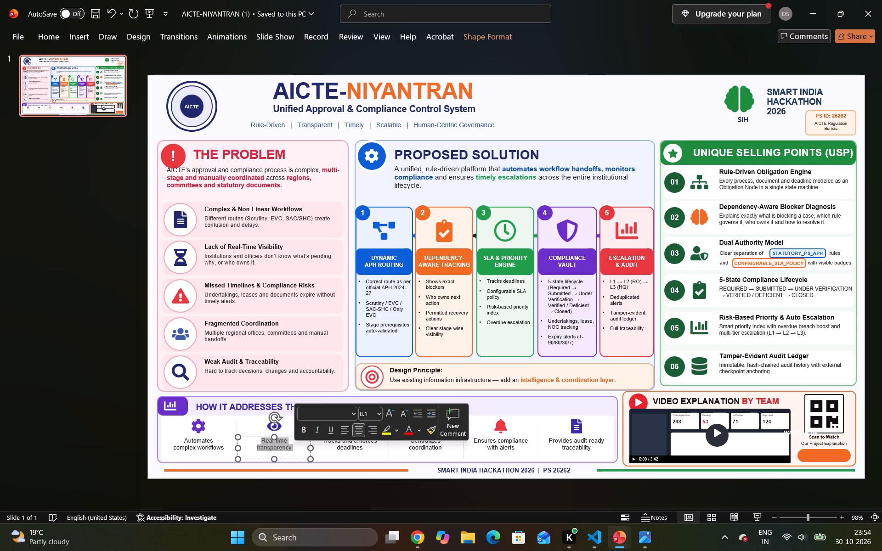
key("ctrl+c")
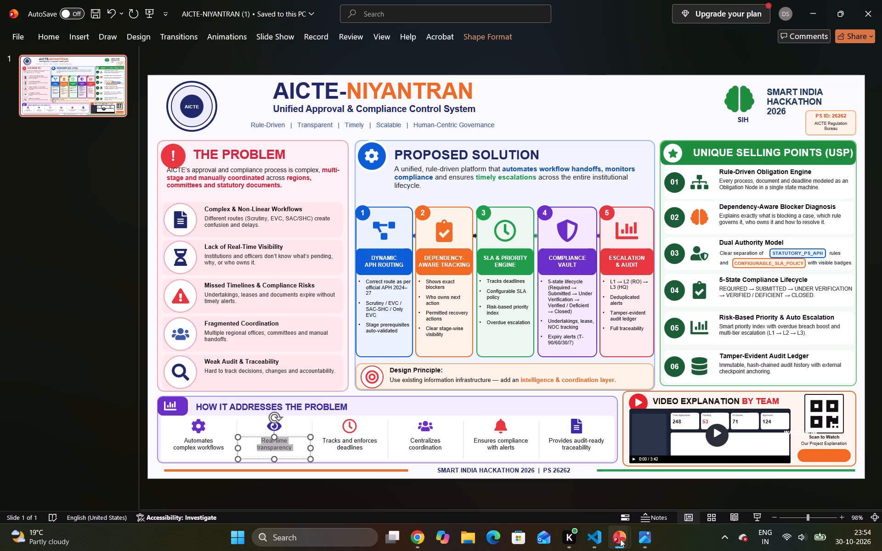
left_click(585, 472)
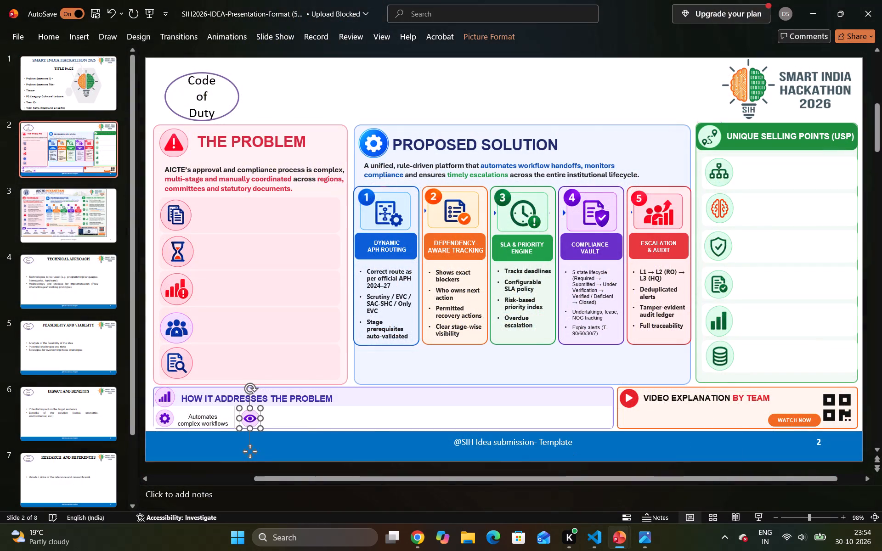
left_click(469, 82)
key("ctrl+v")
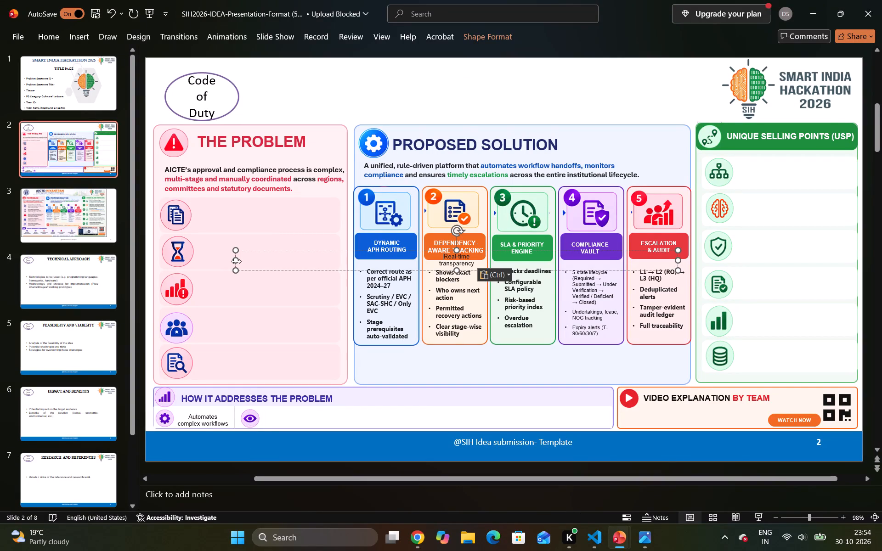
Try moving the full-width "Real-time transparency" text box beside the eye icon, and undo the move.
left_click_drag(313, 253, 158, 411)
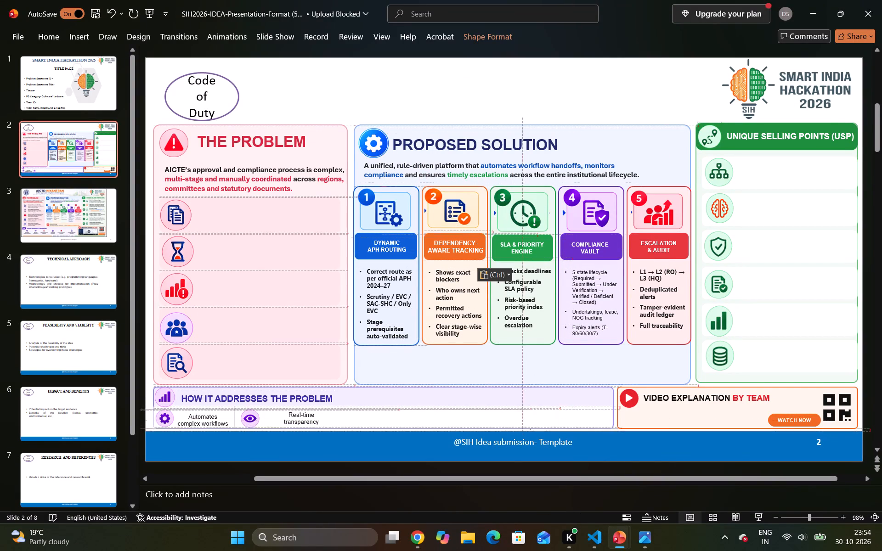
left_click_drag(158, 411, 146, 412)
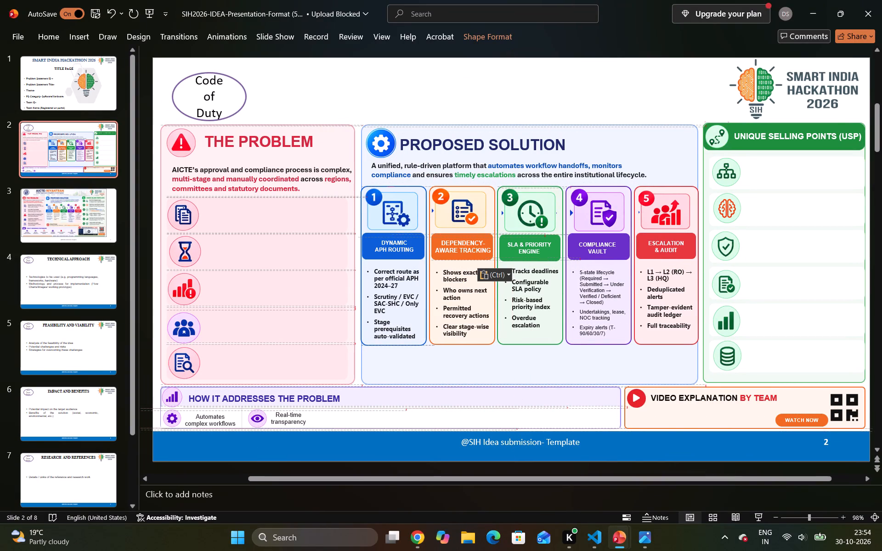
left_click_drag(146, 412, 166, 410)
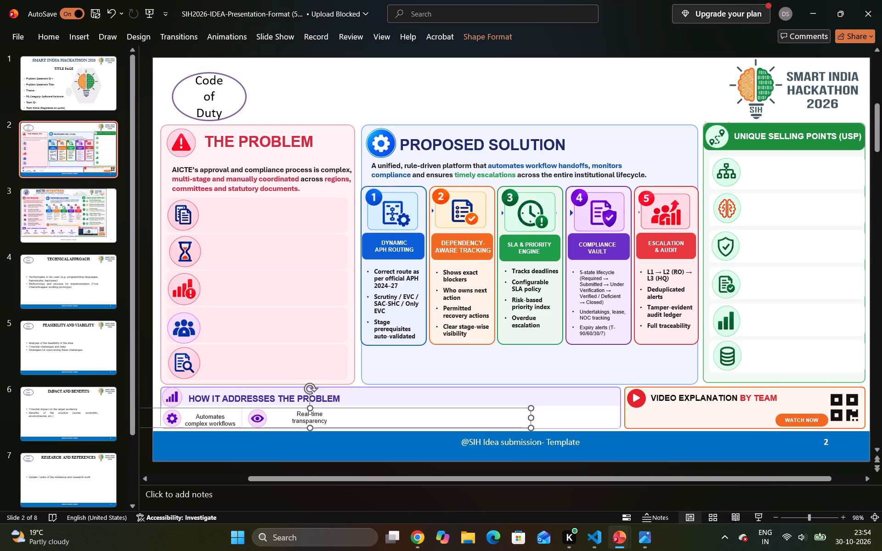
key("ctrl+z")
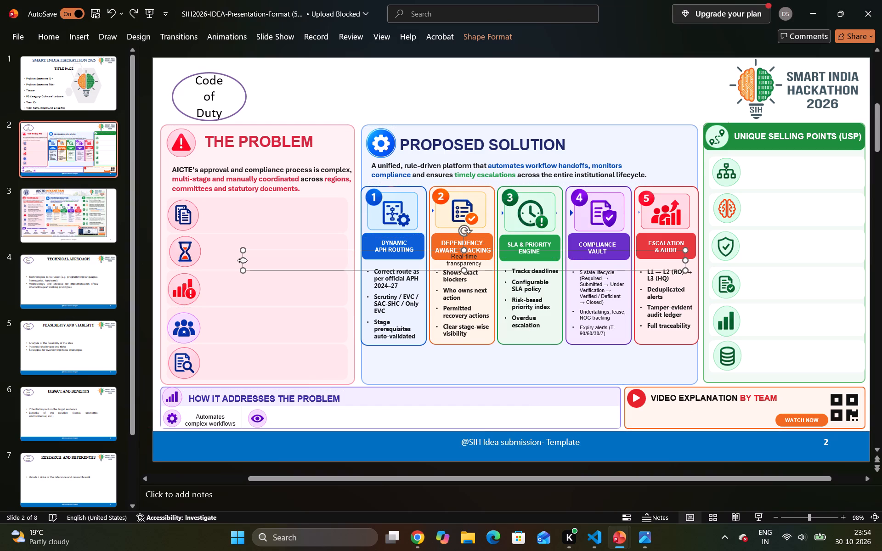
Narrow the "Real-time transparency" text box to fit its caption and place it beside the eye icon in the white strip.
left_click_drag(242, 260, 532, 279)
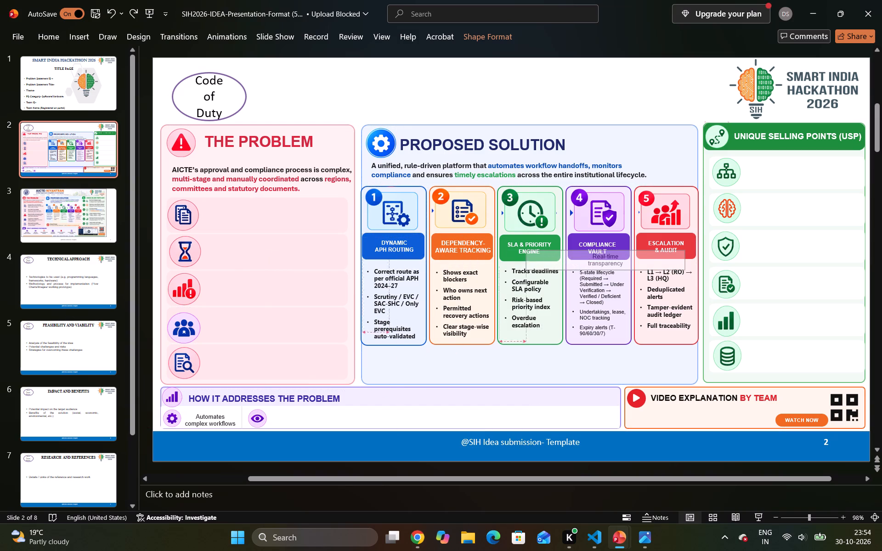
left_click_drag(532, 279, 627, 279)
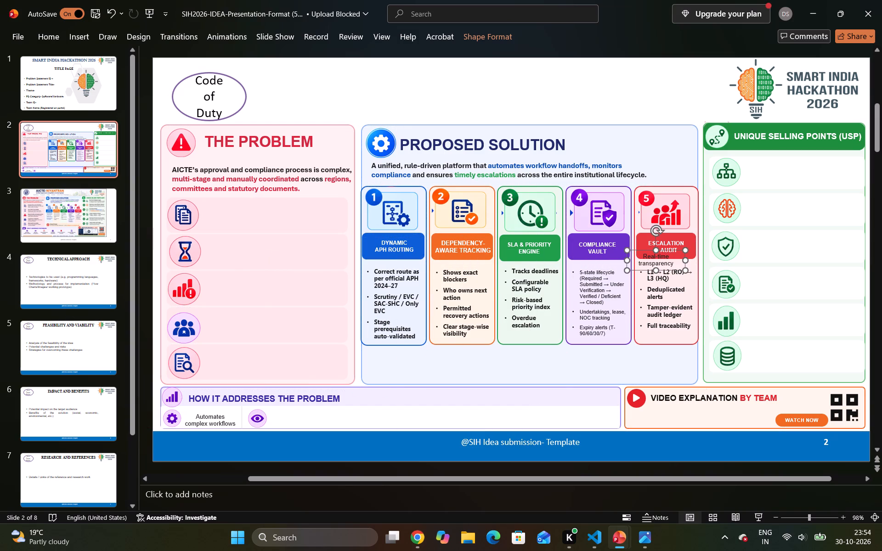
left_click_drag(673, 258, 294, 428)
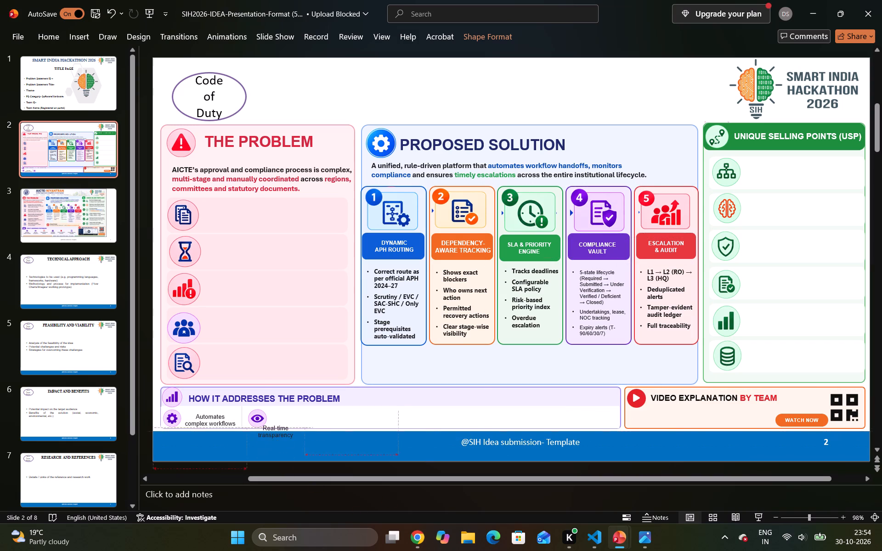
left_click_drag(294, 428, 309, 417)
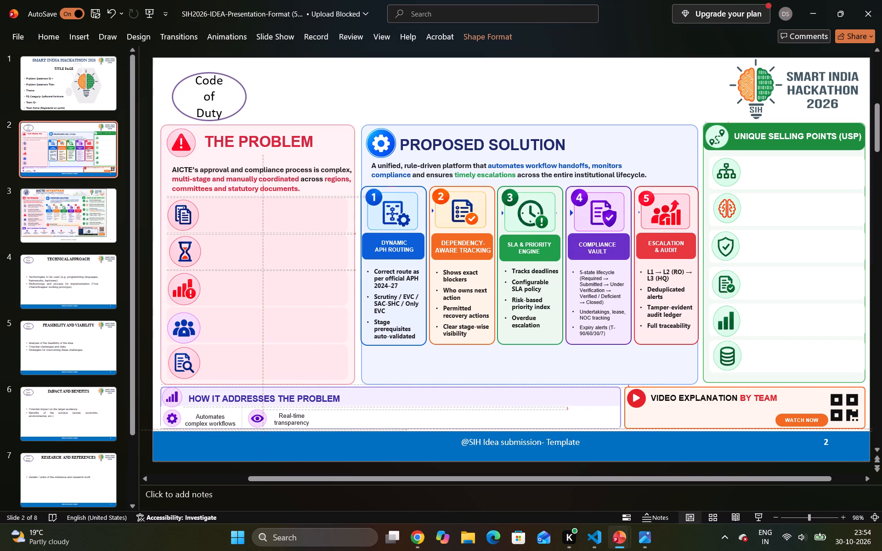
left_click_drag(309, 417, 309, 417)
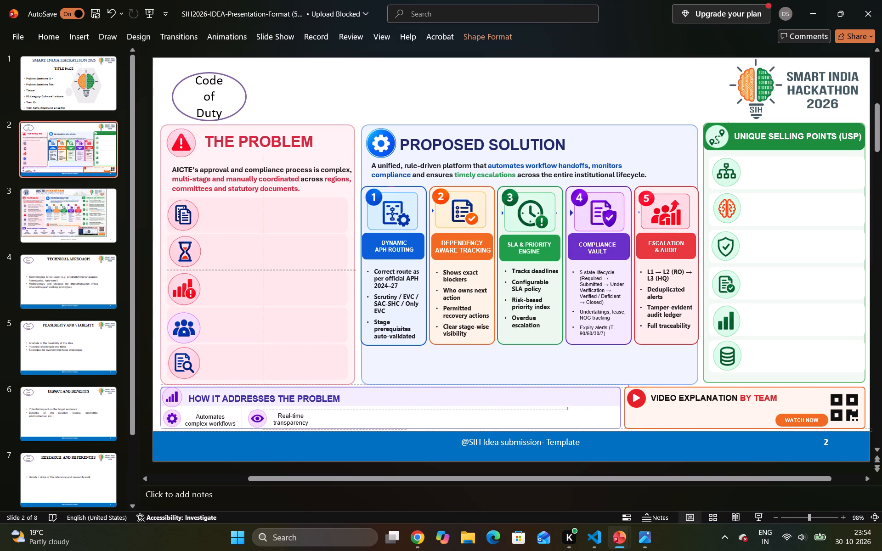
Nudge the "Real-time transparency" text box slightly into its place beside the eye icon.
left_click_drag(309, 417, 308, 417)
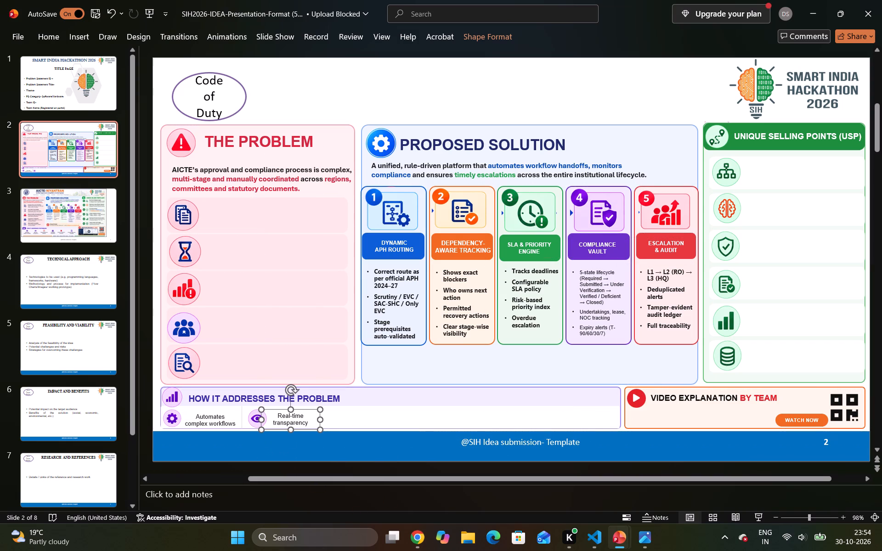
left_click(540, 108)
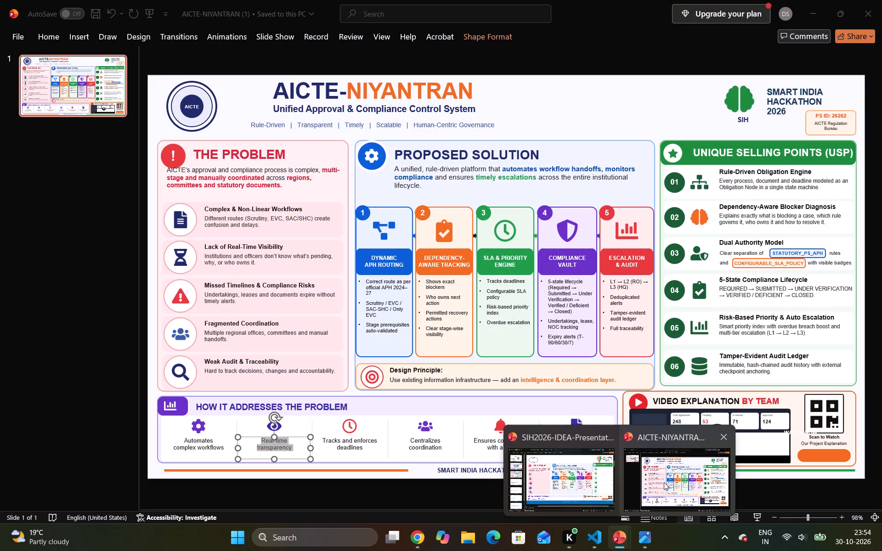
Check the reference infographic in the AICTE-NIYANTRAN (1) presentation, and insert the Modern Infographic Icon Sheet picture from Downloads on slide 2 of the SIH2026 presentation.
left_click(664, 482)
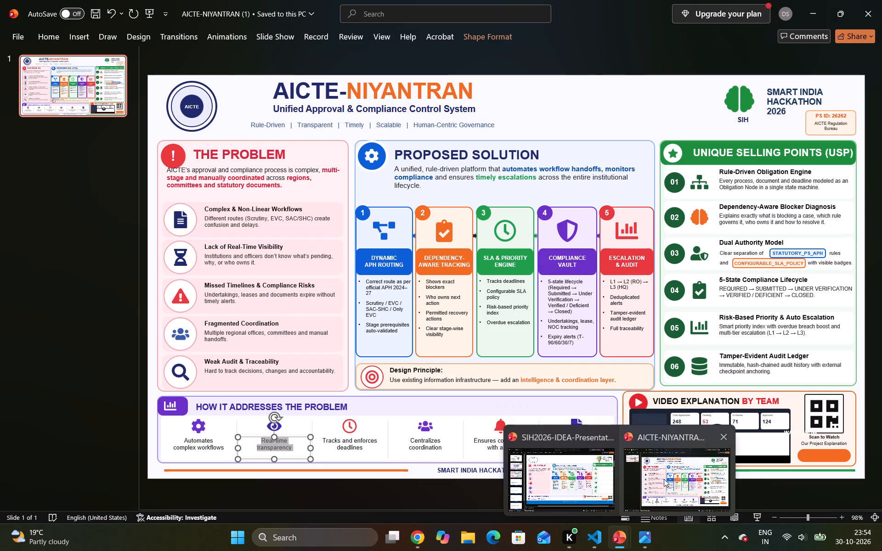
left_click(663, 479)
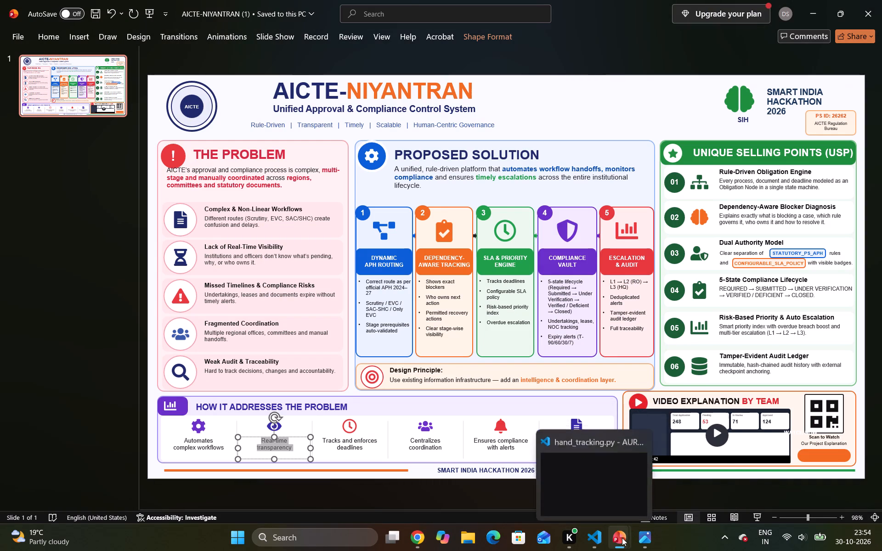
left_click(581, 483)
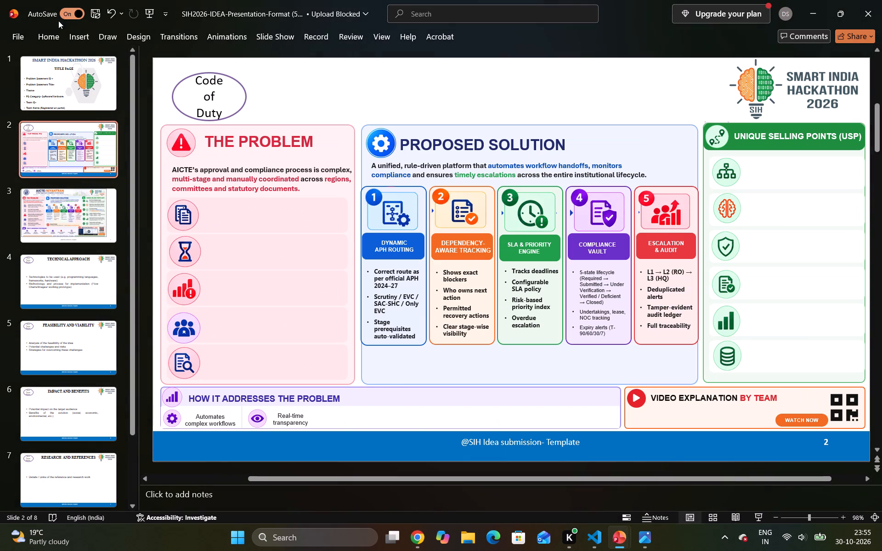
left_click(73, 32)
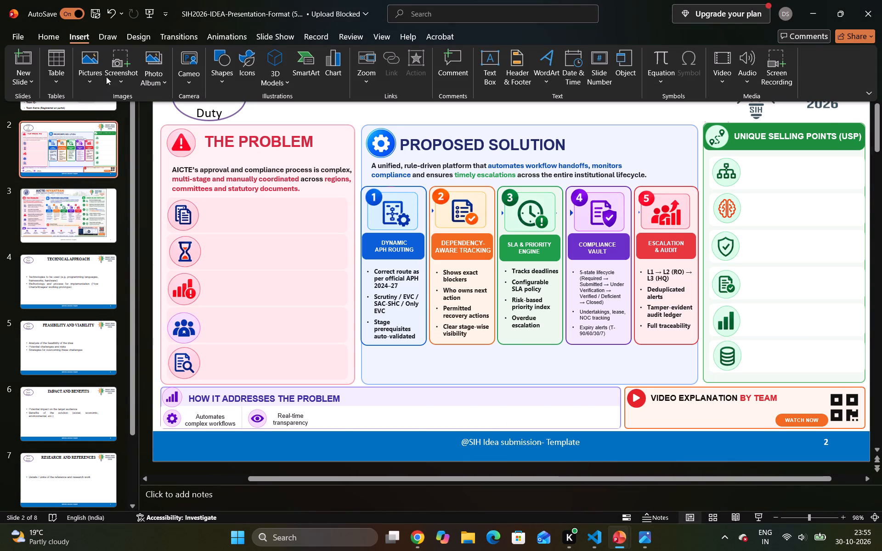
left_click(96, 72)
left_click(140, 114)
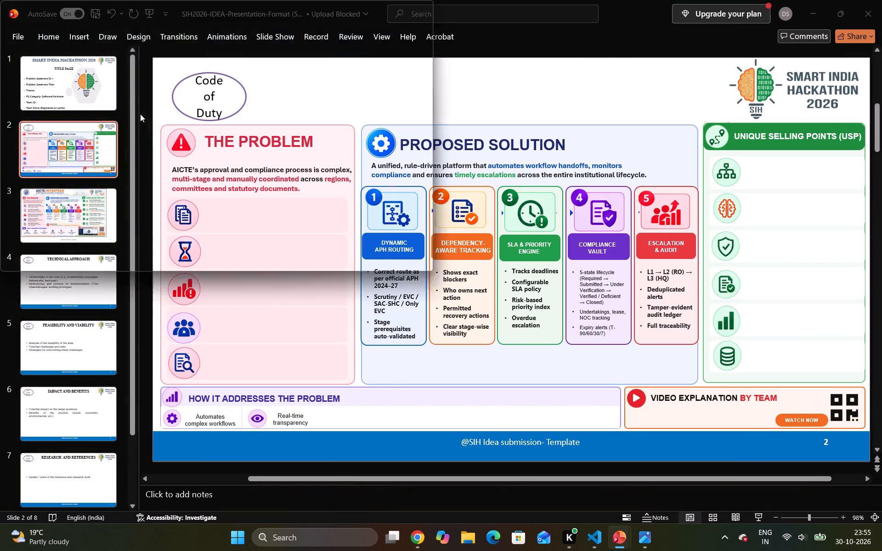
left_click(286, 126)
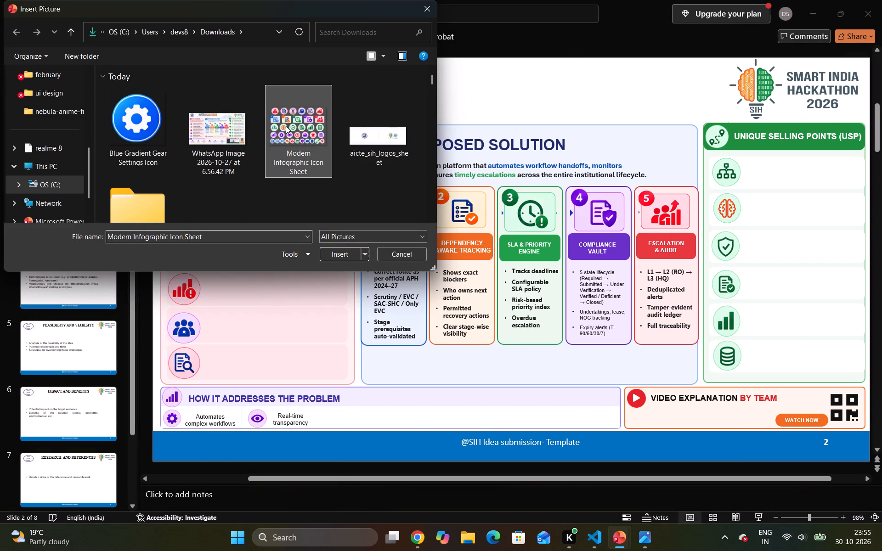
left_click(345, 251)
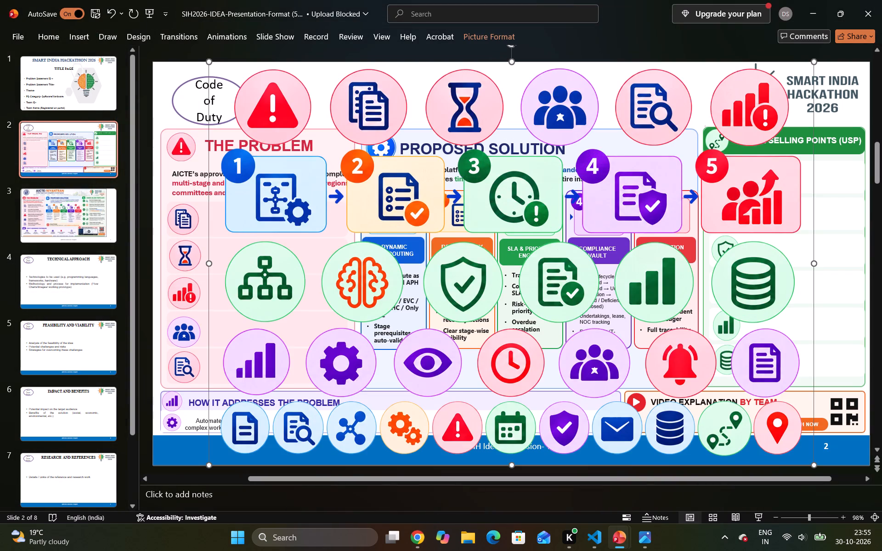
Crop the inserted icon sheet on all four sides down to the red clock icon in its fourth row.
left_click(501, 35)
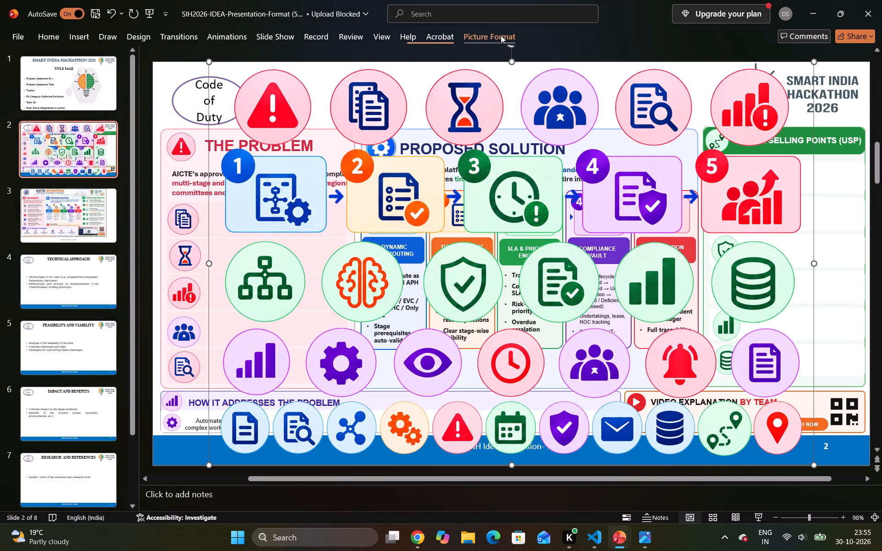
left_click(742, 49)
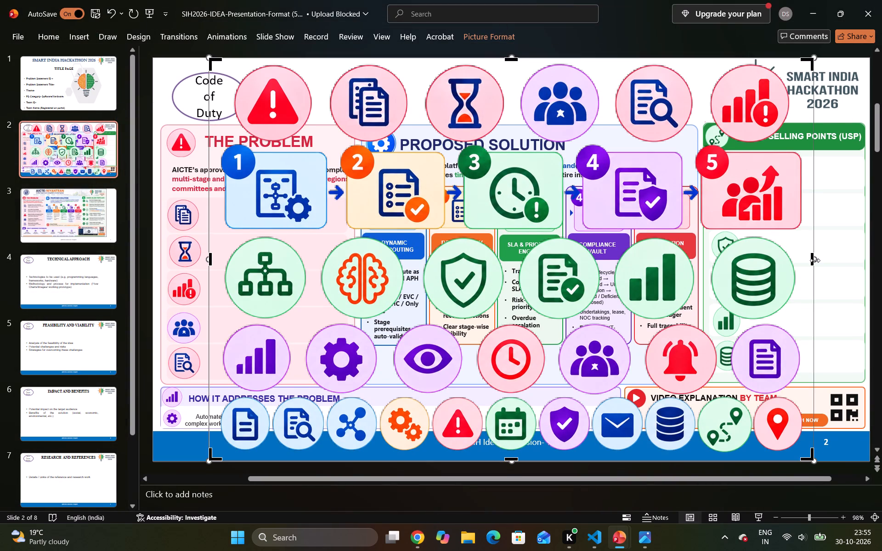
left_click_drag(812, 259, 503, 283)
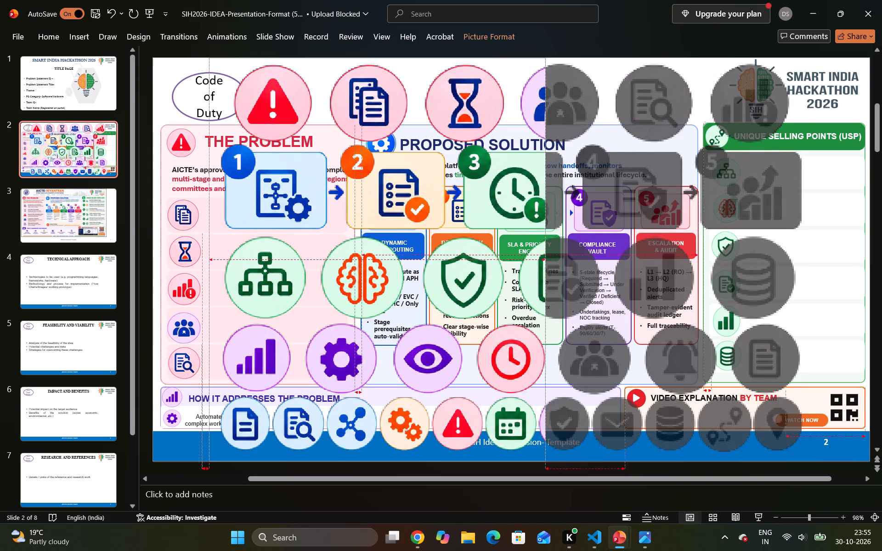
left_click_drag(503, 283, 549, 290)
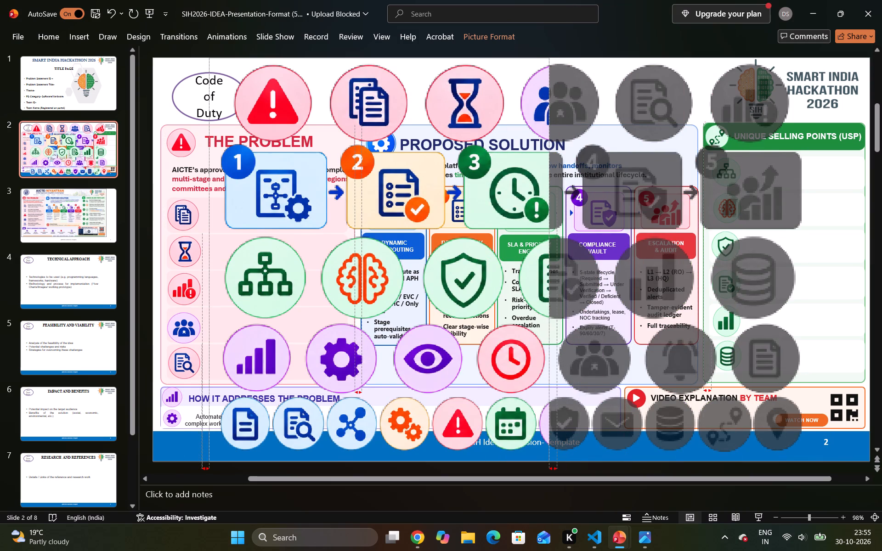
left_click_drag(549, 290, 550, 290)
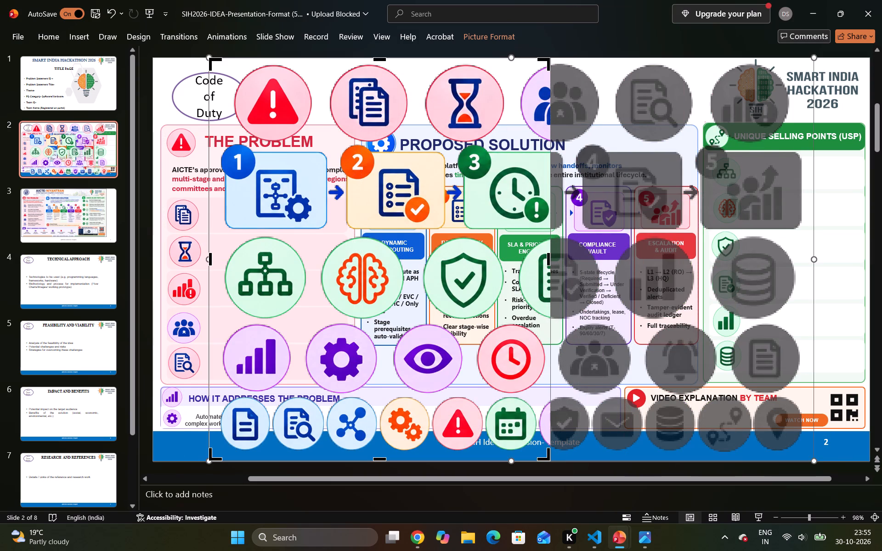
left_click_drag(210, 262, 460, 284)
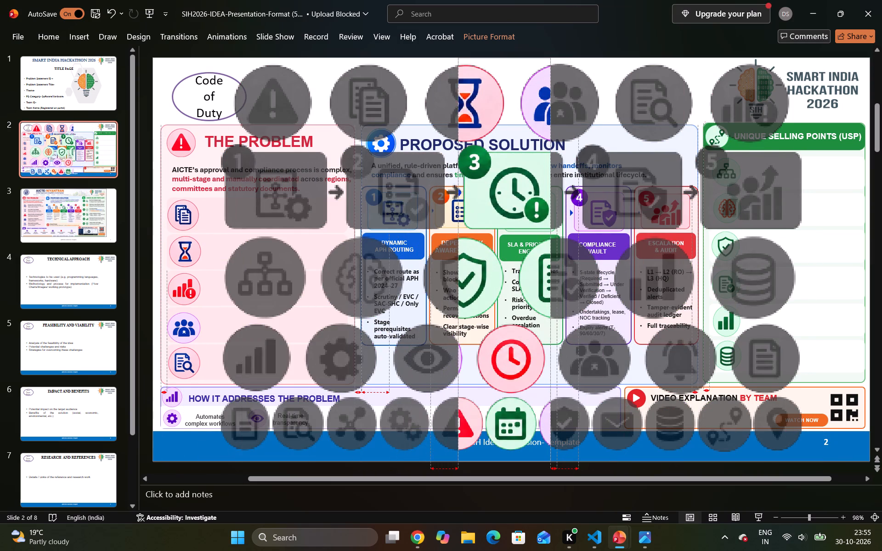
left_click_drag(460, 284, 470, 290)
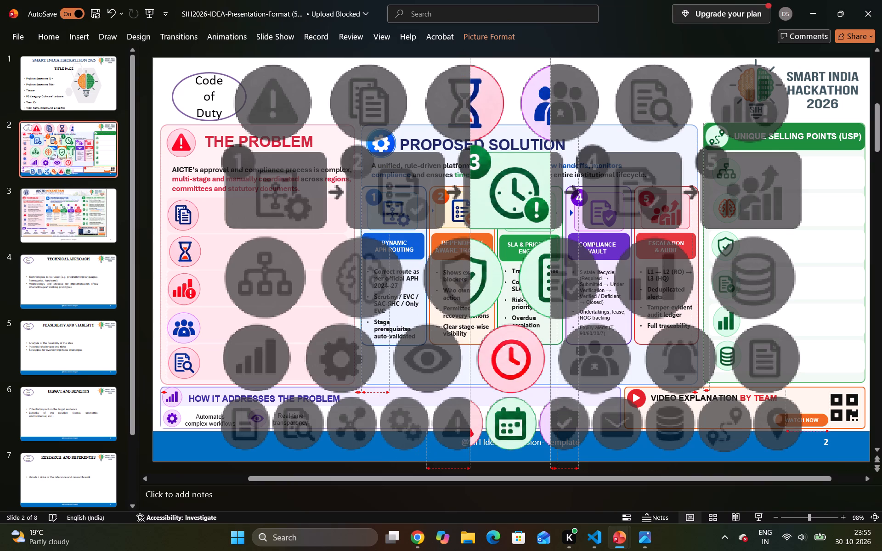
left_click_drag(470, 290, 471, 290)
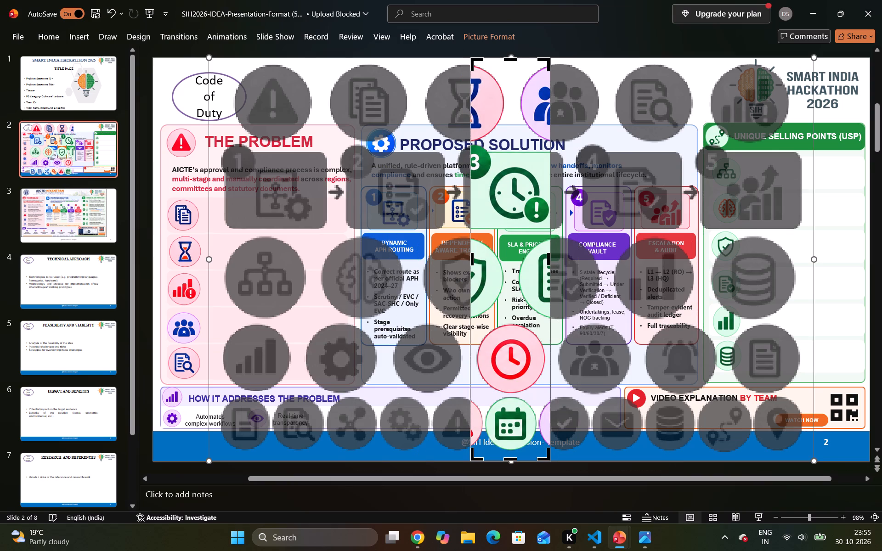
left_click_drag(511, 60, 517, 322)
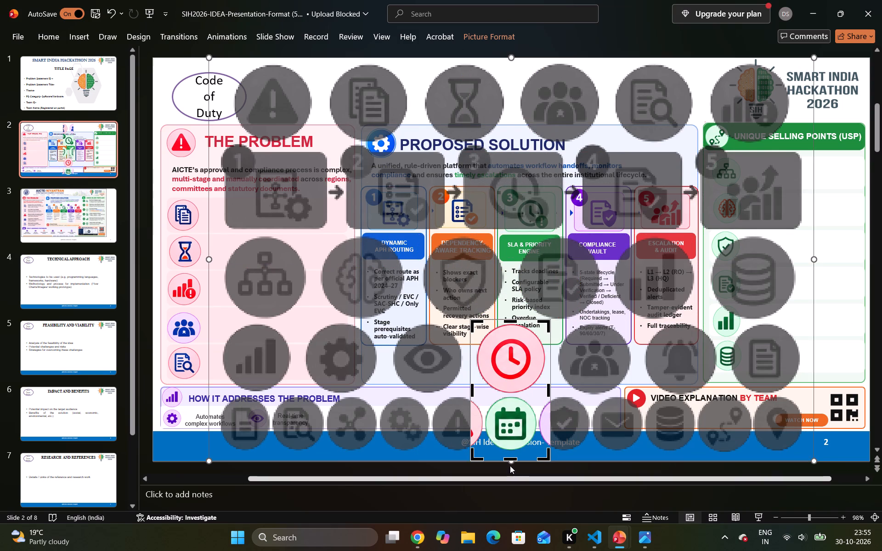
left_click_drag(510, 458, 523, 394)
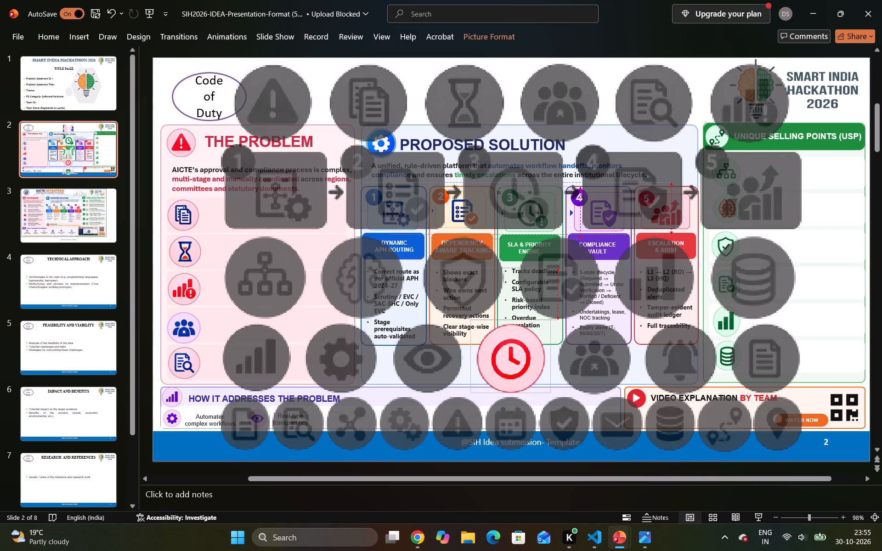
left_click_drag(523, 394, 523, 394)
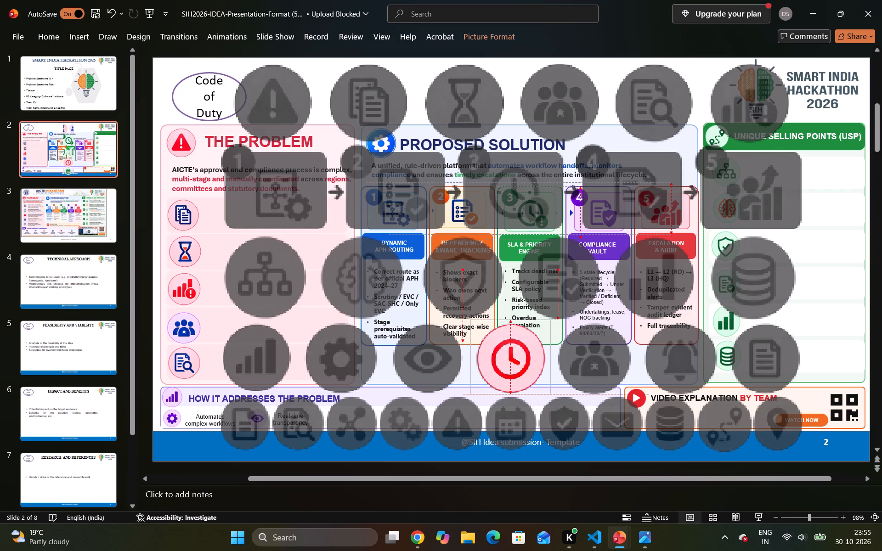
left_click_drag(523, 394, 523, 394)
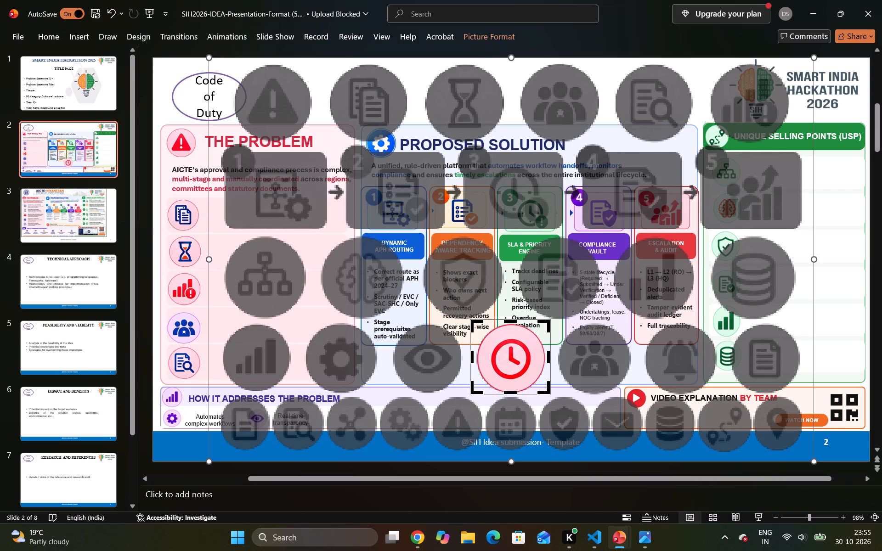
left_click(707, 65)
left_click(687, 46)
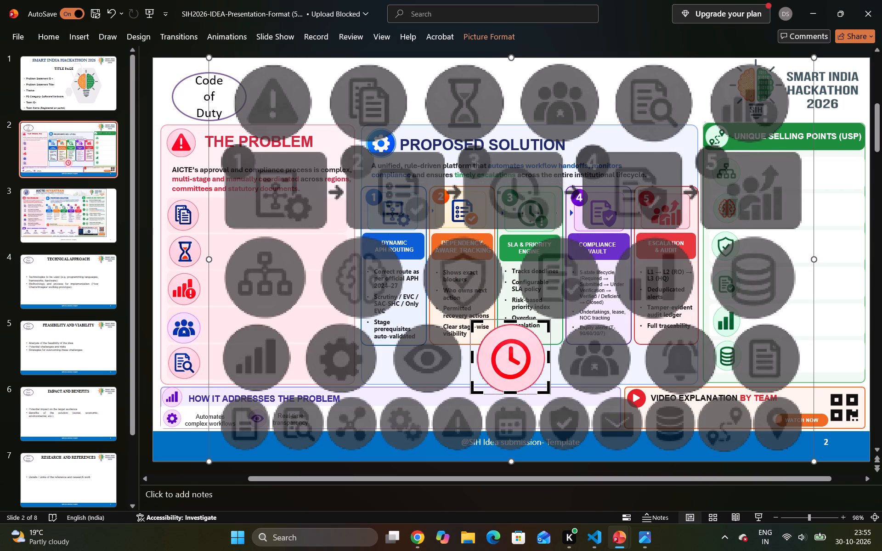
Shrink the red clock icon to about the eye icon's size and place it after "Real-time transparency", leaving a gap between them.
left_click(511, 362)
left_click_drag(550, 394, 520, 371)
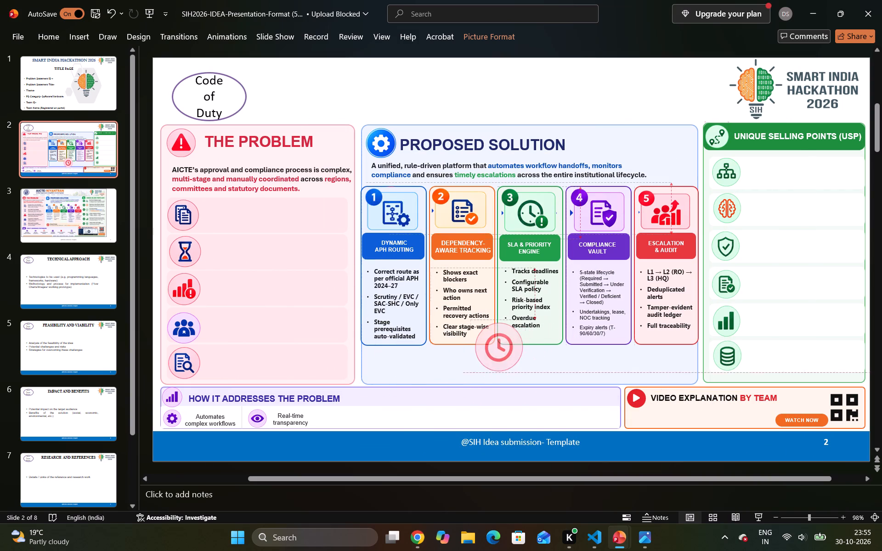
left_click_drag(520, 371, 517, 369)
left_click_drag(498, 349, 364, 418)
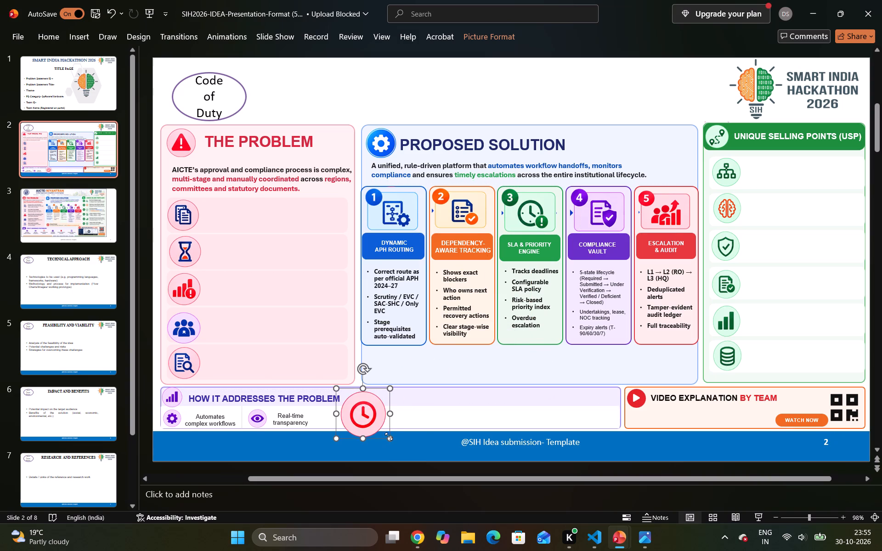
left_click_drag(389, 438, 356, 413)
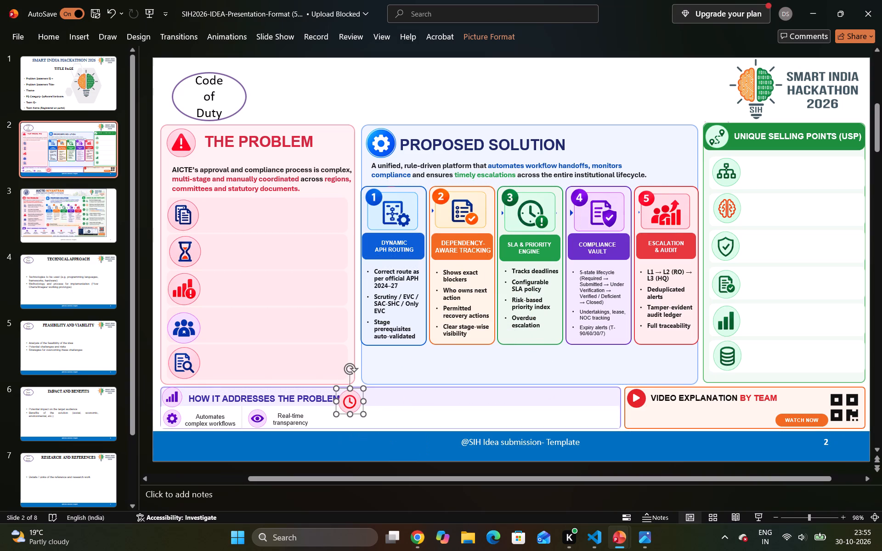
left_click_drag(353, 407, 335, 422)
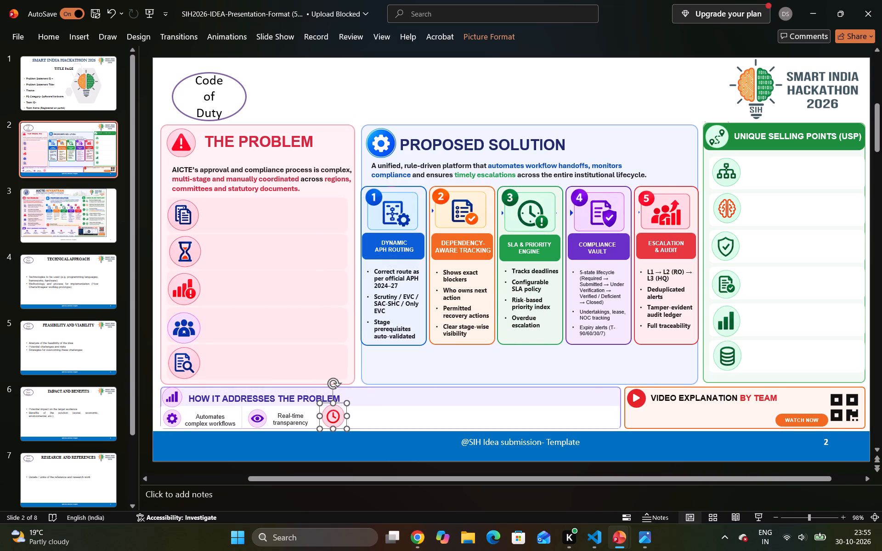
left_click_drag(345, 429, 340, 425)
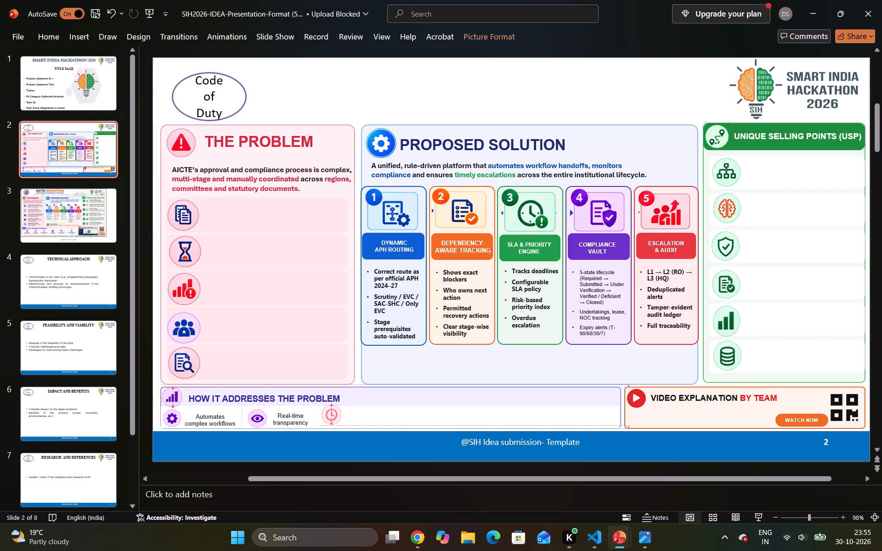
left_click_drag(340, 425, 338, 423)
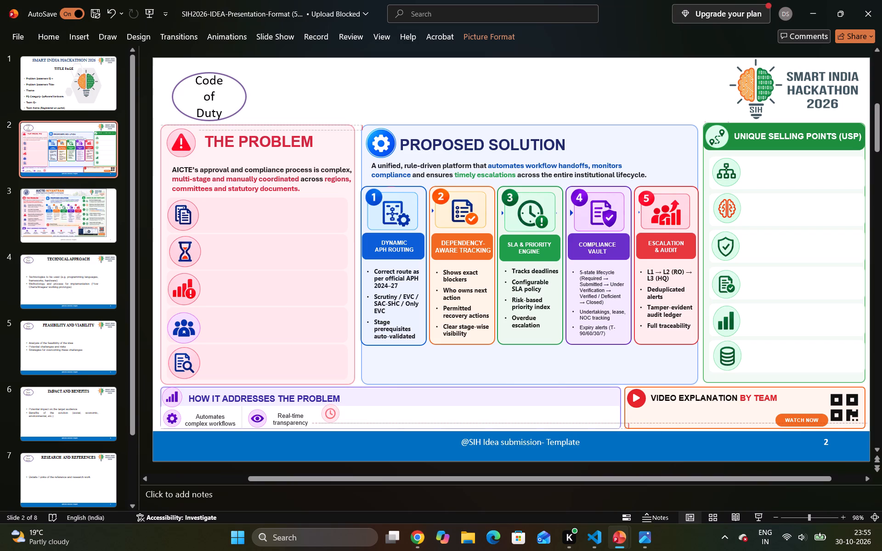
left_click_drag(338, 423, 336, 422)
left_click_drag(333, 415, 331, 423)
left_click(330, 411)
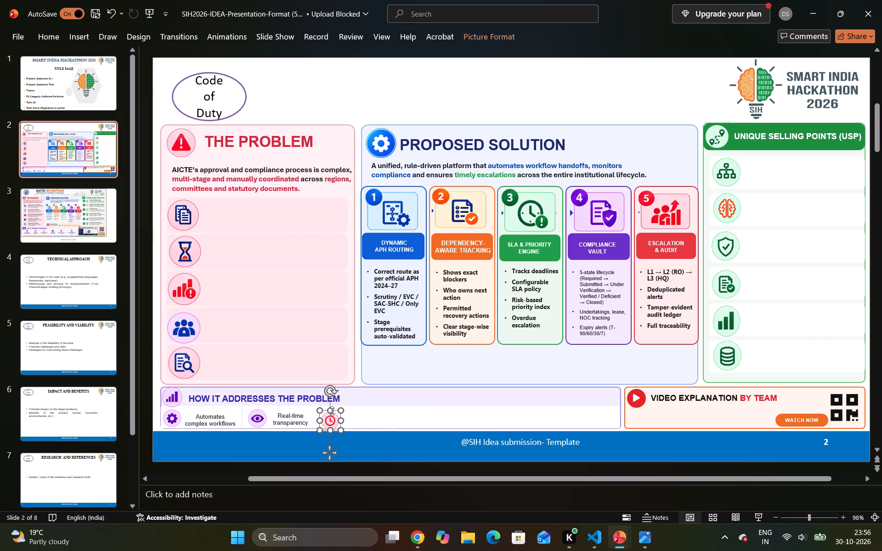
left_click_drag(333, 421, 348, 418)
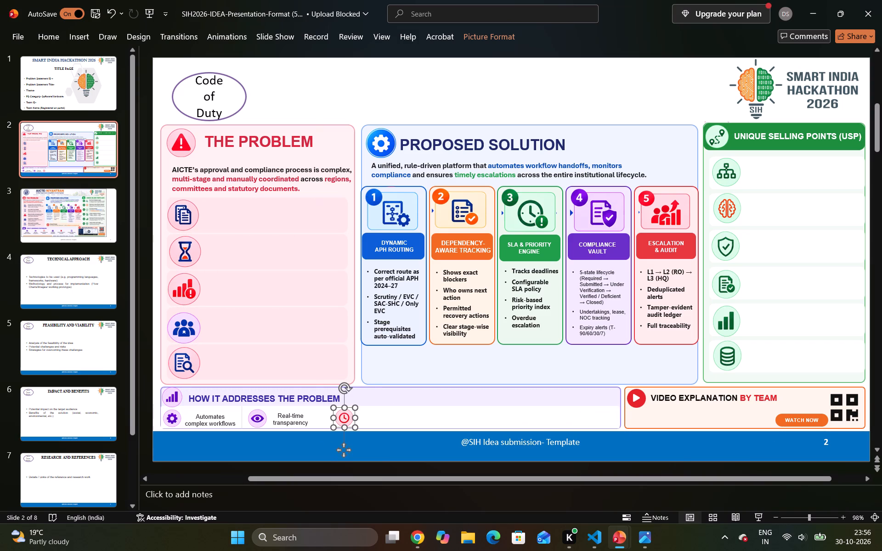
Duplicate the divider after "Automates complex workflows" and place the copy between the "Real-time transparency" caption and the clock icon.
left_click(242, 420)
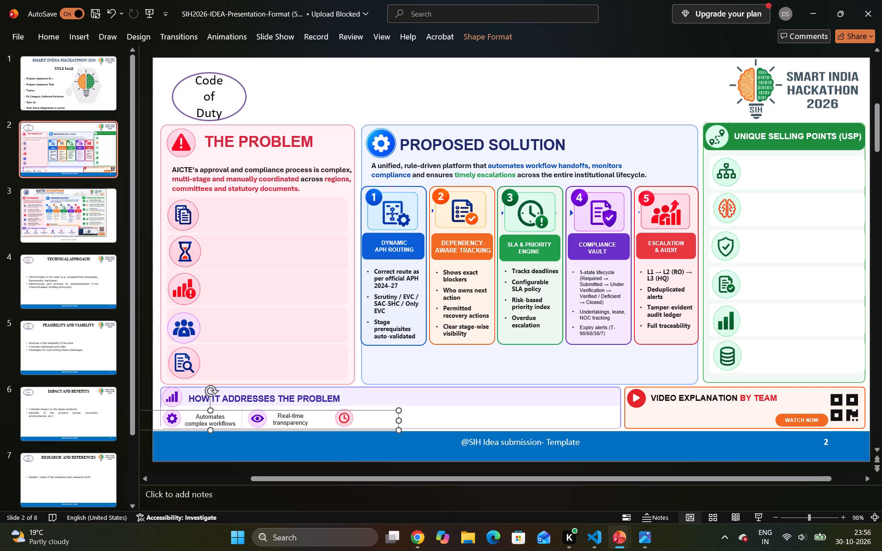
left_click(241, 415)
key("ctrl+c")
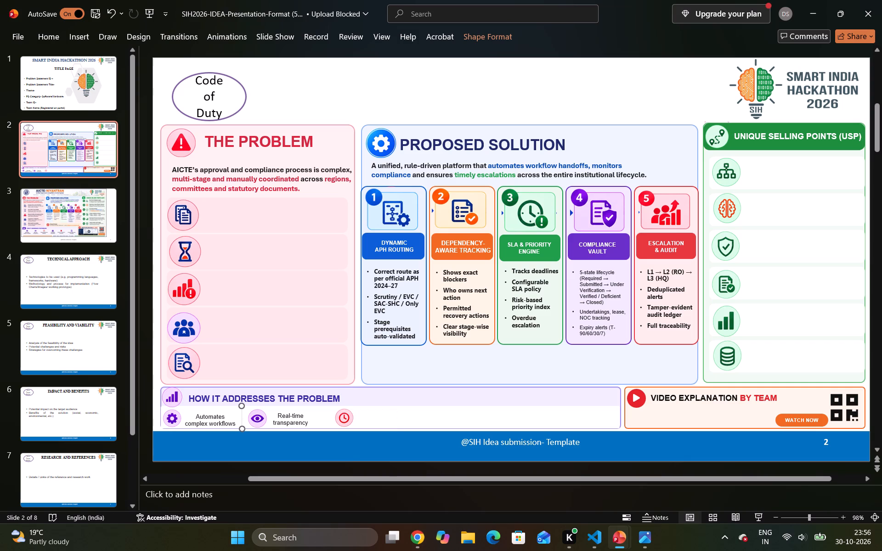
left_click(435, 109)
key("ctrl+v")
left_click_drag(252, 428, 317, 420)
left_click_drag(317, 420, 315, 419)
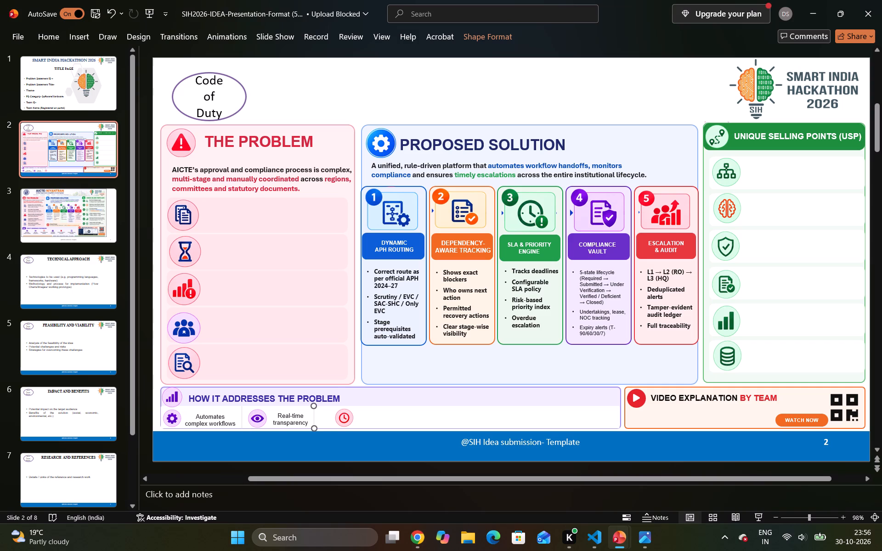
Move the red clock icon closer to the divider that follows the "Real-time transparency" caption, keeping it in line with the other icons.
left_click(343, 421)
left_click_drag(343, 416, 329, 416)
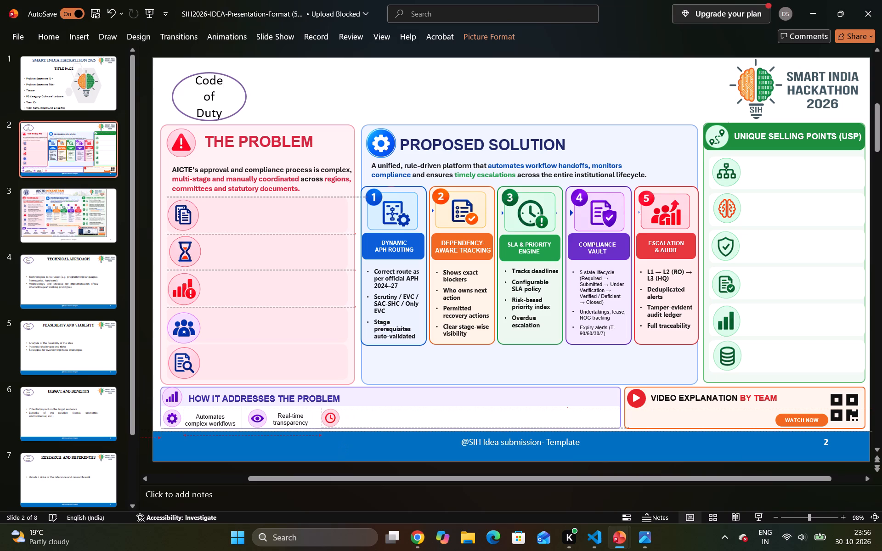
left_click_drag(329, 416, 326, 416)
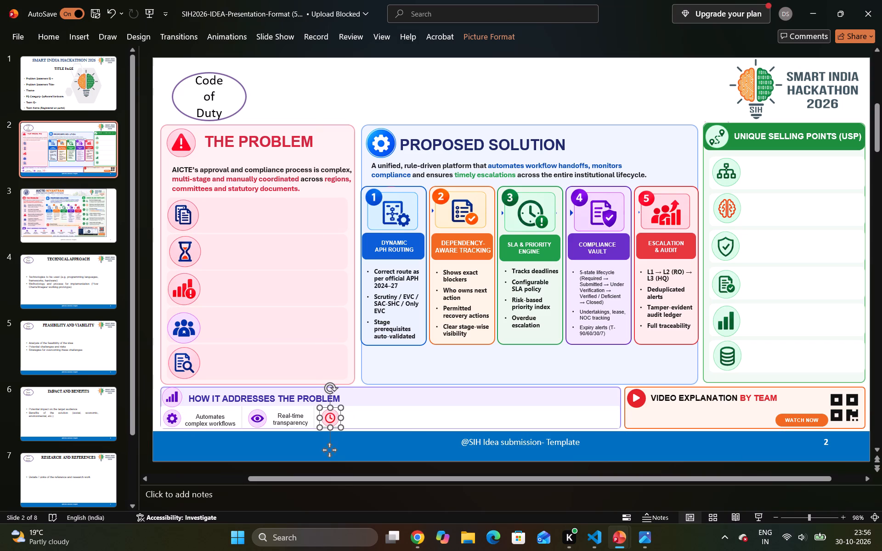
left_click(485, 87)
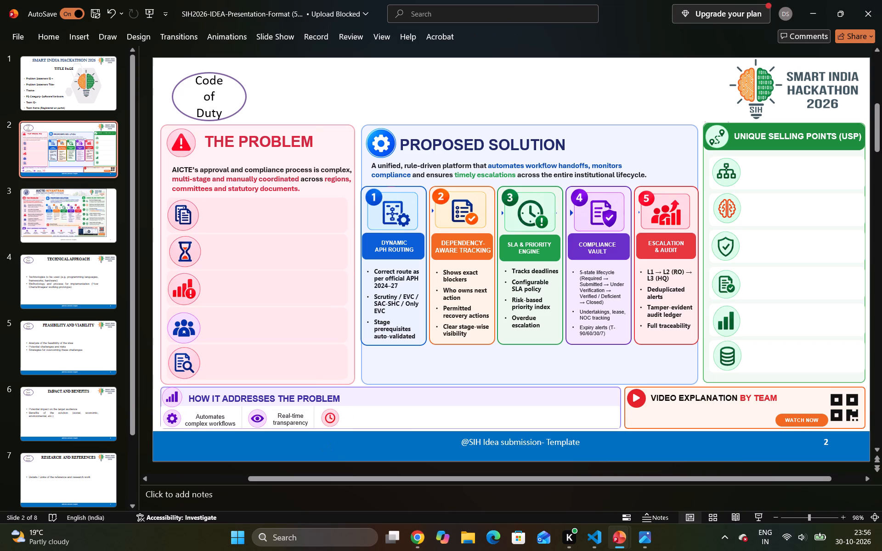
Copy the "Tracks and enforces deadlines" caption from the AICTE-NIYANTRAN (1) presentation and paste it onto slide 2 of the SIH2026 presentation.
left_click(577, 504)
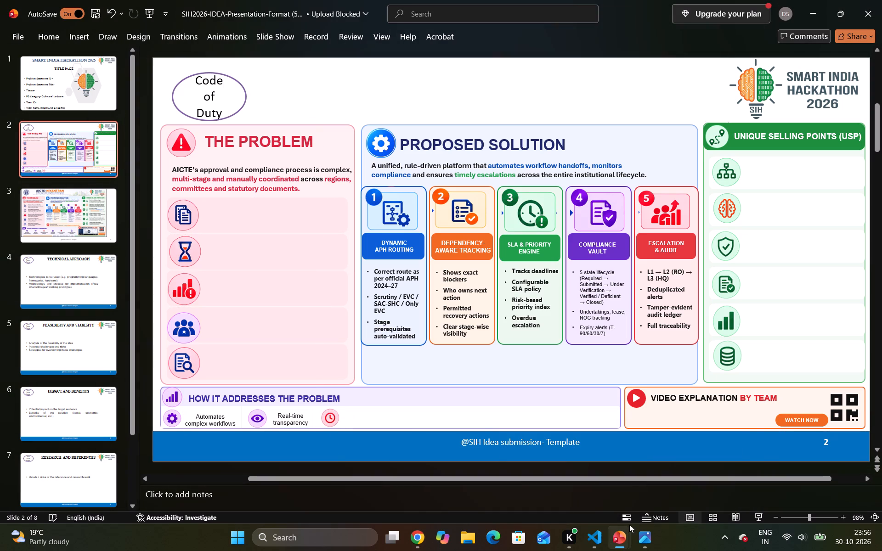
left_click(672, 481)
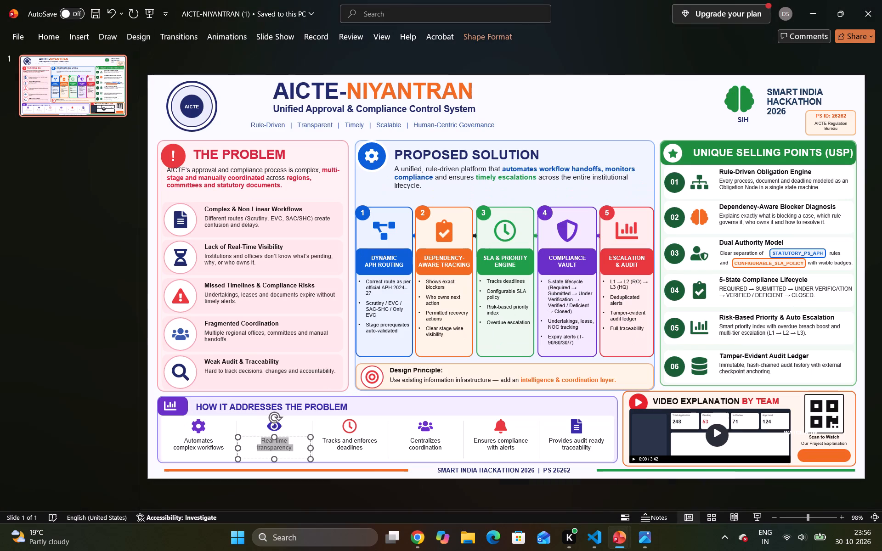
left_click_drag(323, 442, 381, 455)
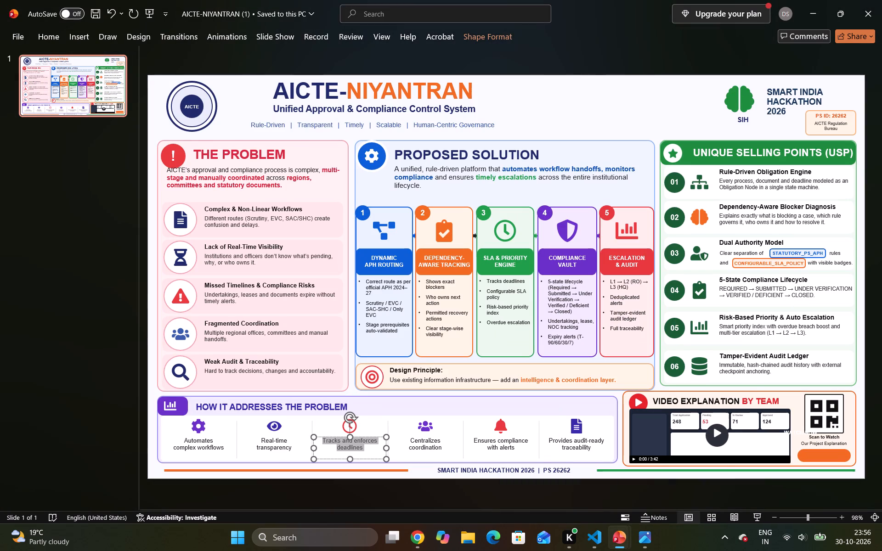
key("ctrl+c")
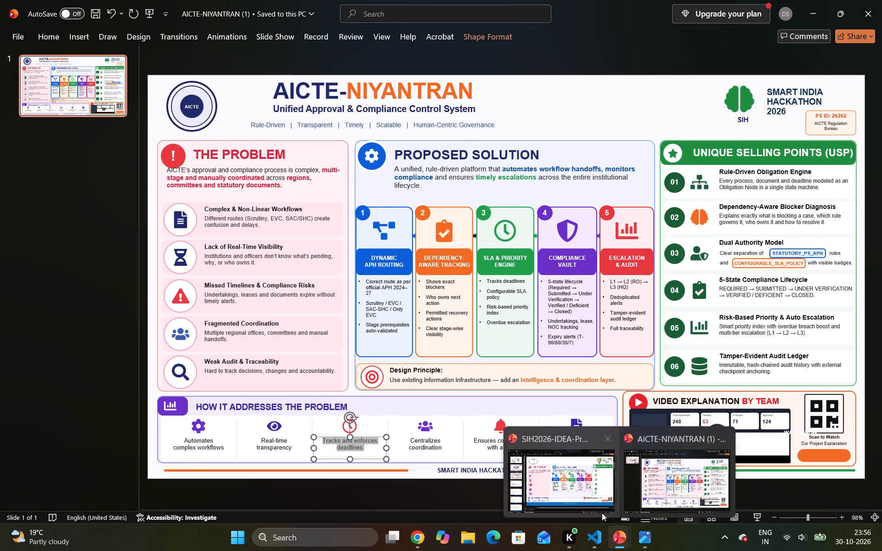
left_click(578, 495)
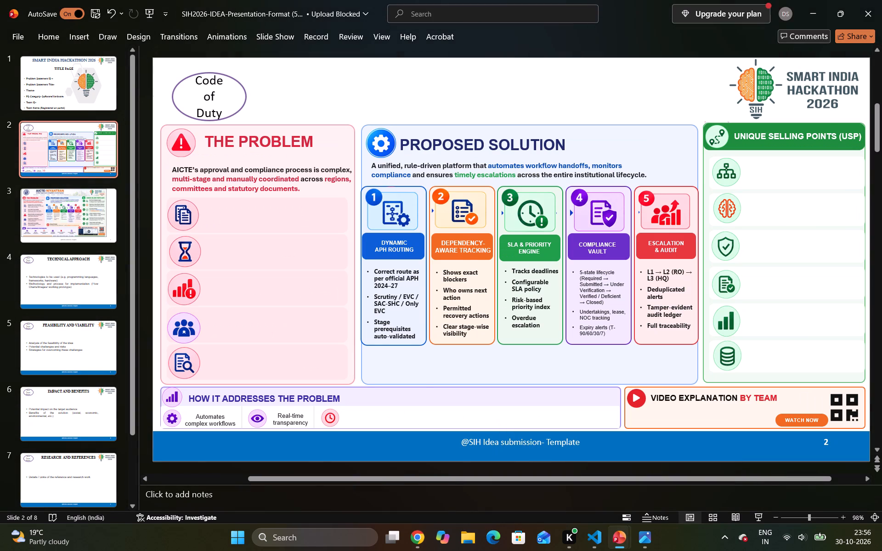
key("ctrl+v")
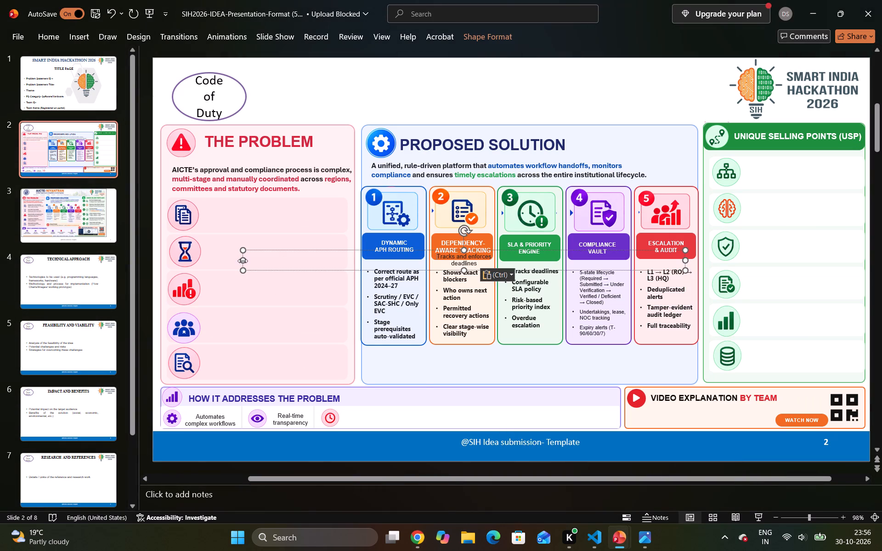
Narrow the pasted caption's text box until "Tracks and enforces deadlines" wraps onto two lines, and place it just after the red clock icon.
left_click_drag(243, 261, 539, 267)
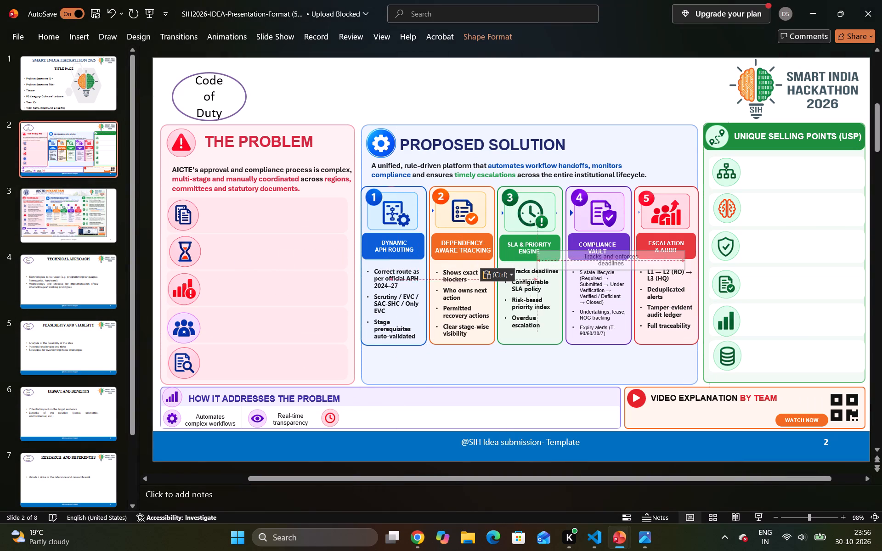
left_click_drag(539, 267, 618, 279)
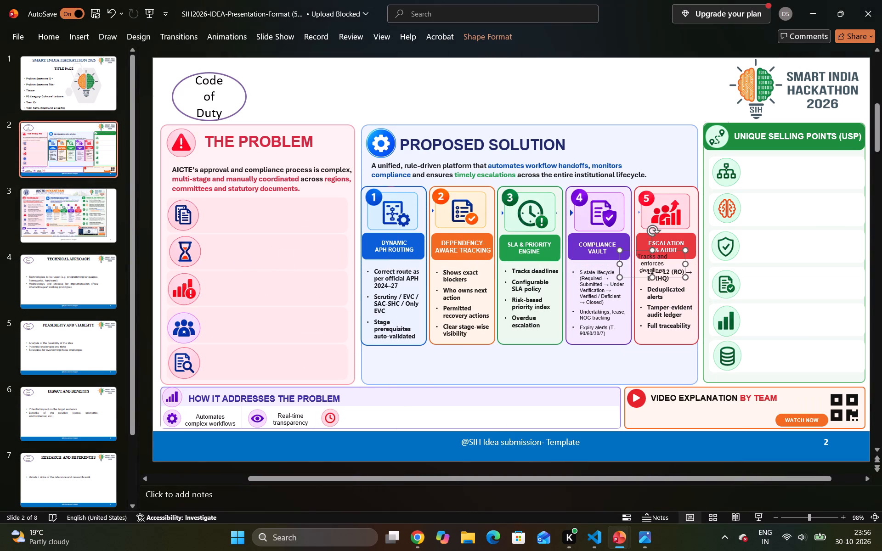
left_click_drag(638, 251, 396, 382)
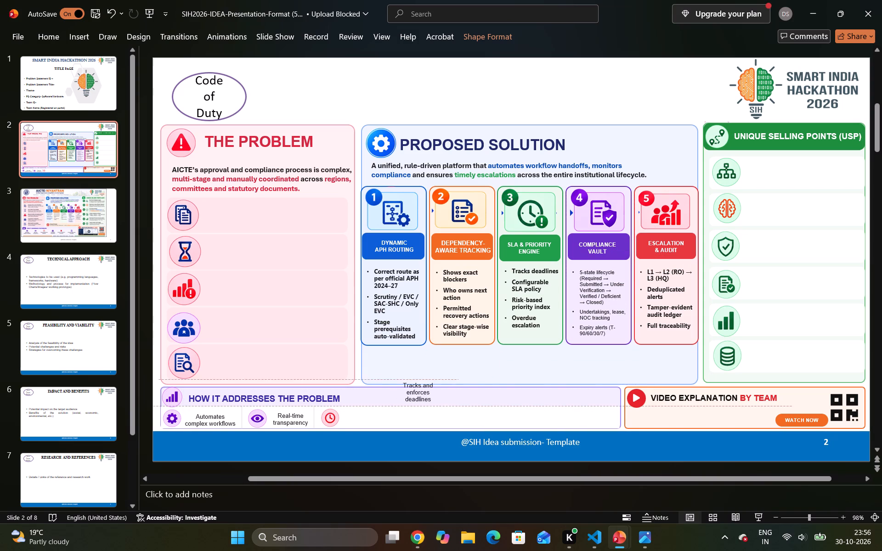
left_click_drag(396, 382, 351, 408)
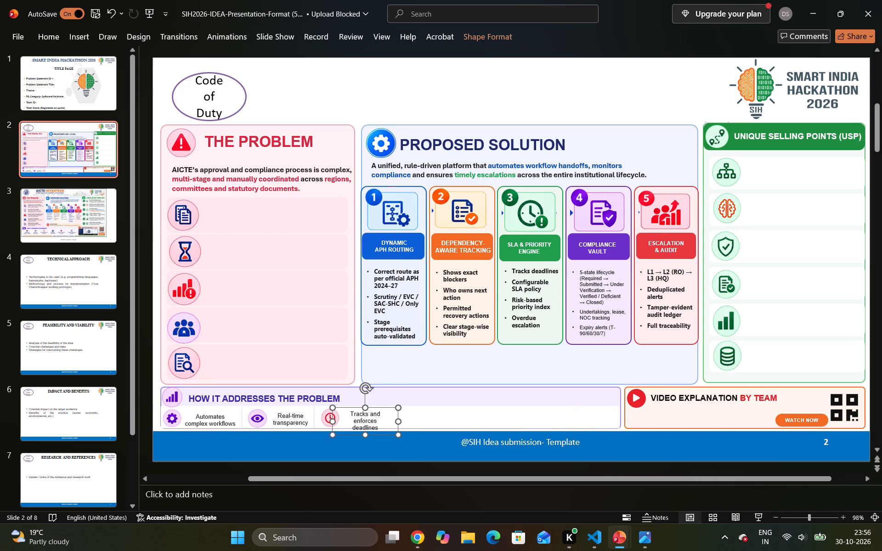
left_click_drag(398, 422, 404, 421)
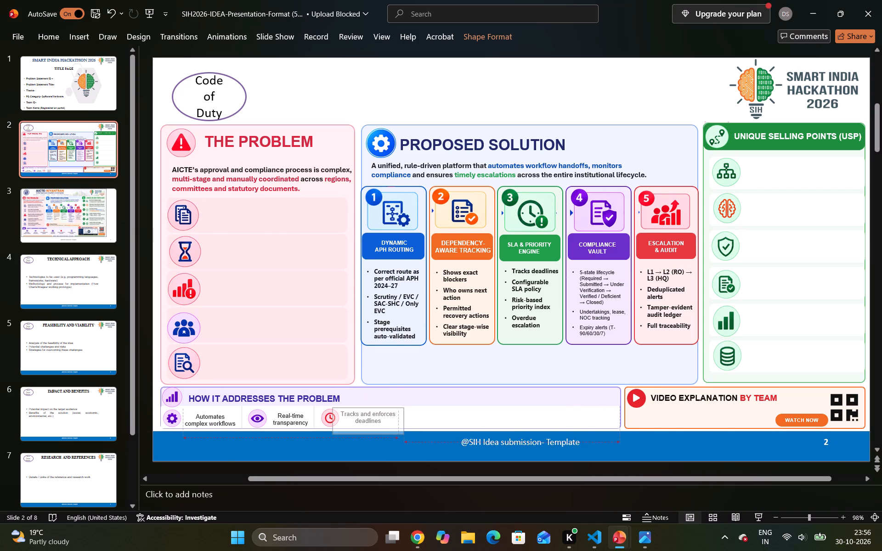
left_click_drag(404, 421, 404, 420)
left_click_drag(351, 409, 351, 416)
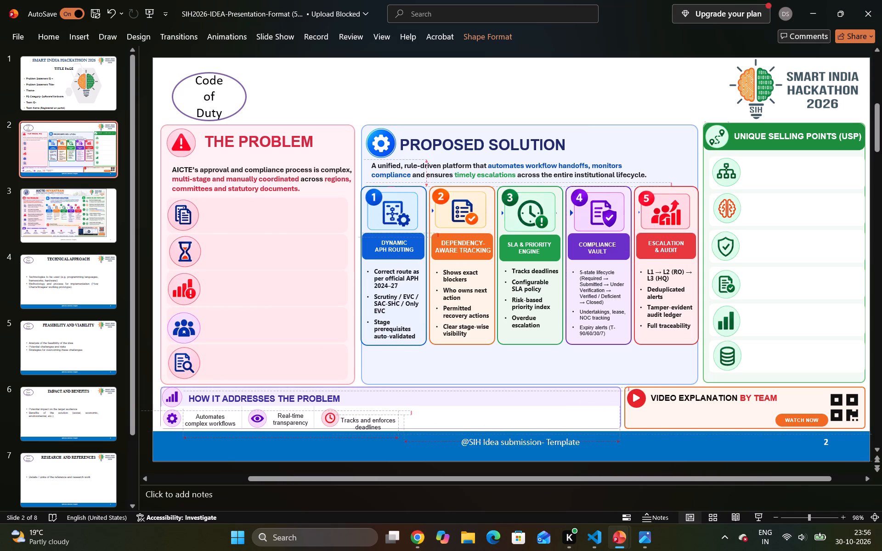
left_click_drag(351, 416, 355, 412)
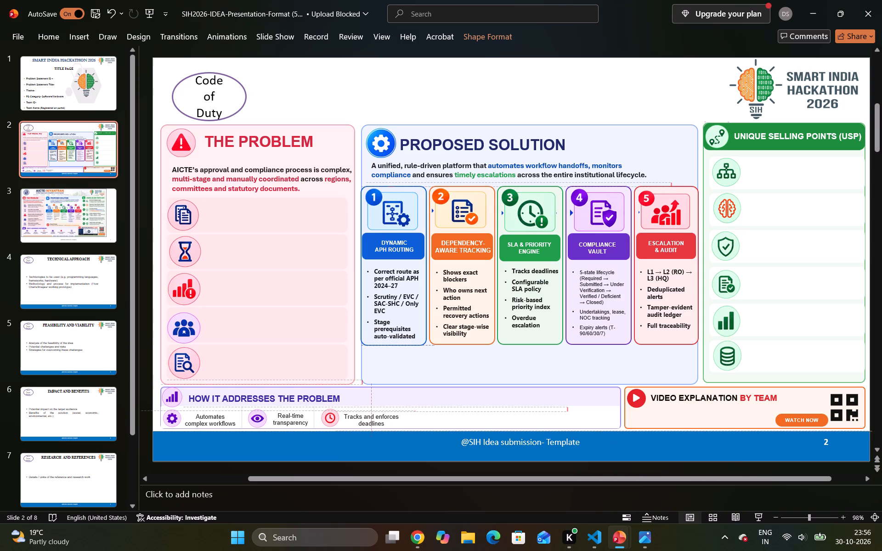
left_click_drag(355, 412, 356, 411)
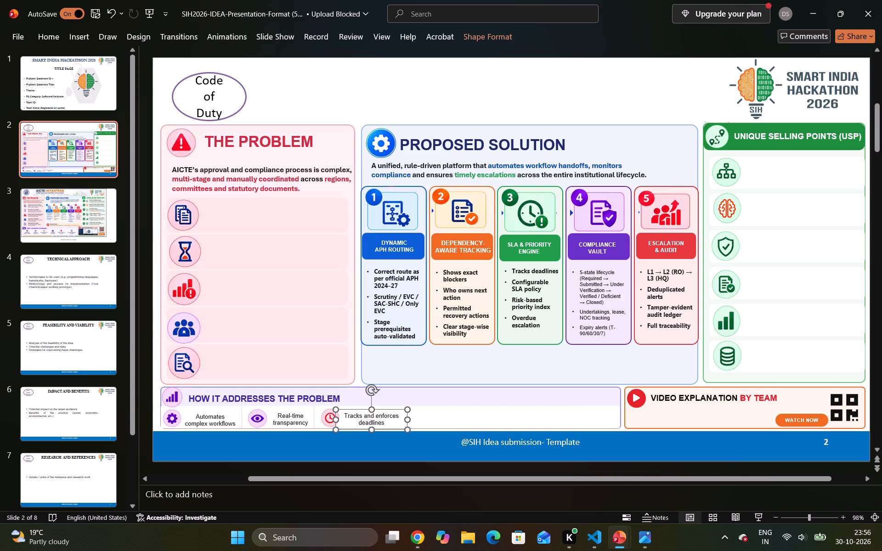
left_click(486, 109)
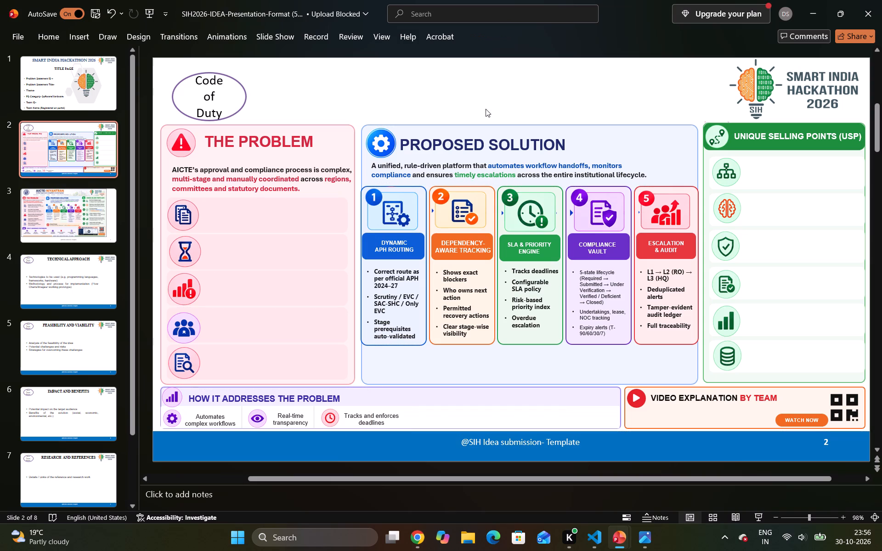
Duplicate the divider after "Real-time transparency" and place the copy just after the "Tracks and enforces deadlines" caption.
left_click(313, 416)
key("ctrl+c")
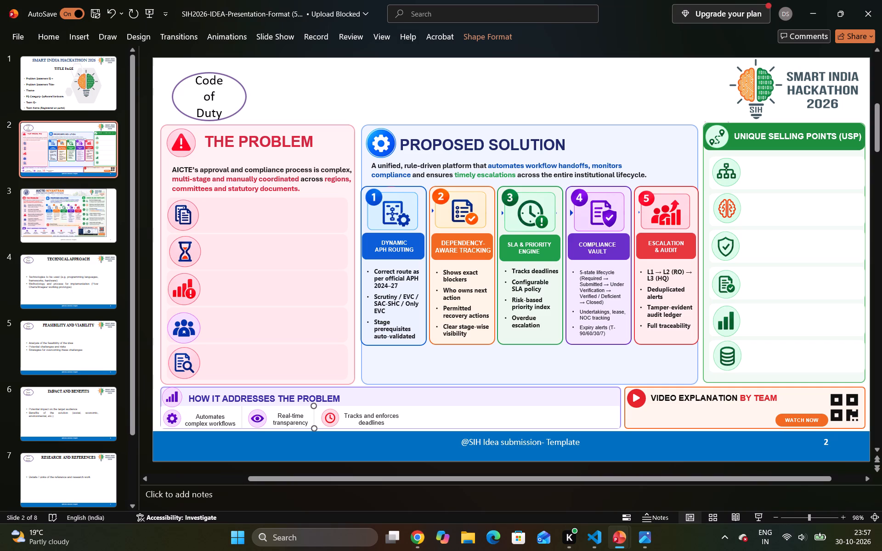
key("ctrl+v")
left_click_drag(323, 428, 339, 428)
left_click_drag(339, 428, 406, 419)
left_click_drag(406, 419, 401, 419)
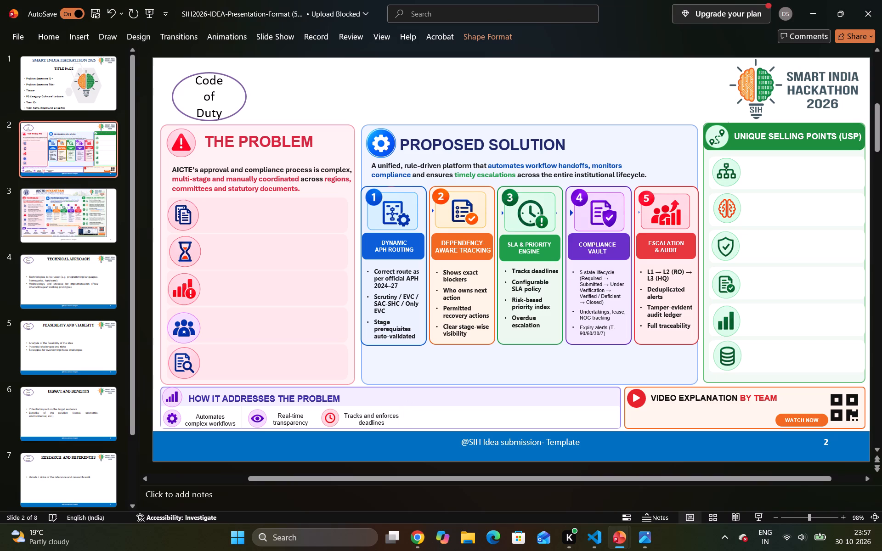
left_click_drag(401, 419, 403, 419)
left_click(500, 111)
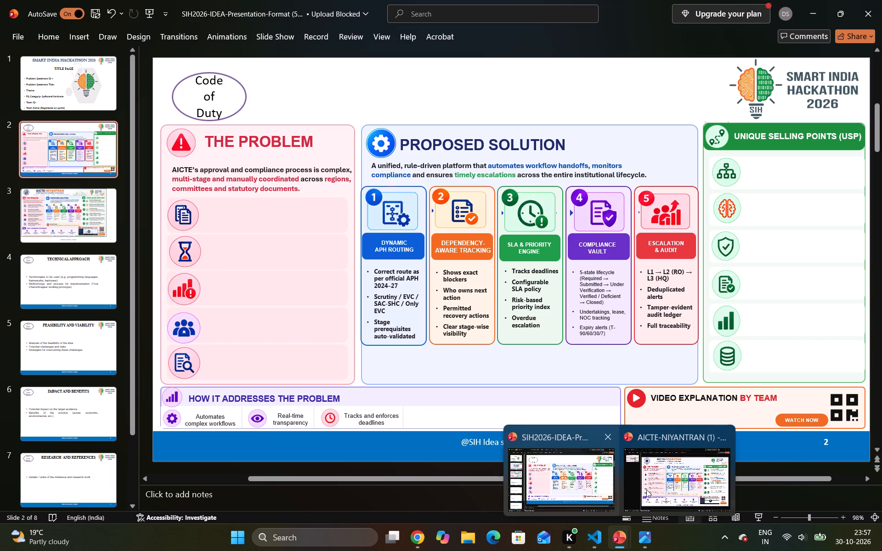
Check the reference infographic in the AICTE-NIYANTRAN (1) presentation, and insert the Modern Infographic Icon Sheet picture from Downloads on slide 2 of the SIH2026 presentation.
left_click(648, 489)
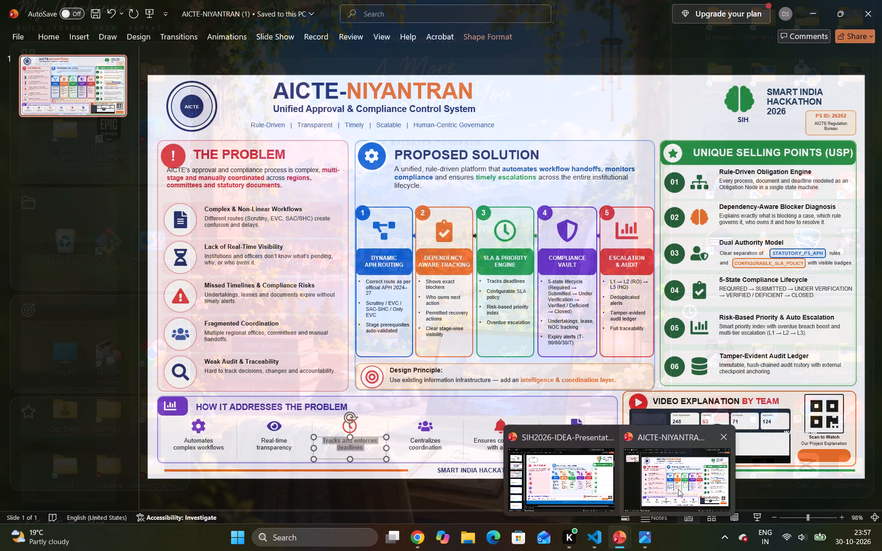
left_click(594, 494)
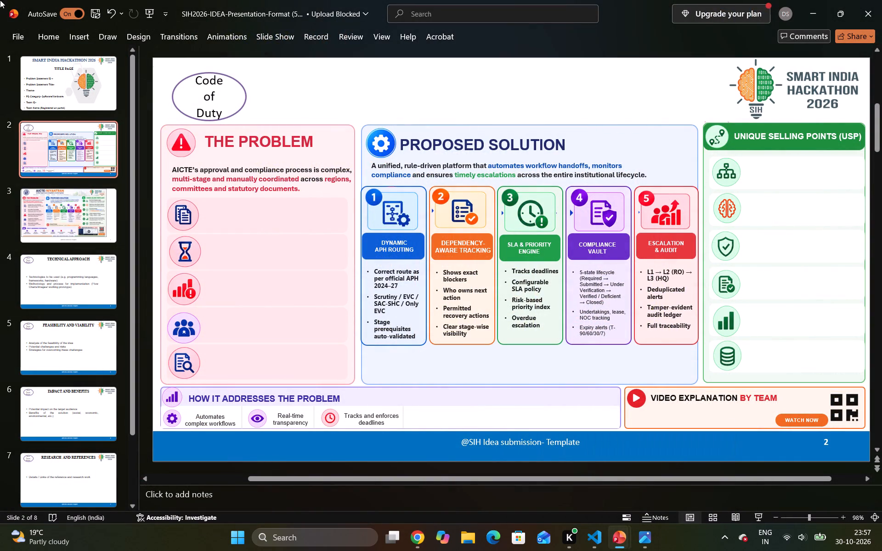
left_click(71, 38)
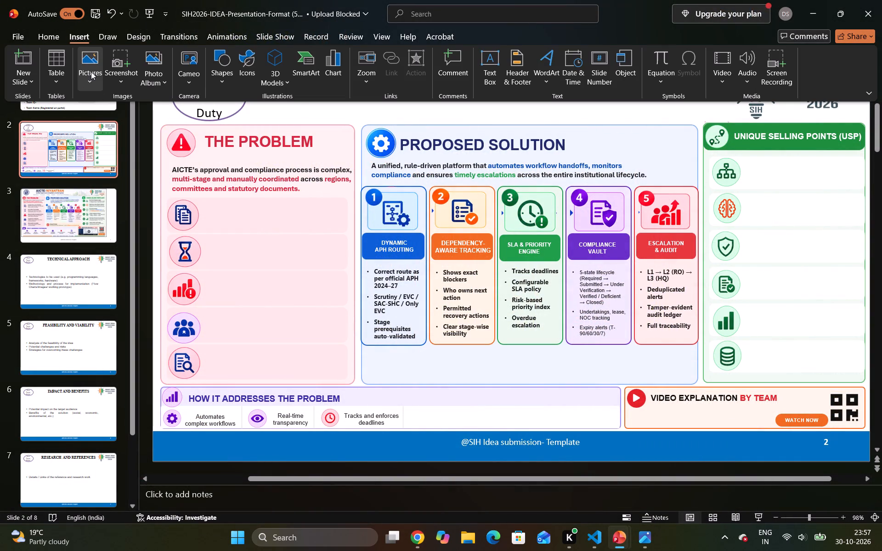
left_click(91, 72)
left_click(130, 115)
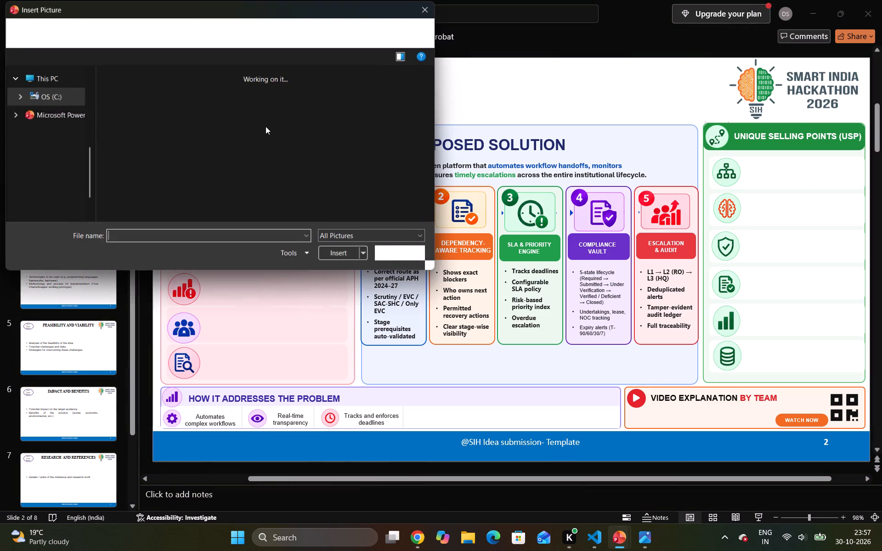
left_click(286, 128)
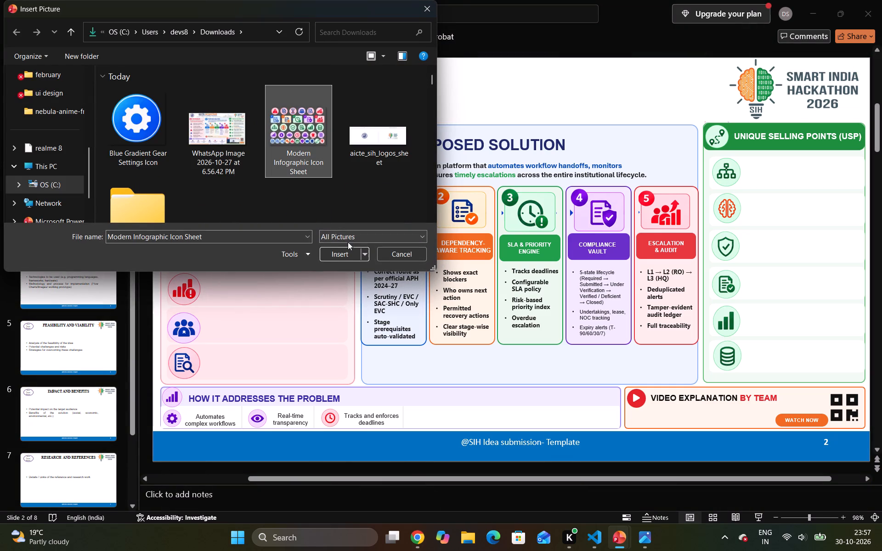
left_click(344, 252)
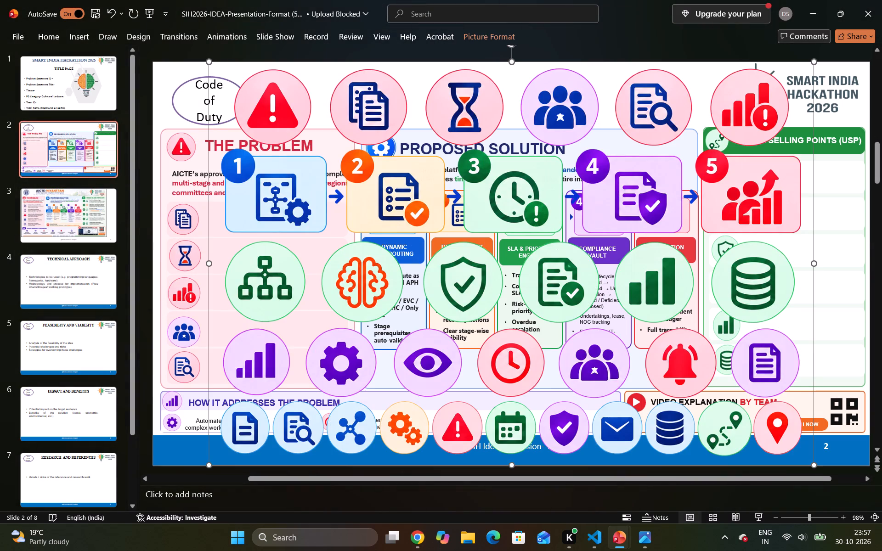
Crop the inserted icon sheet picture on all four sides down to the purple people icon in its fourth row.
left_click(501, 34)
left_click(737, 53)
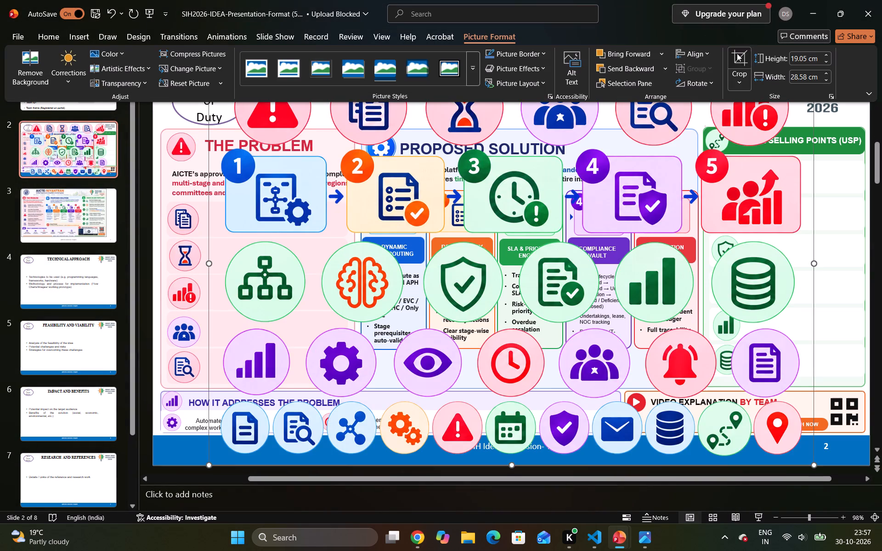
left_click_drag(813, 259, 700, 289)
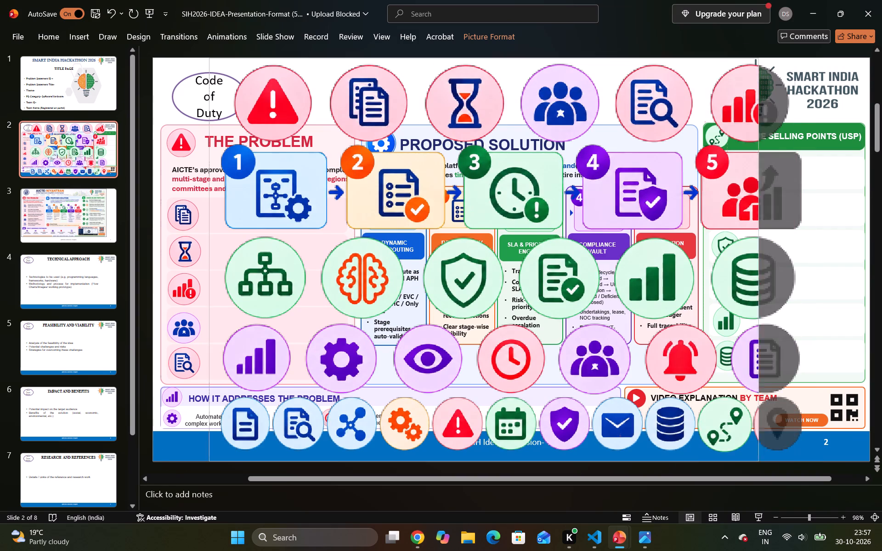
left_click_drag(700, 289, 634, 292)
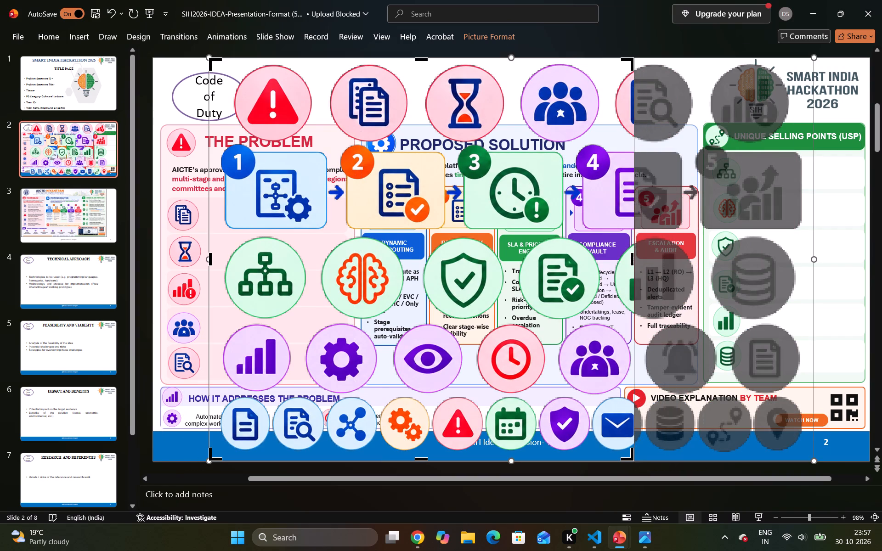
left_click_drag(210, 256, 543, 249)
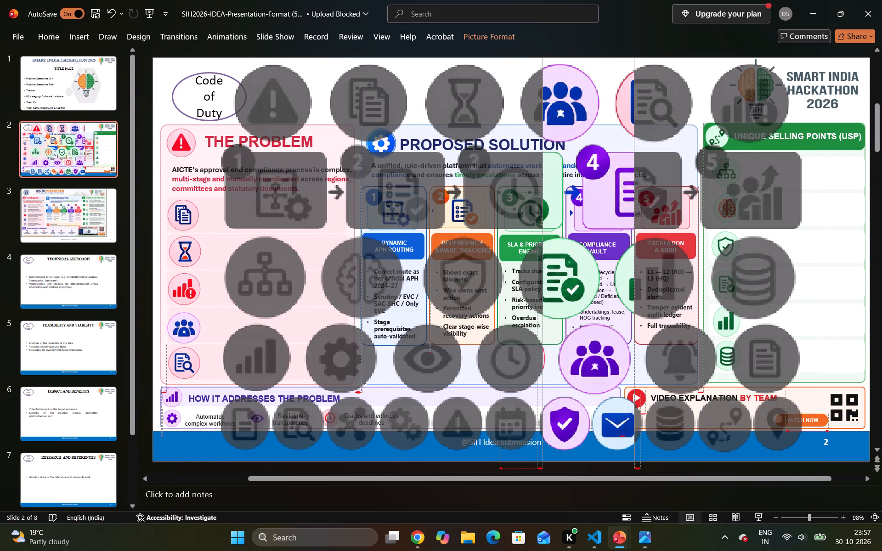
left_click_drag(543, 249, 555, 251)
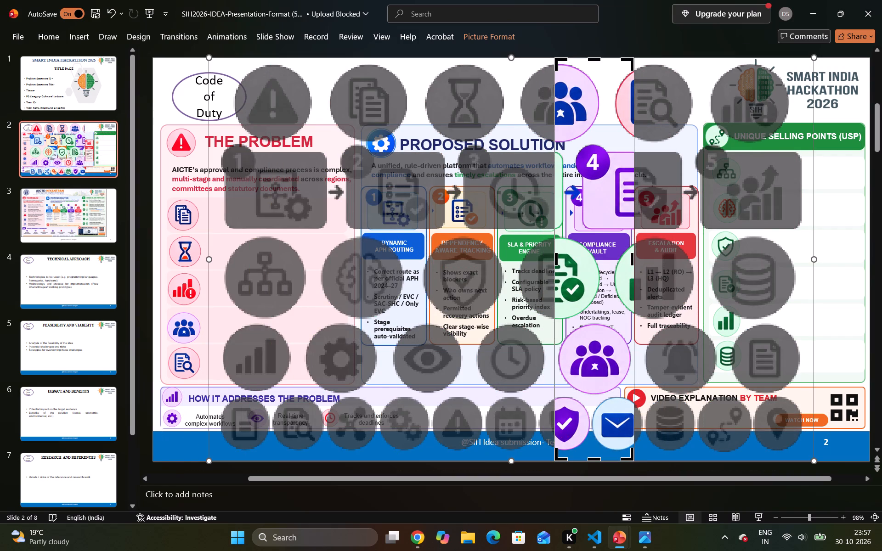
left_click_drag(596, 58, 602, 313)
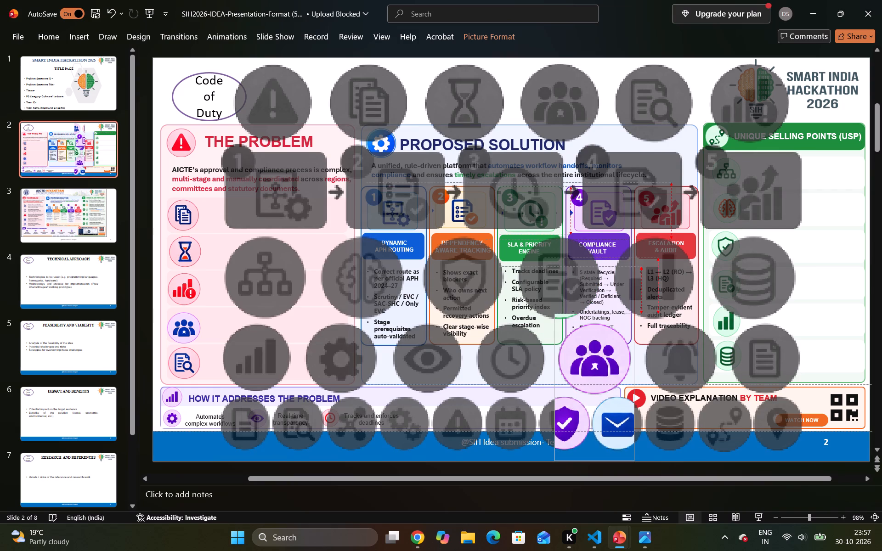
left_click_drag(602, 313, 604, 320)
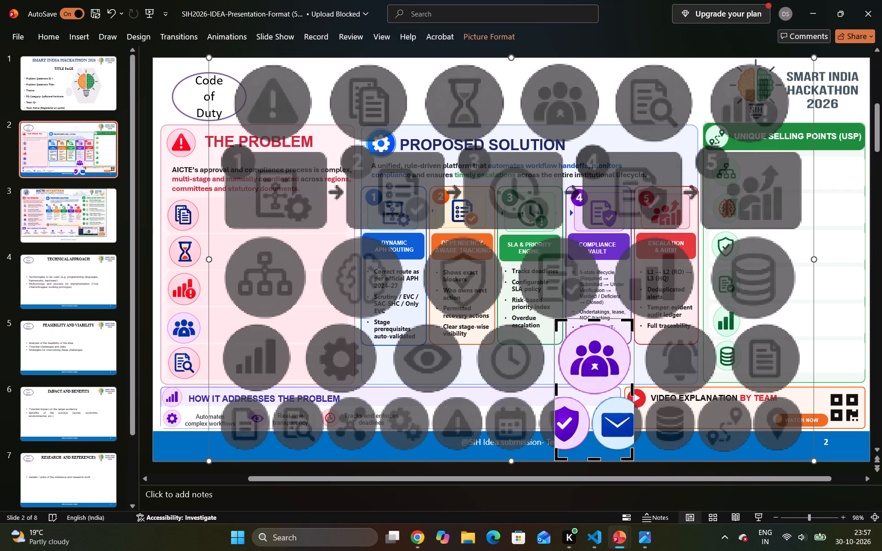
left_click_drag(593, 458, 594, 404)
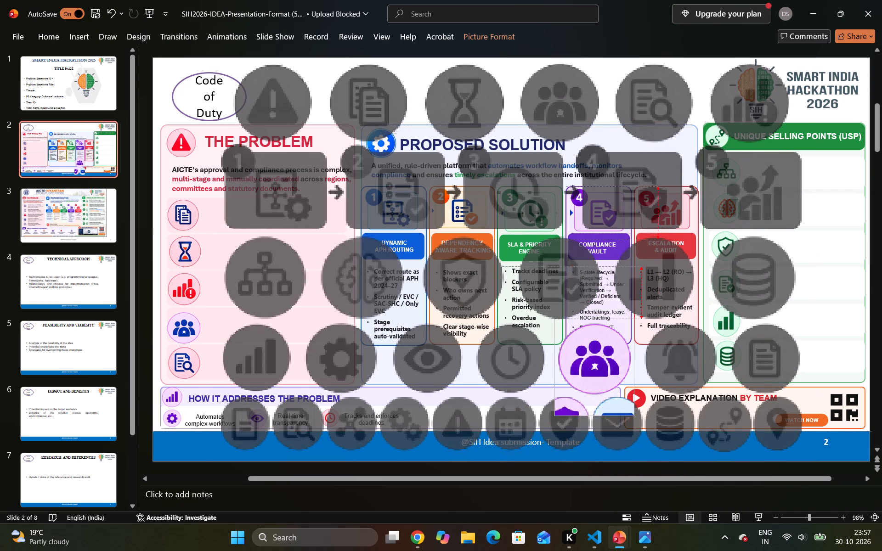
left_click_drag(594, 404, 594, 394)
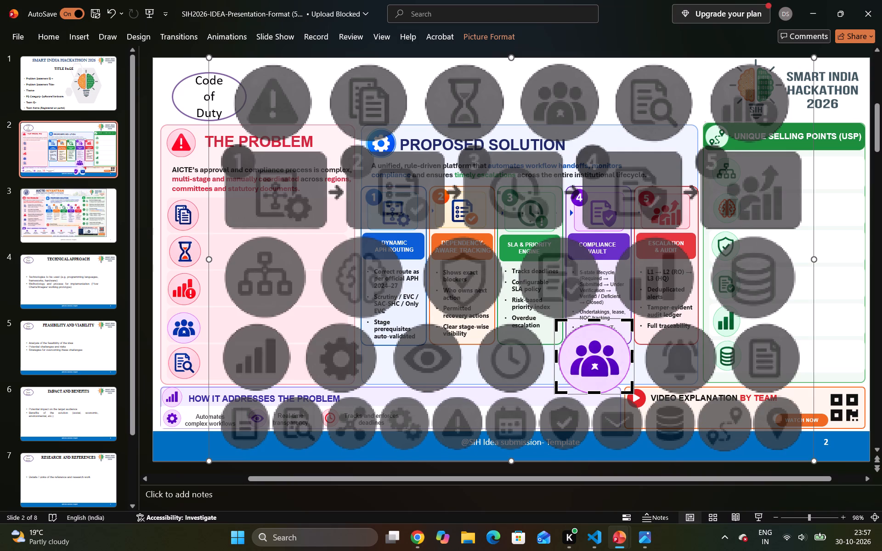
left_click(682, 50)
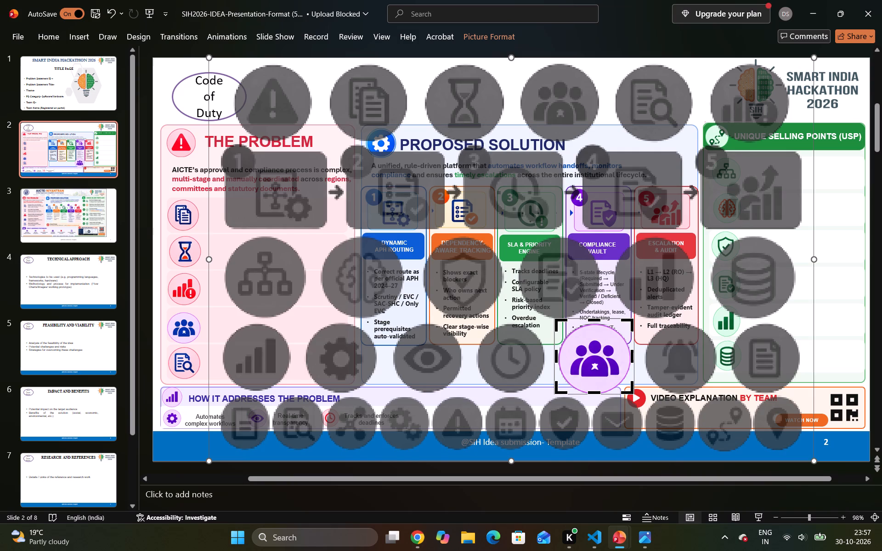
left_click(604, 381)
Shrink the cropped people icon to match the neighbouring icons and place it just after the divider following "Tracks and enforces deadlines".
left_click_drag(631, 395, 567, 355)
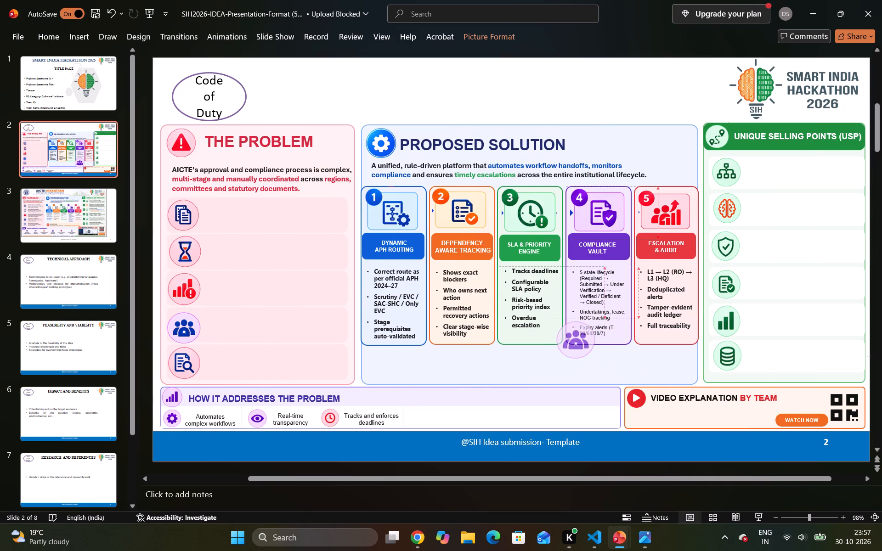
left_click_drag(567, 355, 566, 355)
left_click_drag(566, 340, 444, 428)
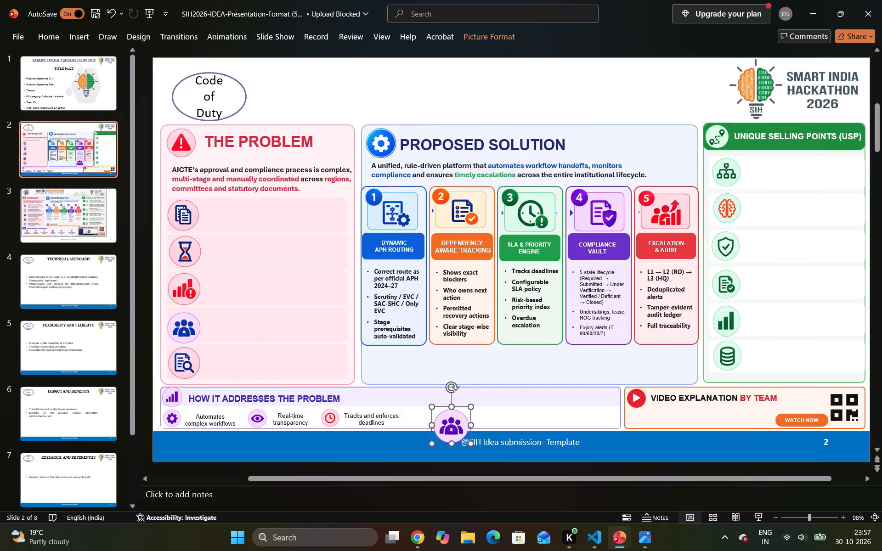
left_click_drag(470, 444, 451, 429)
left_click_drag(442, 418, 420, 418)
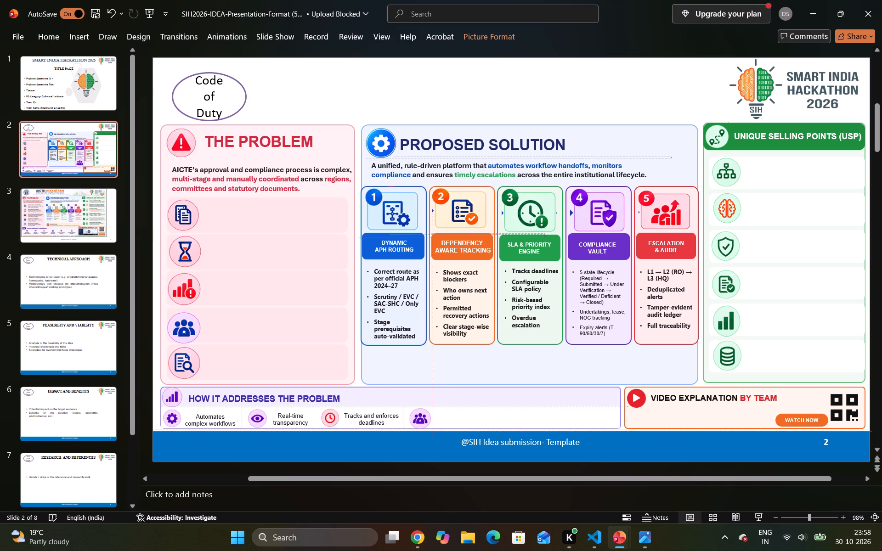
left_click_drag(420, 418, 419, 418)
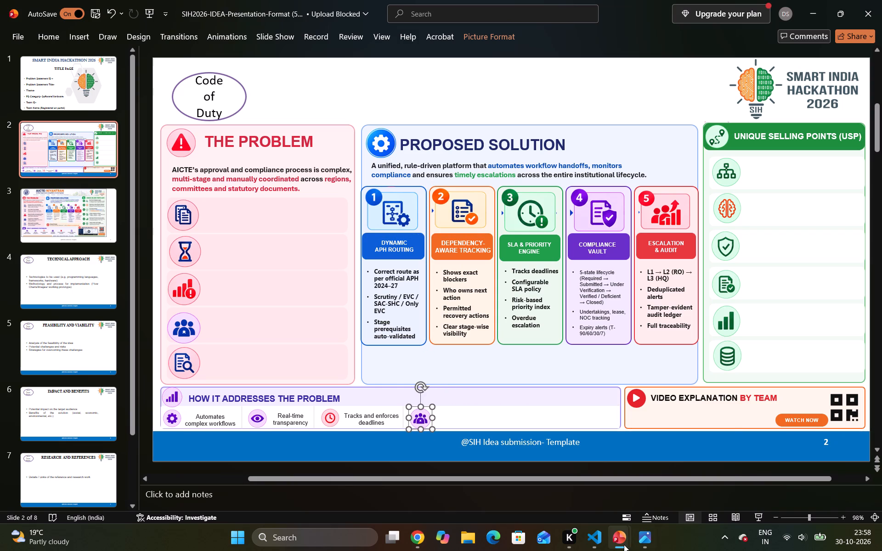
Copy the "Centralizes coordination" caption from the AICTE-NIYANTRAN (1) presentation and paste it onto slide 2 of the SIH2026 presentation.
left_click(662, 480)
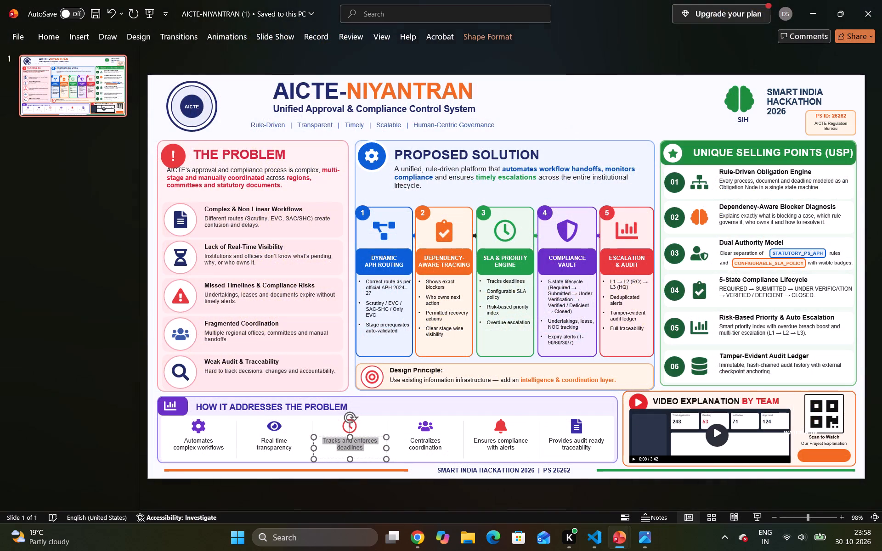
left_click(412, 439)
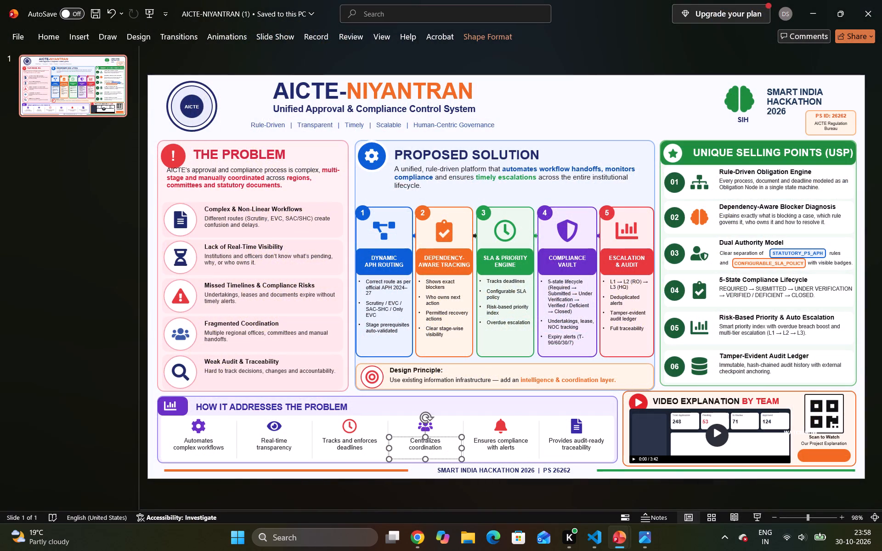
key("ctrl+a")
key("ctrl+c")
left_click(584, 494)
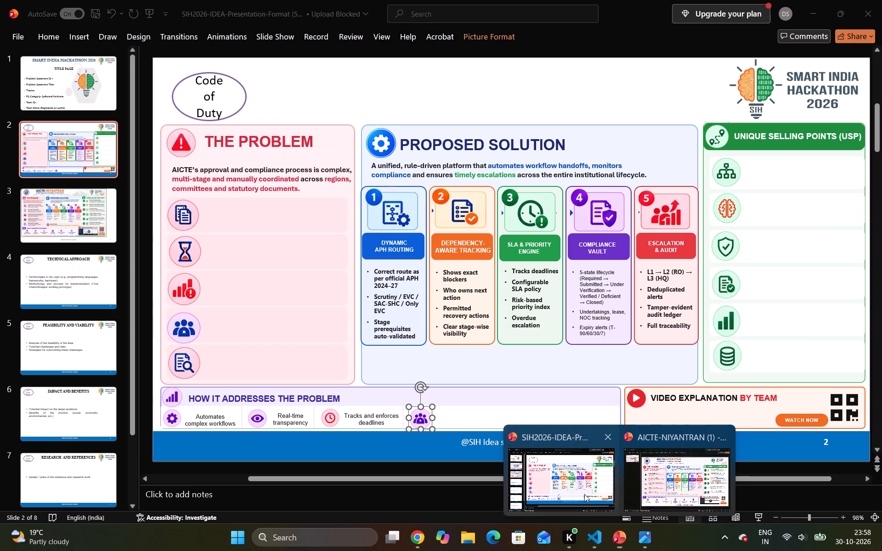
left_click(515, 107)
key("ctrl+v")
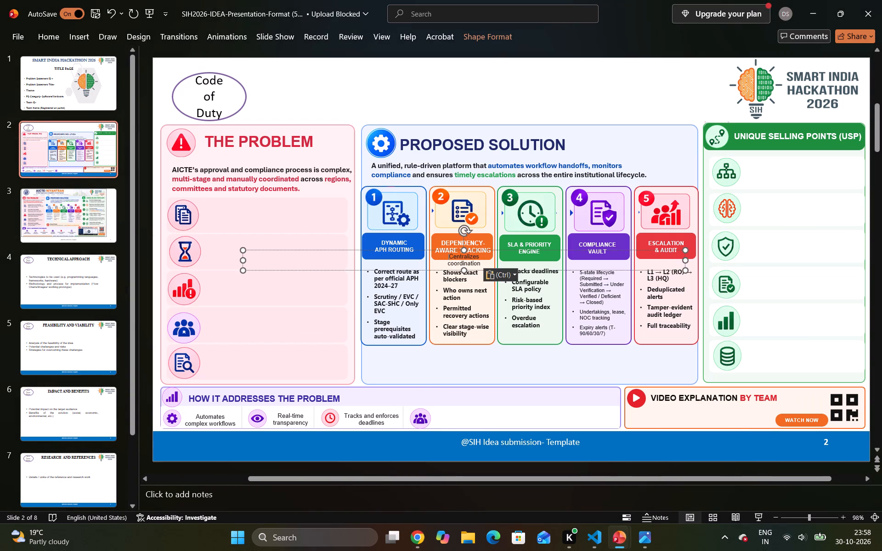
Narrow the pasted "Centralizes coordination" text box to fit its two lines, and place it just after the purple people icon.
left_click_drag(242, 260, 536, 261)
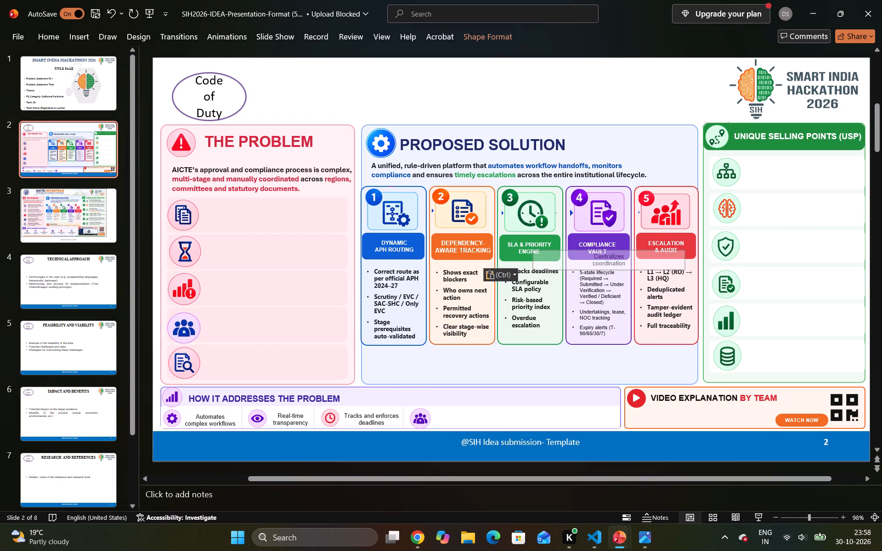
left_click_drag(536, 261, 630, 268)
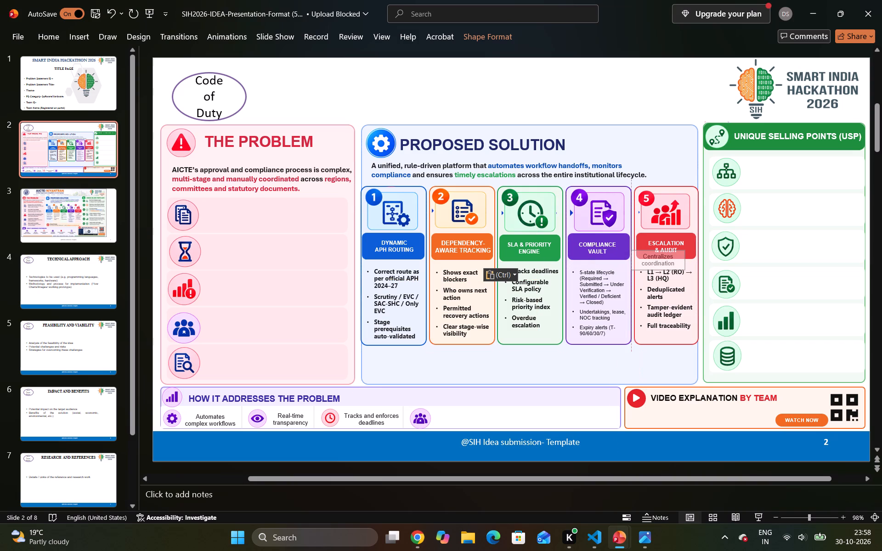
left_click_drag(630, 268, 629, 268)
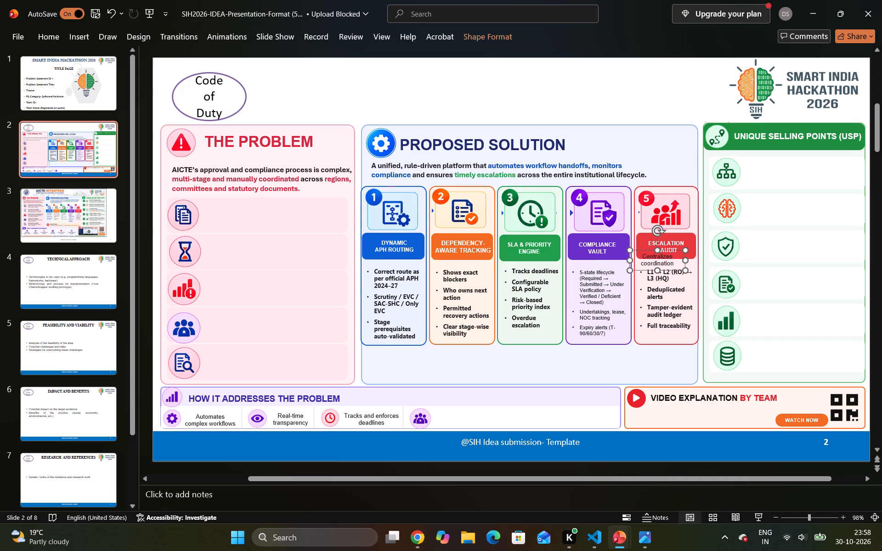
left_click_drag(639, 249, 435, 407)
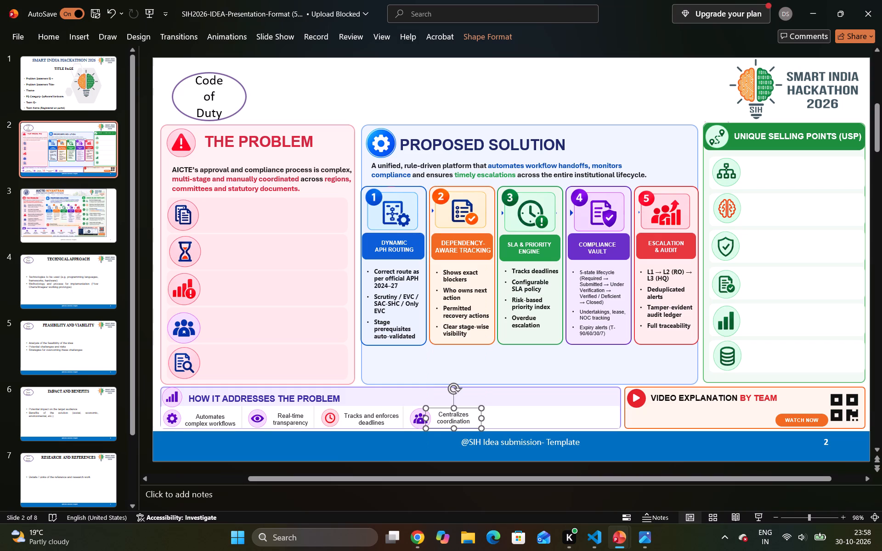
Duplicate the divider after "Tracks and enforces deadlines" and place the copy just after the "Centralizes coordination" caption.
left_click(401, 416)
key("ctrl+c")
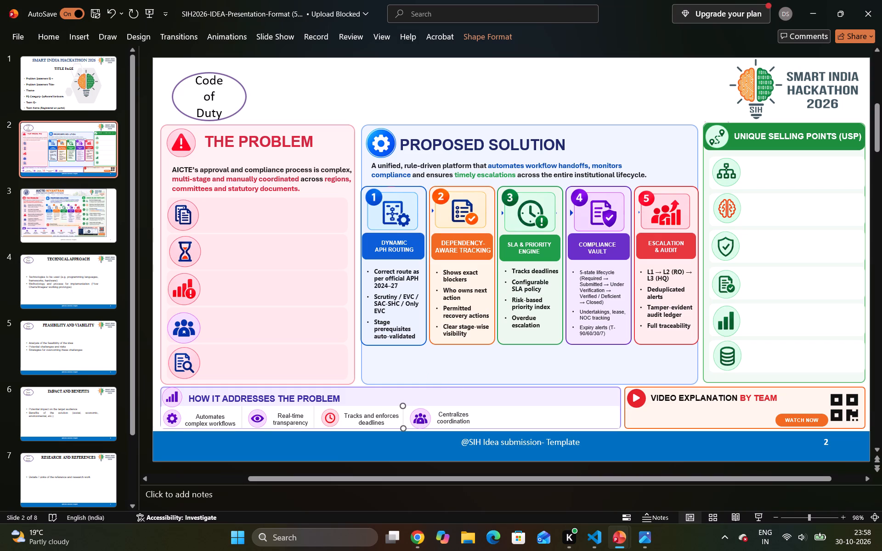
key("ctrl+v")
left_click_drag(413, 428, 475, 420)
left_click_drag(475, 420, 474, 418)
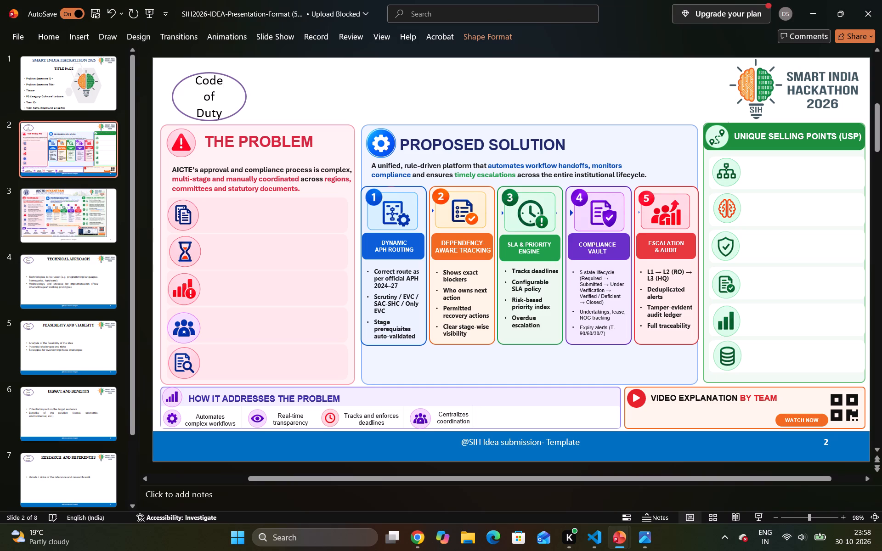
left_click_drag(474, 418, 474, 419)
left_click(570, 91)
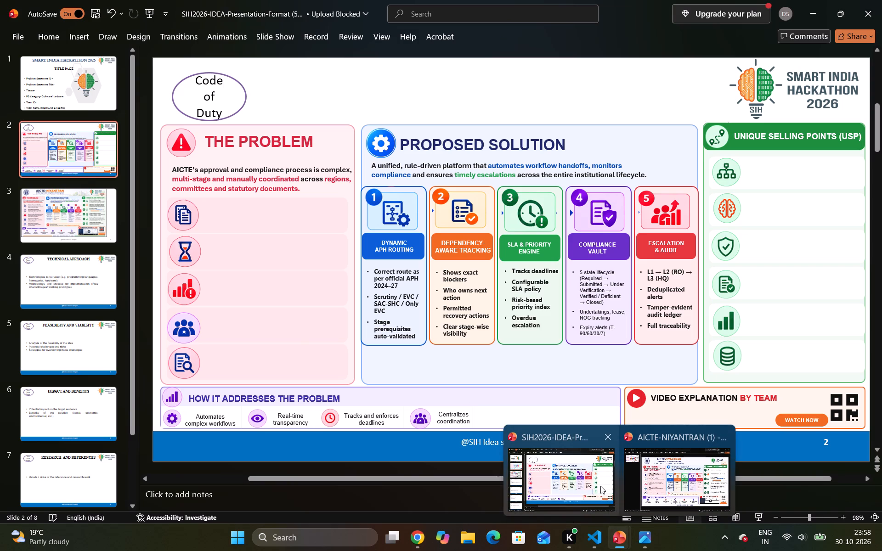
Check the reference infographic in the AICTE-NIYANTRAN (1) presentation, and insert the Modern Infographic Icon Sheet picture from Downloads on slide 2 of the SIH2026 presentation.
left_click(661, 484)
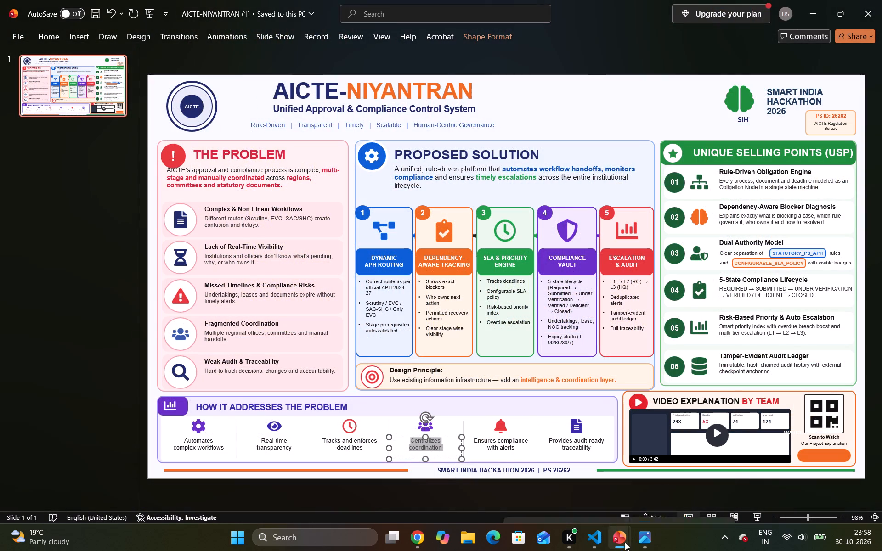
left_click(571, 459)
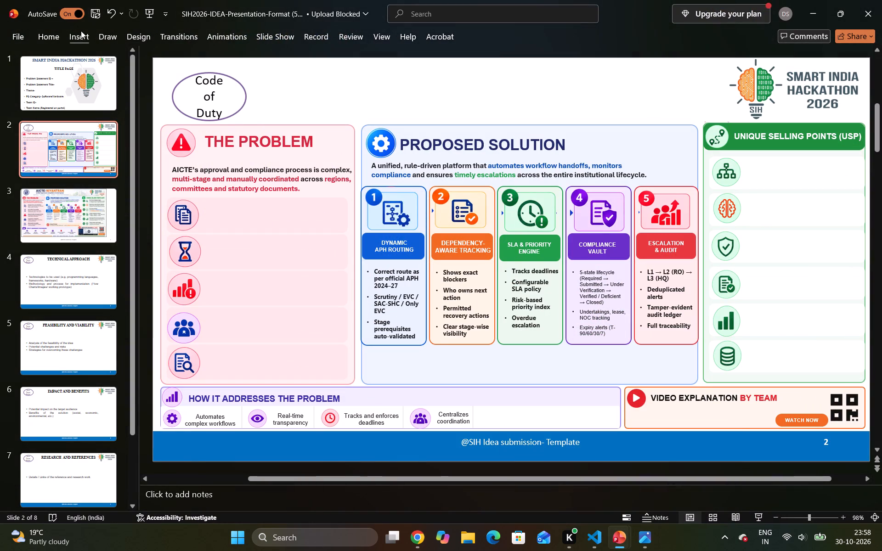
left_click(79, 33)
left_click(91, 71)
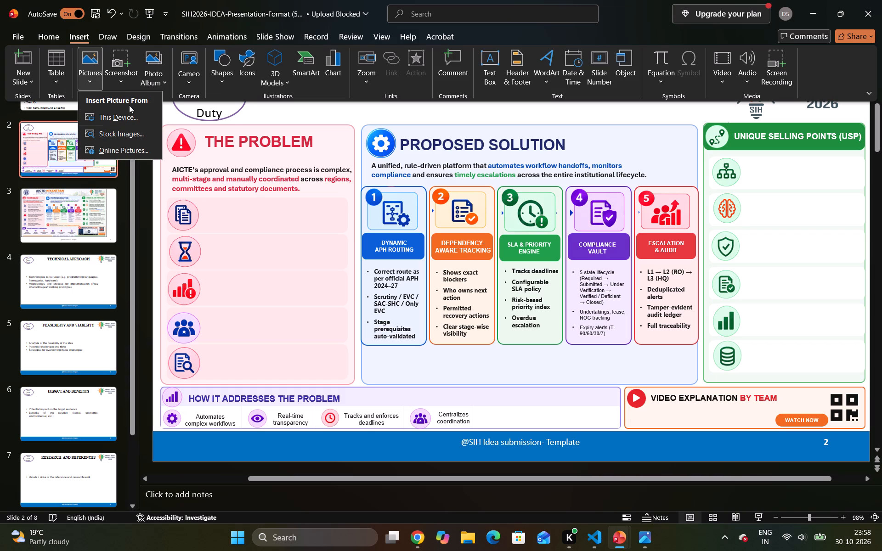
left_click(131, 112)
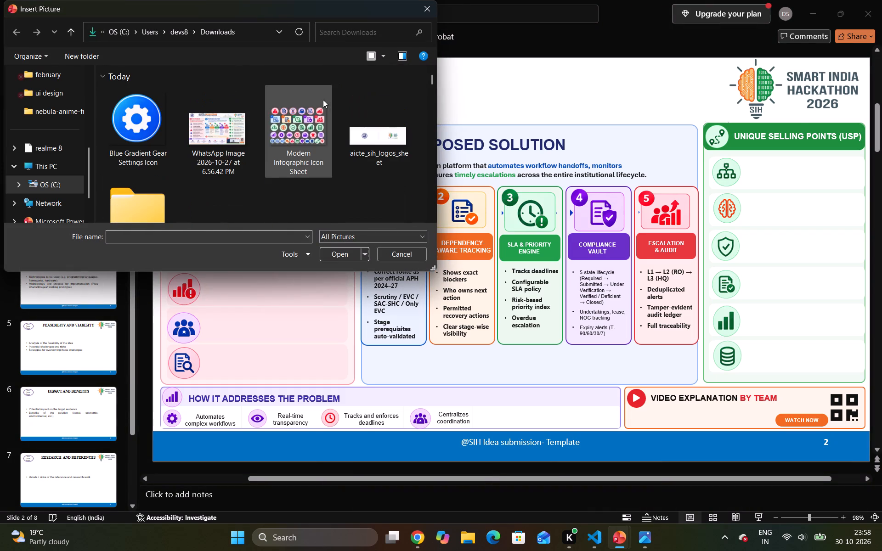
left_click(292, 143)
left_click(349, 255)
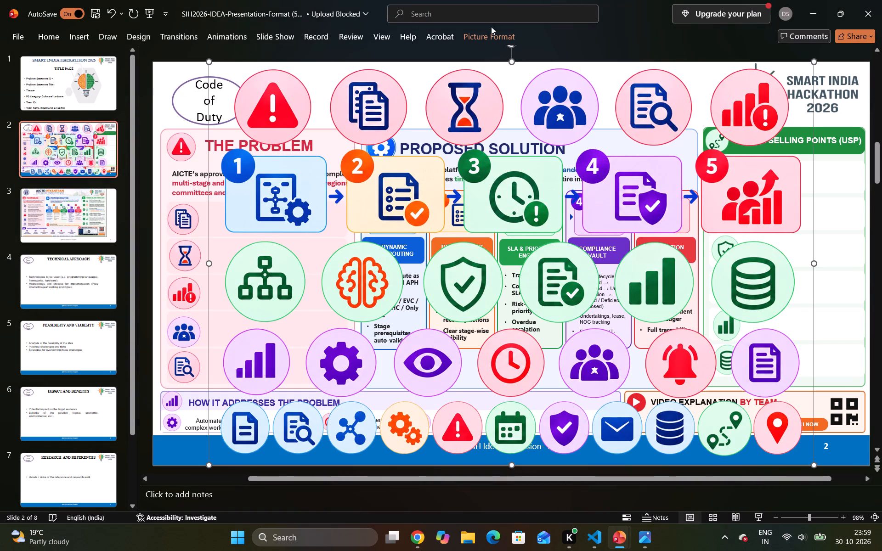
Crop the inserted icon sheet picture on slide 2 down to the red bell icon in its fourth row.
left_click(493, 37)
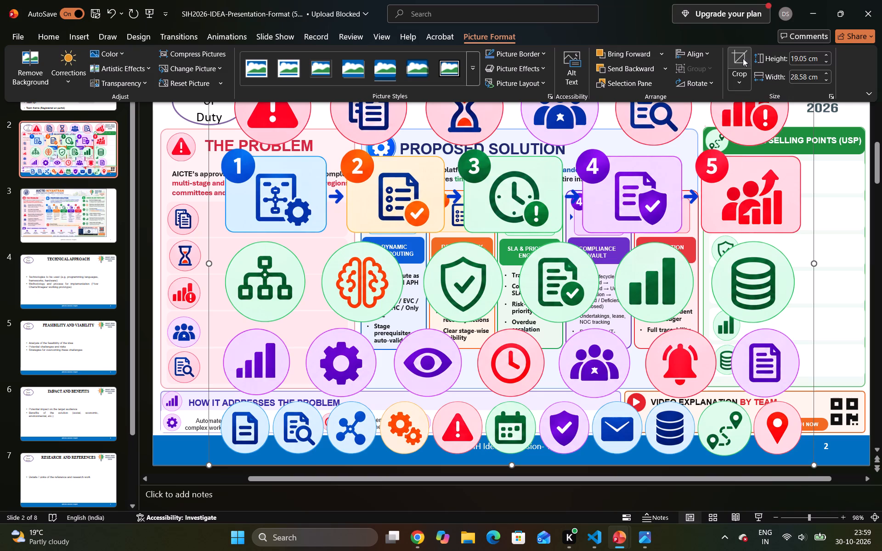
left_click(743, 58)
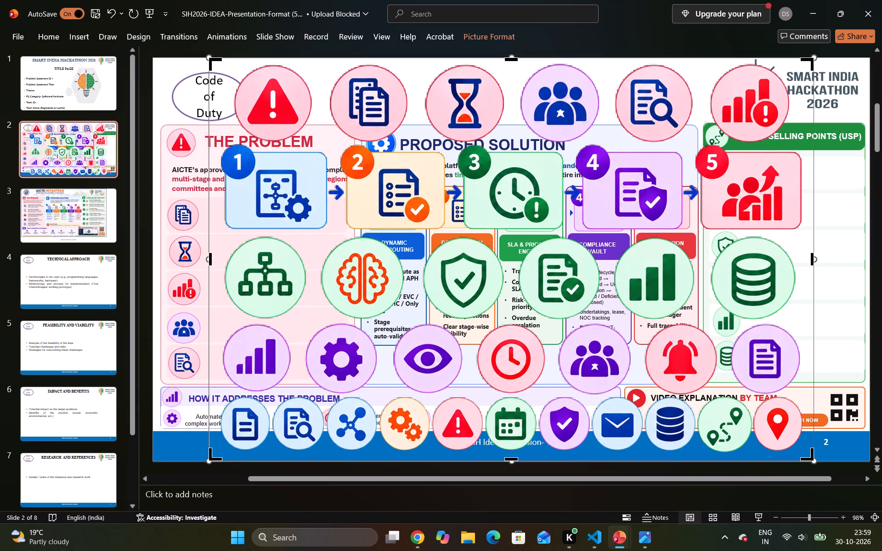
left_click_drag(813, 260, 719, 287)
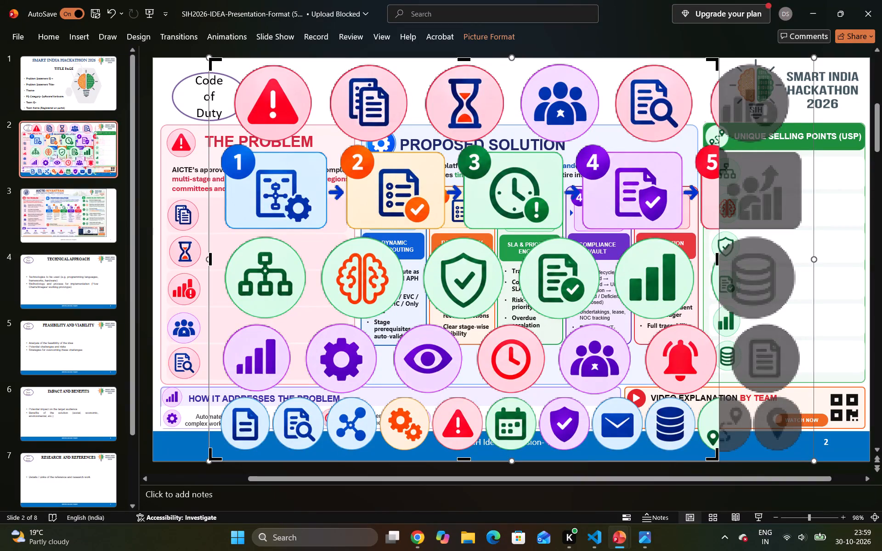
left_click_drag(210, 261, 619, 264)
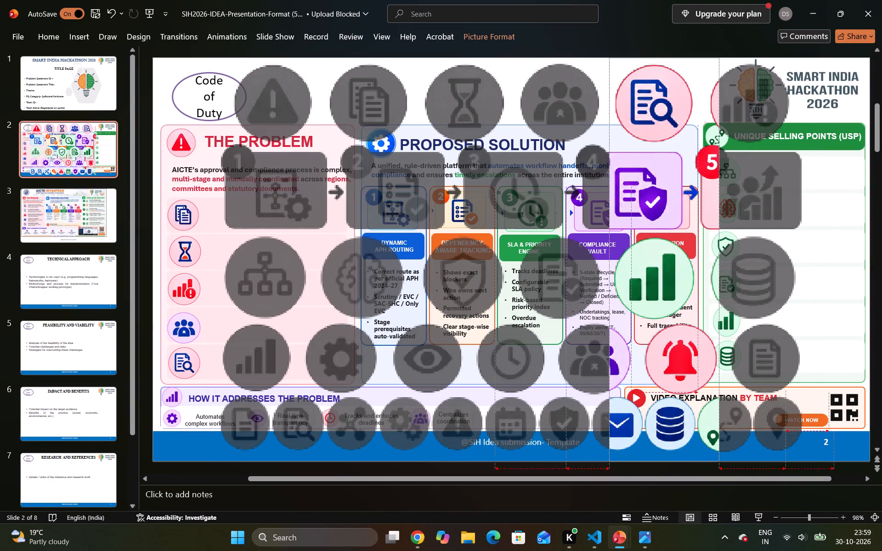
left_click_drag(619, 264, 639, 269)
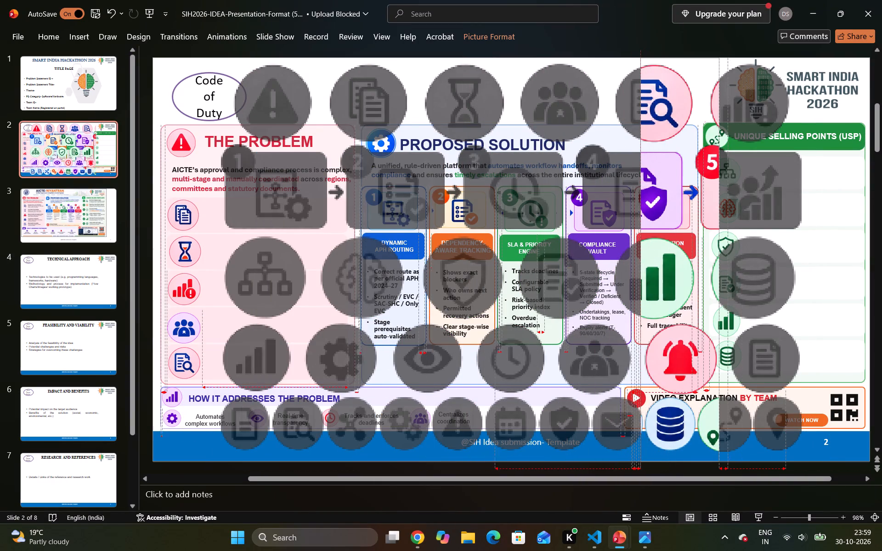
left_click_drag(639, 269, 642, 267)
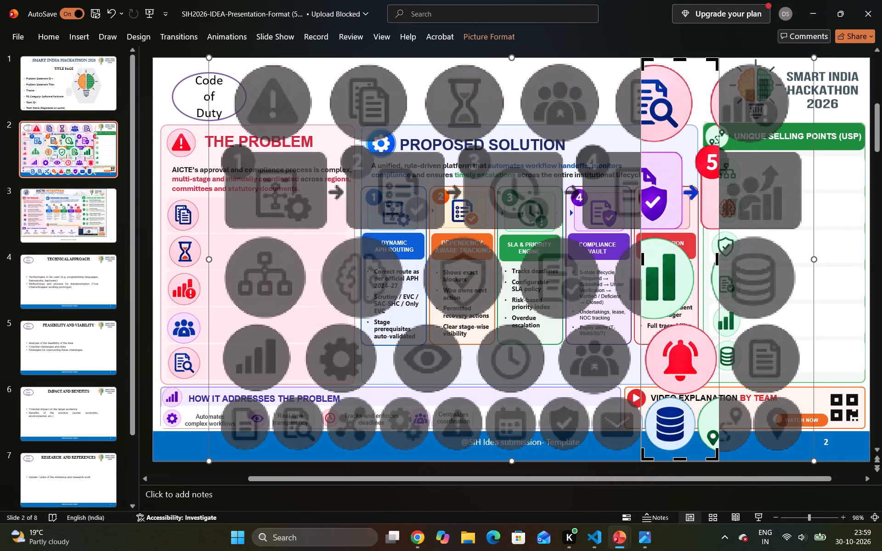
left_click_drag(684, 59, 702, 129)
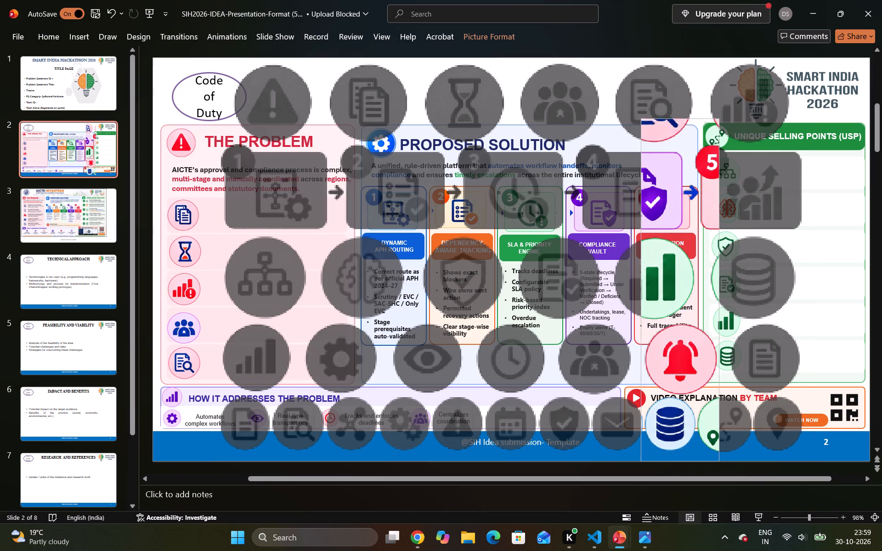
left_click_drag(702, 129, 719, 317)
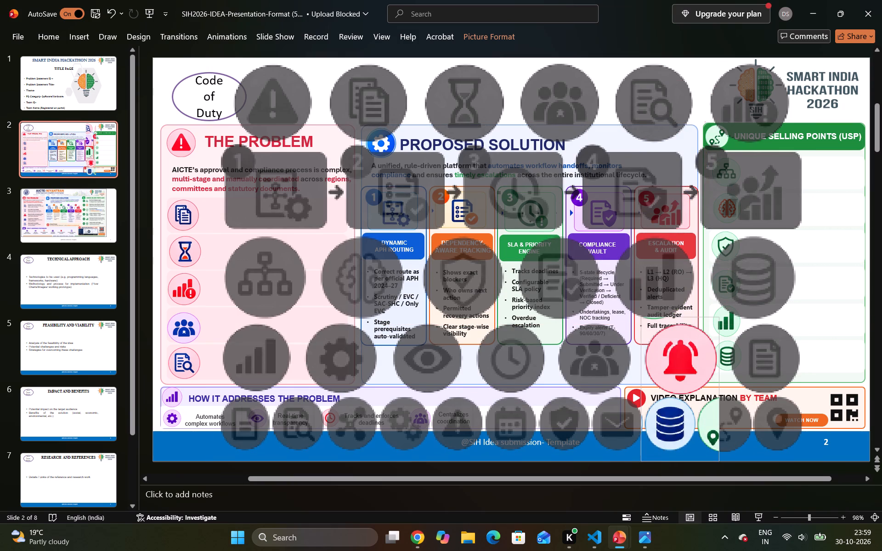
left_click_drag(719, 317, 720, 320)
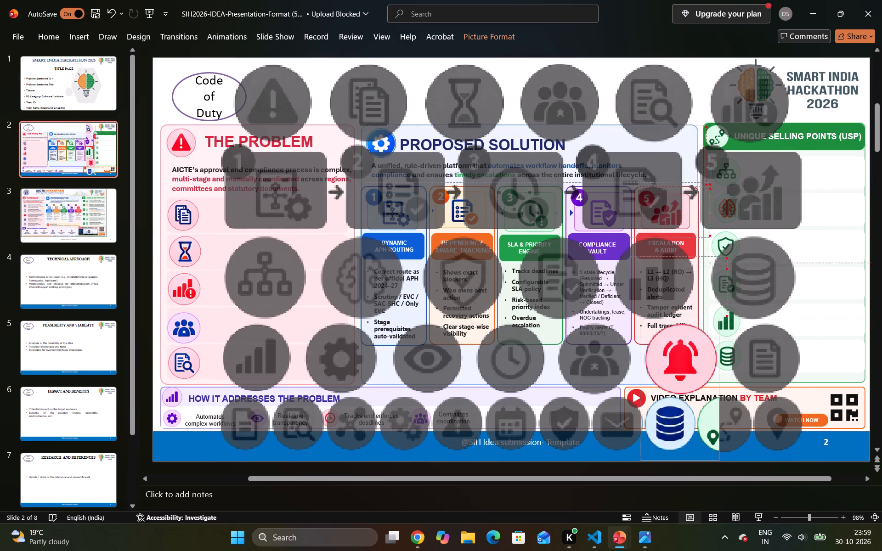
left_click_drag(720, 320, 720, 321)
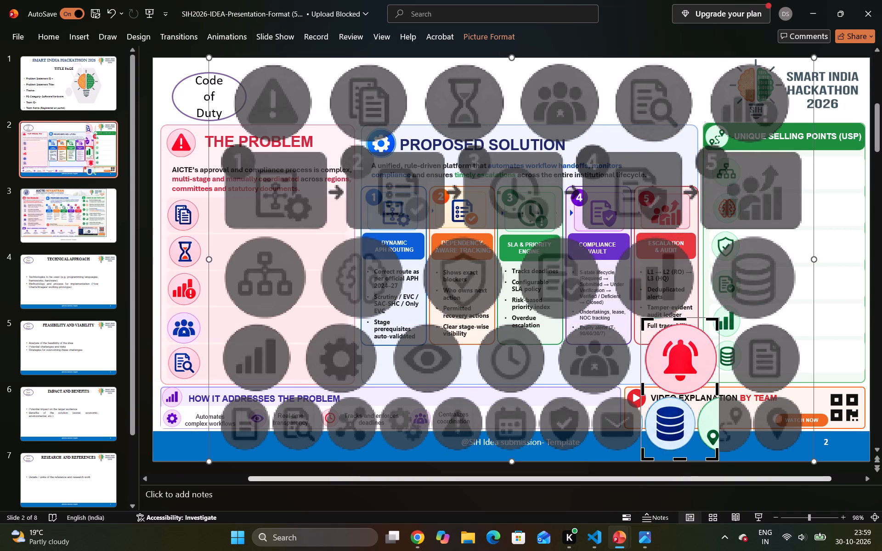
left_click_drag(682, 462, 681, 451)
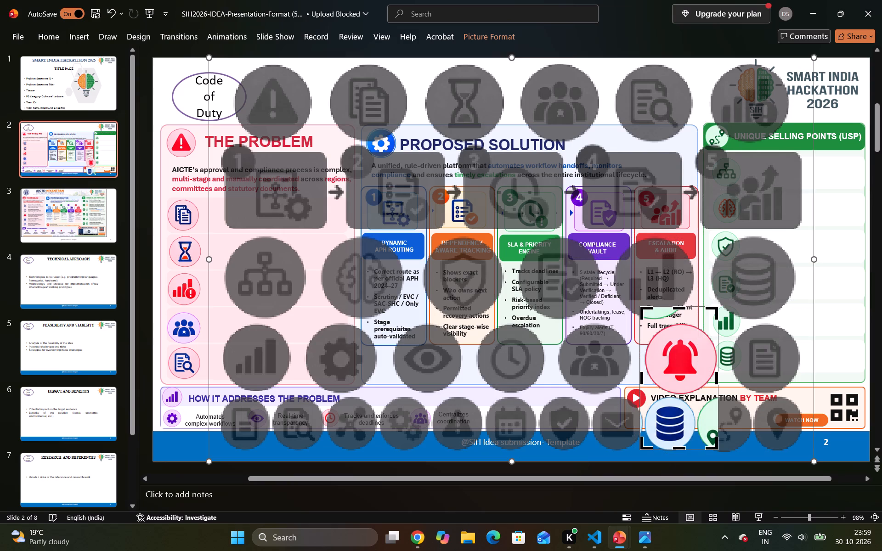
left_click_drag(680, 450, 684, 399)
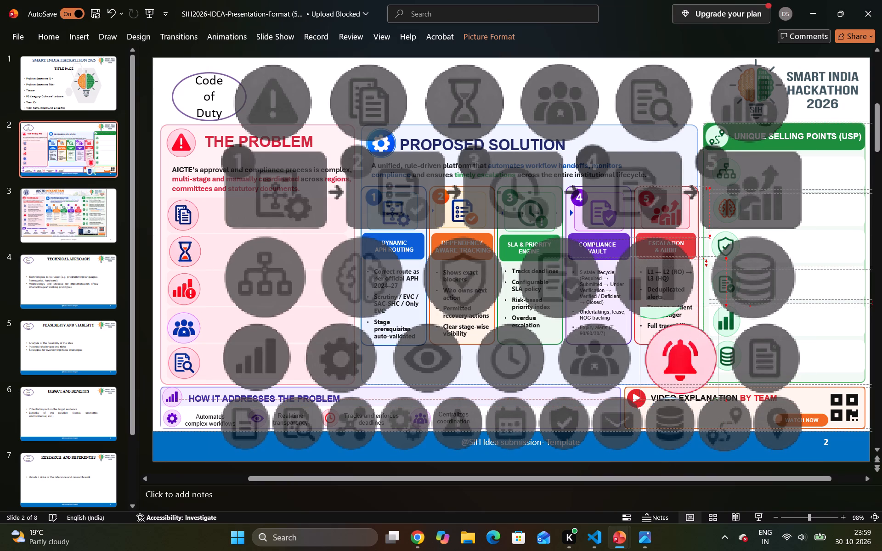
left_click_drag(684, 399, 684, 397)
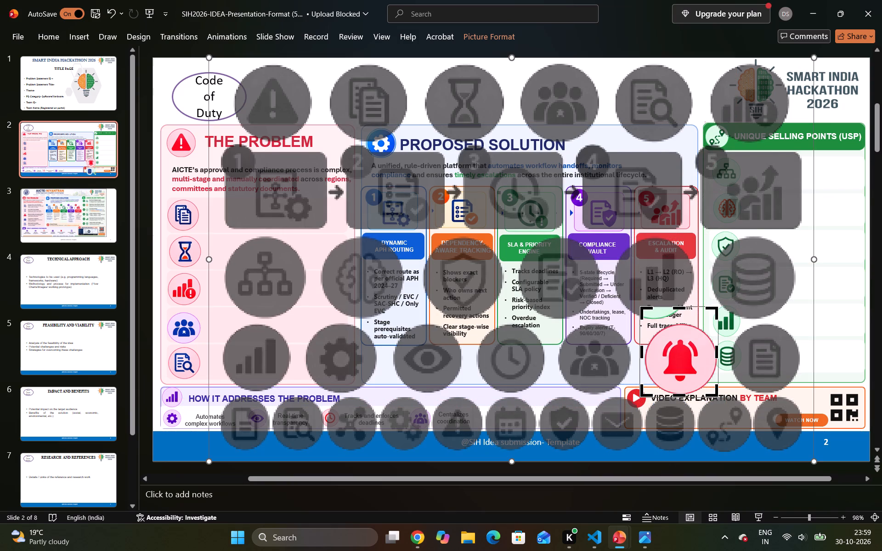
left_click(639, 48)
left_click(679, 374)
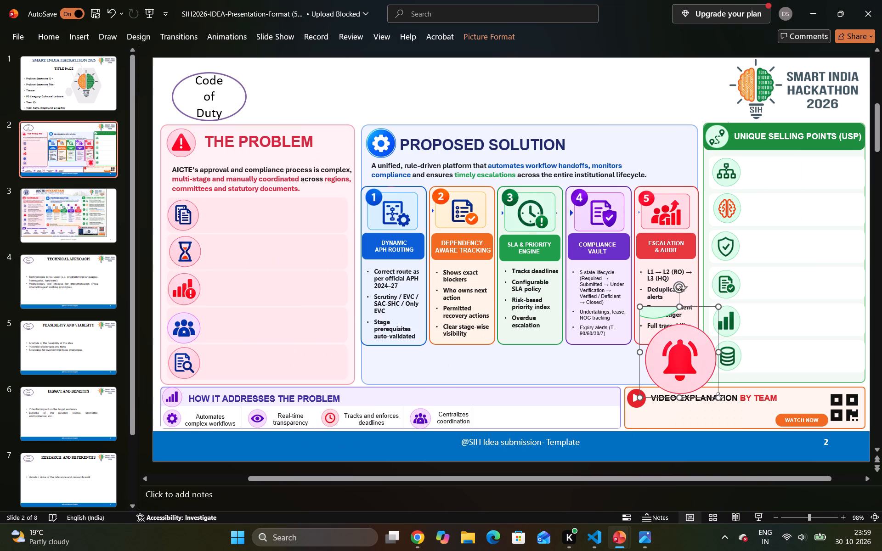
Shrink the cropped bell picture to about 1.65 cm wide by 1.9 cm high and move it onto the blue footer.
left_click_drag(718, 397, 666, 347)
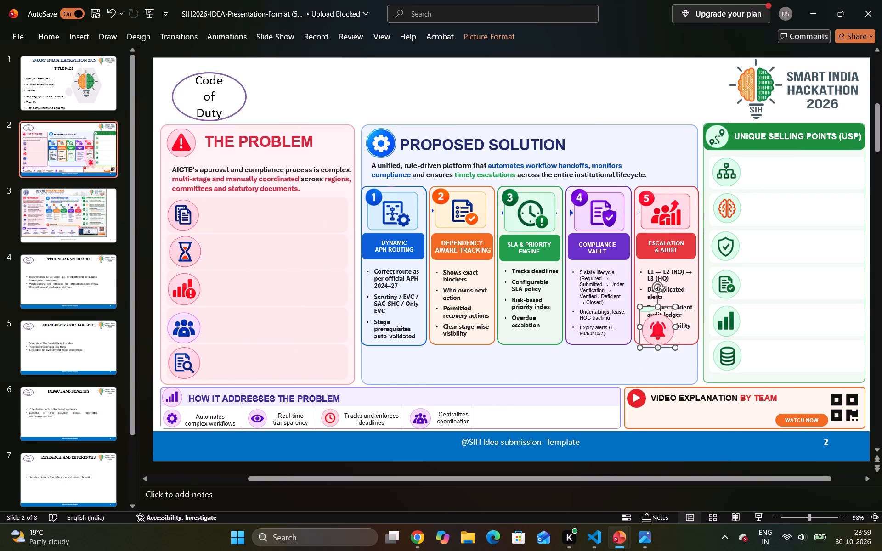
left_click_drag(656, 330, 539, 438)
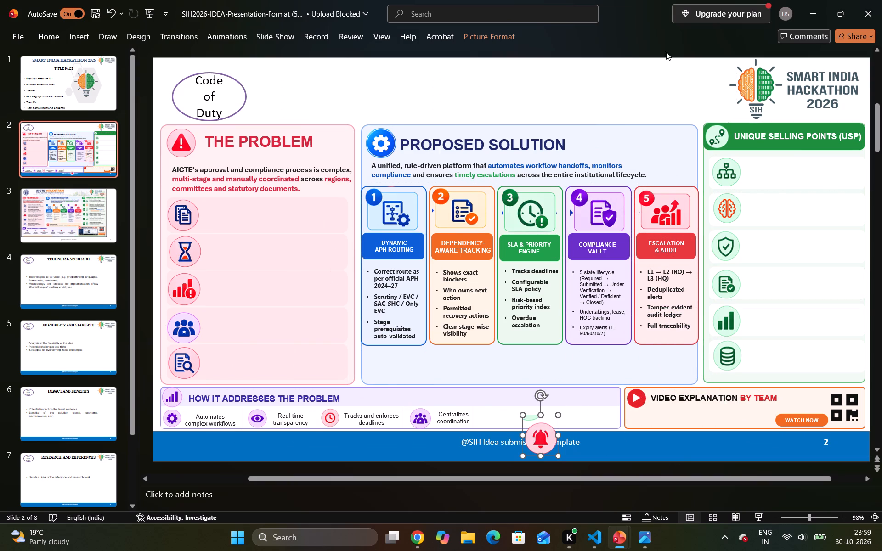
Crop the bell picture's upper edge tighter to remove the leftover green sliver above the circle.
left_click(483, 33)
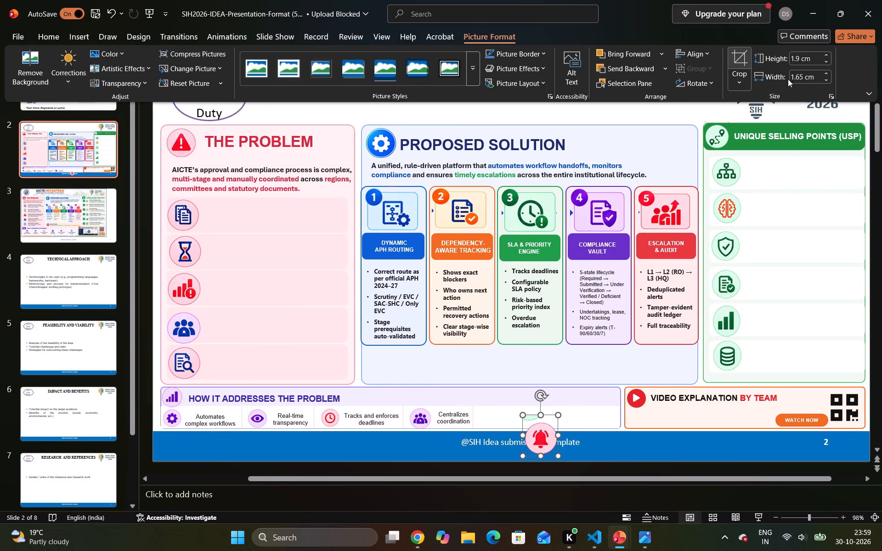
left_click(750, 63)
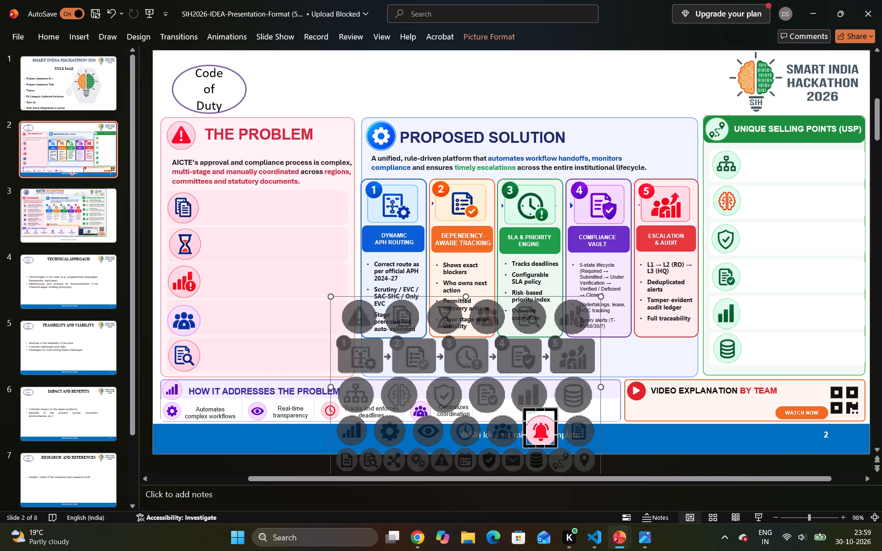
left_click_drag(541, 410, 541, 413)
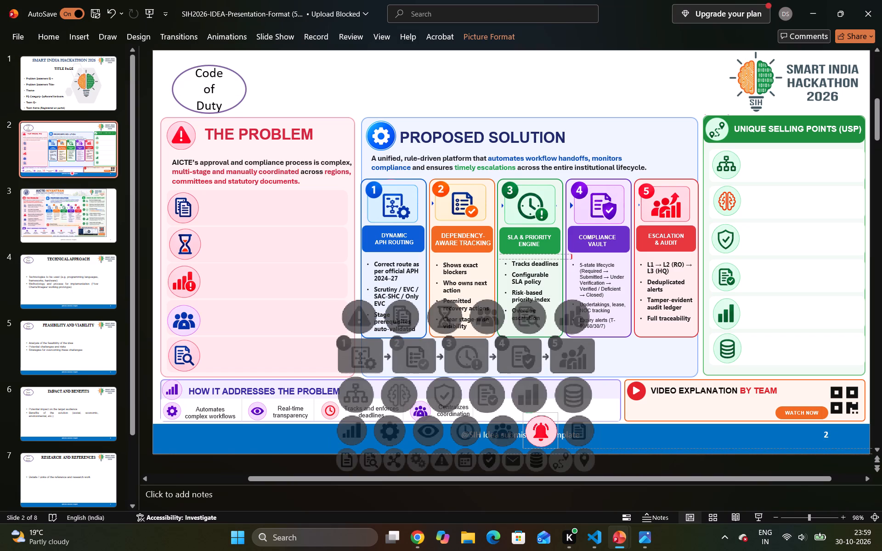
left_click_drag(541, 413, 542, 415)
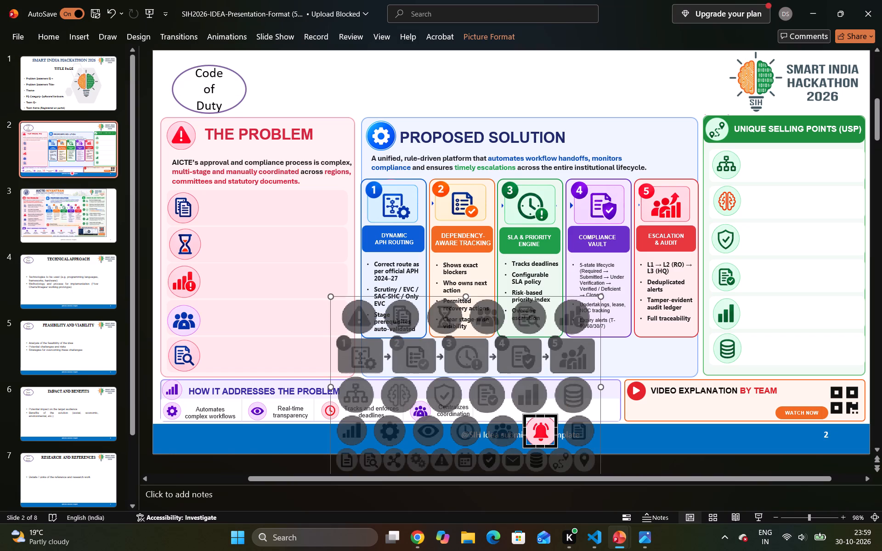
left_click(600, 68)
left_click(550, 444)
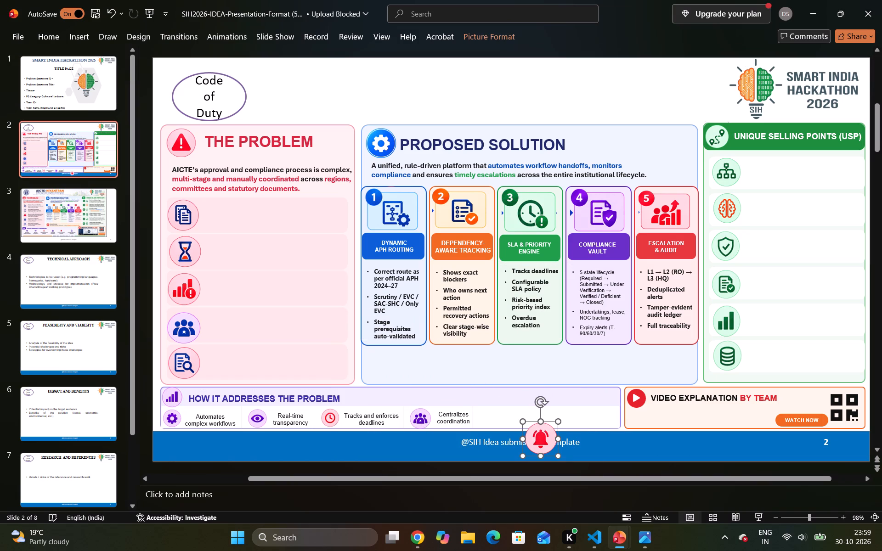
Scale the bell icon down to match the neighbouring icons and place it just after the divider following "Centralizes coordination".
left_click_drag(558, 457, 543, 444)
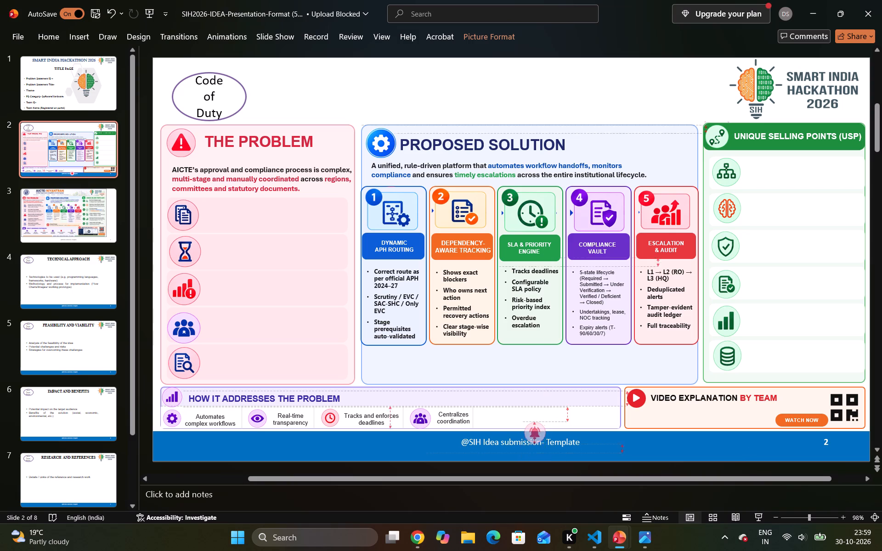
left_click_drag(543, 444, 538, 439)
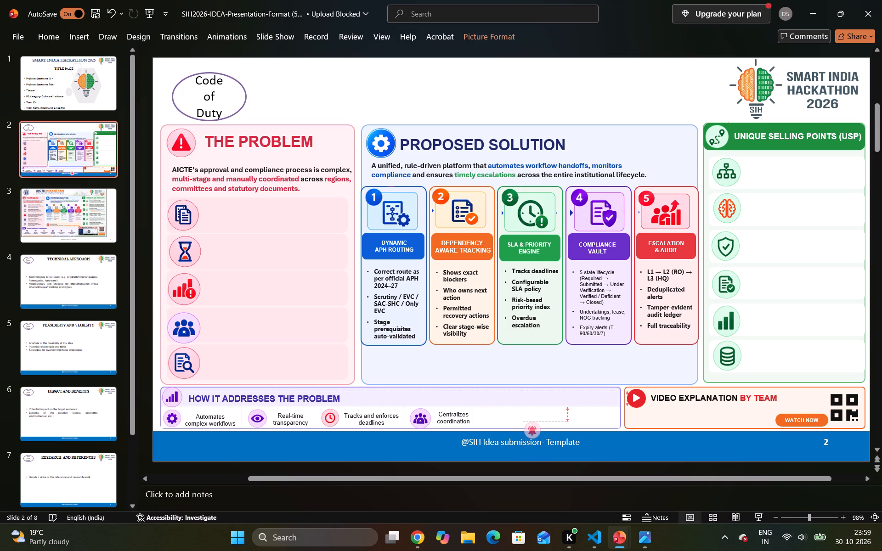
left_click_drag(538, 439, 543, 443)
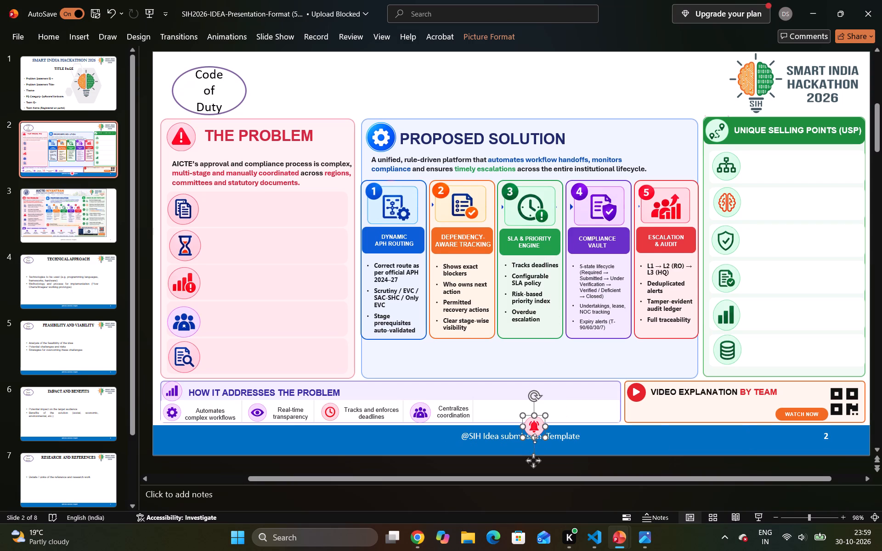
left_click_drag(532, 428, 486, 413)
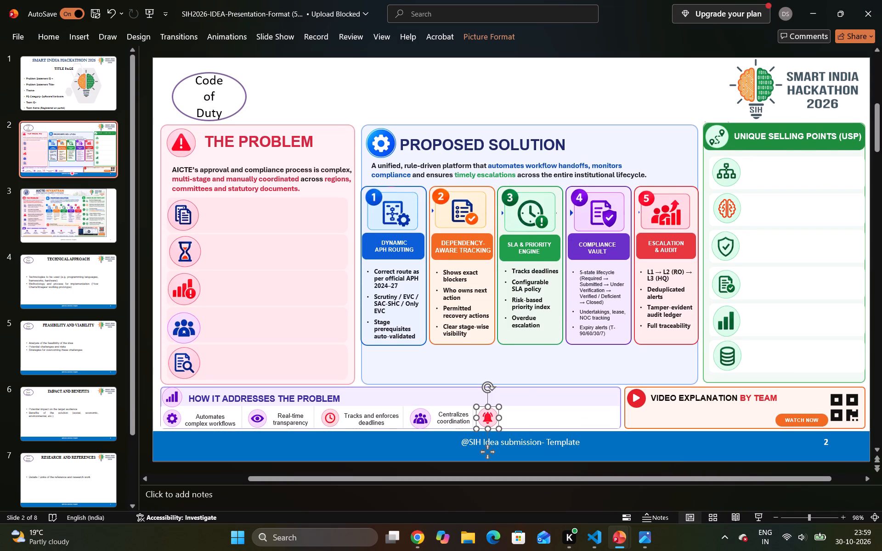
left_click(499, 428)
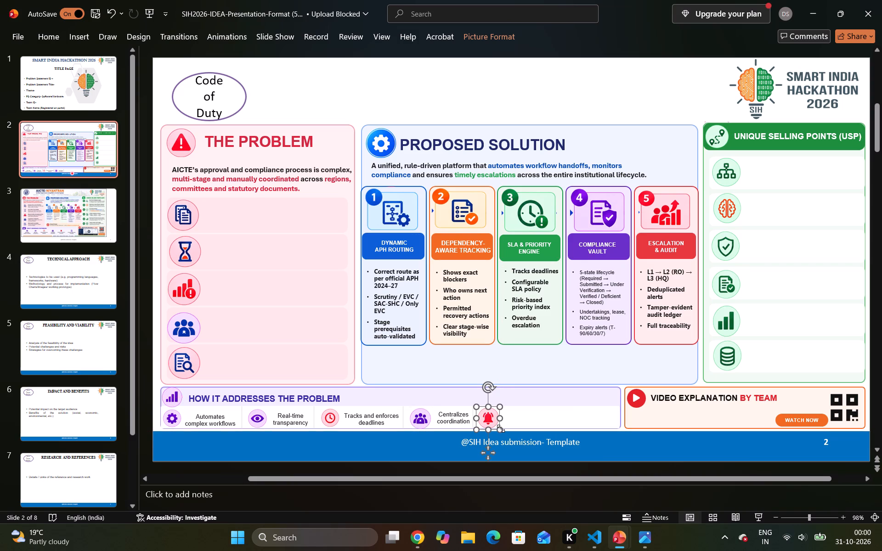
left_click(487, 419)
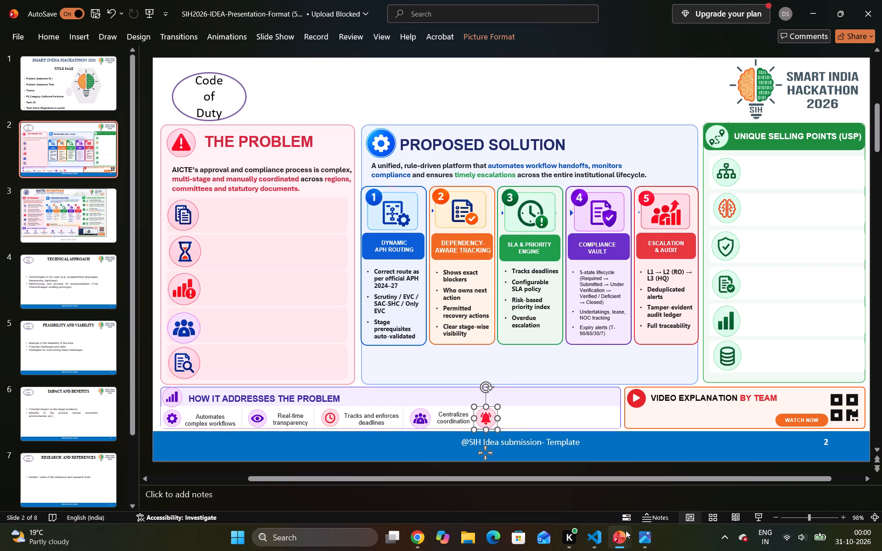
Copy the "Ensures compliance with alerts" caption from the AICTE-NIYANTRAN (1) presentation and paste it onto slide 2 of the SIH2026 presentation.
left_click_drag(588, 488, 650, 490)
left_click(650, 490)
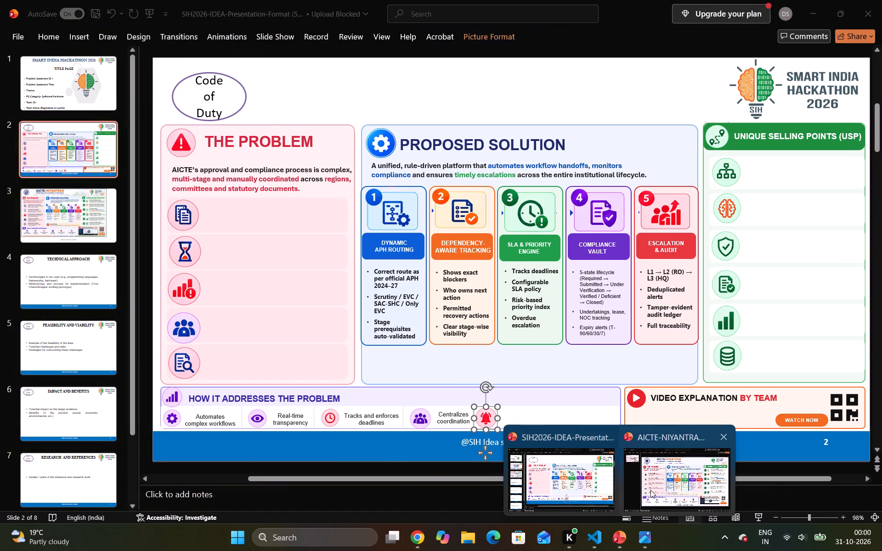
left_click(475, 439)
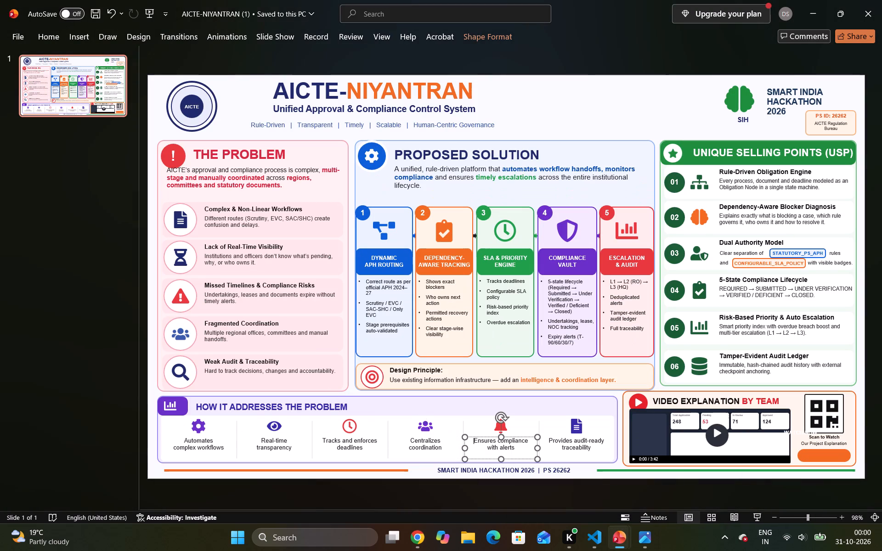
key("ctrl+a")
key("ctrl+c")
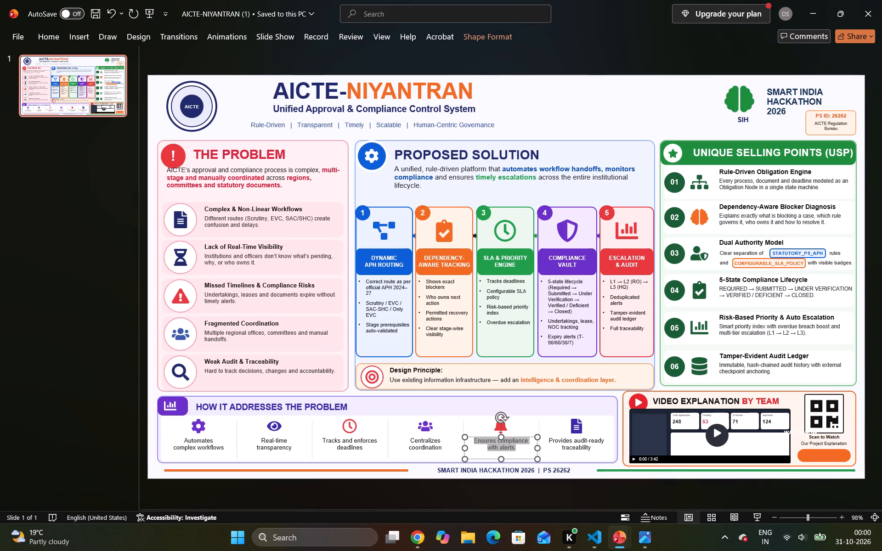
left_click(566, 473)
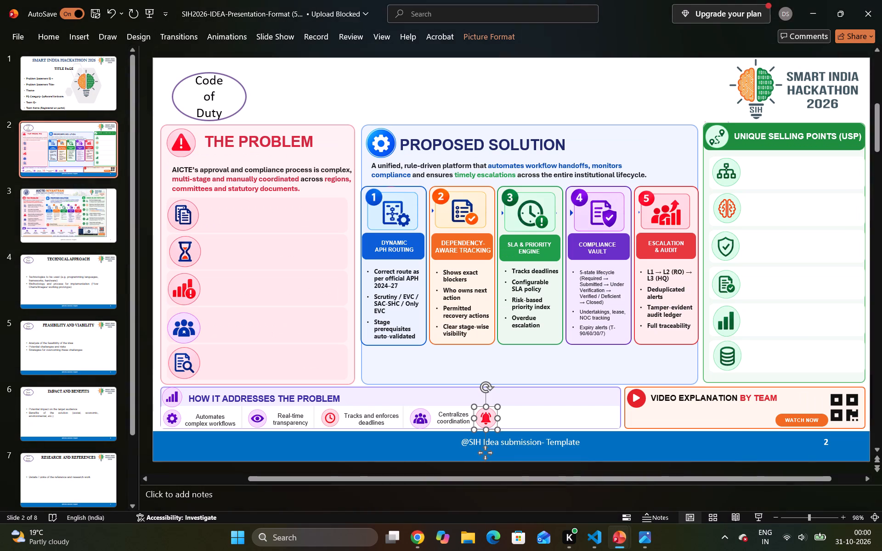
left_click(558, 64)
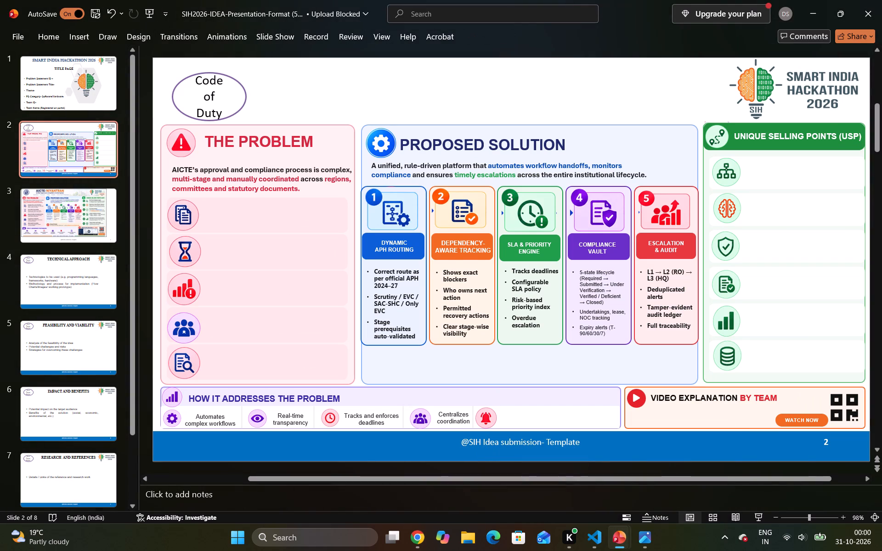
key("ctrl+v")
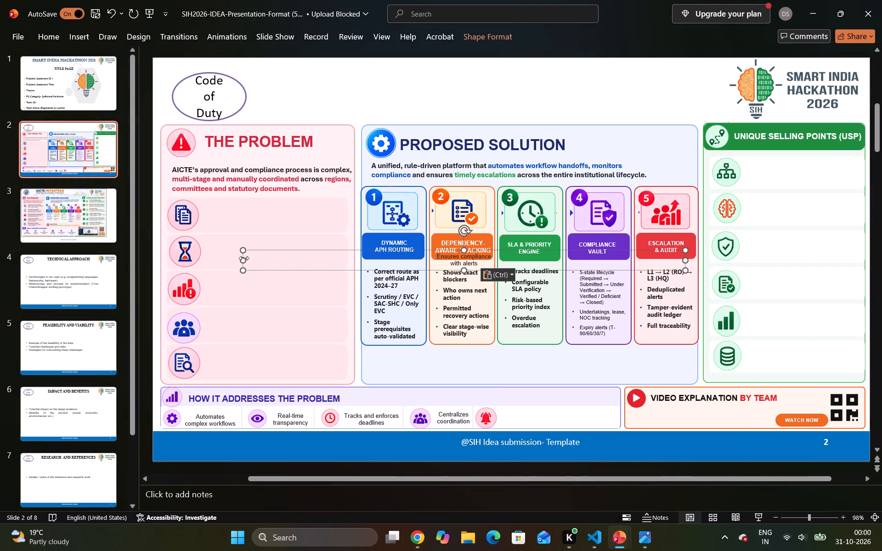
Narrow the "Ensures compliance with alerts" caption's text box and place it just after the bell icon in "How it addresses the problem".
left_click_drag(243, 259, 554, 261)
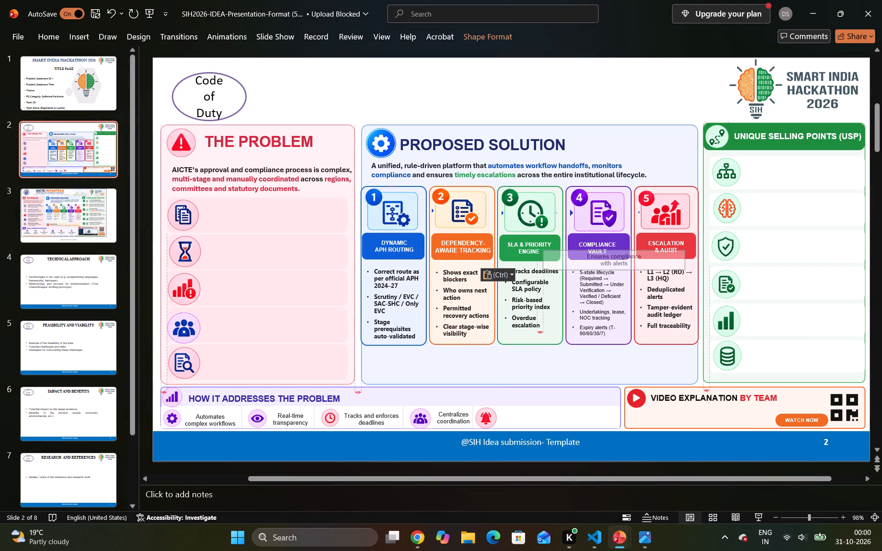
left_click_drag(554, 261, 595, 264)
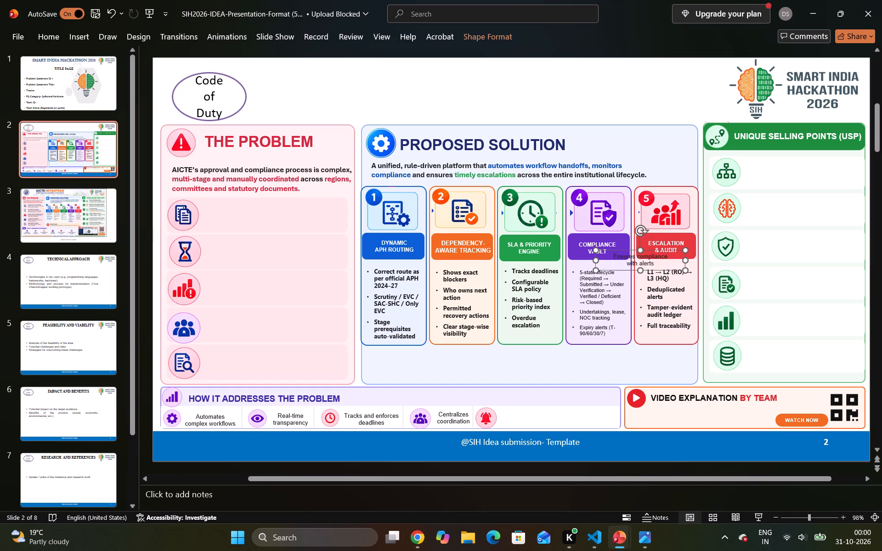
left_click_drag(614, 249, 513, 386)
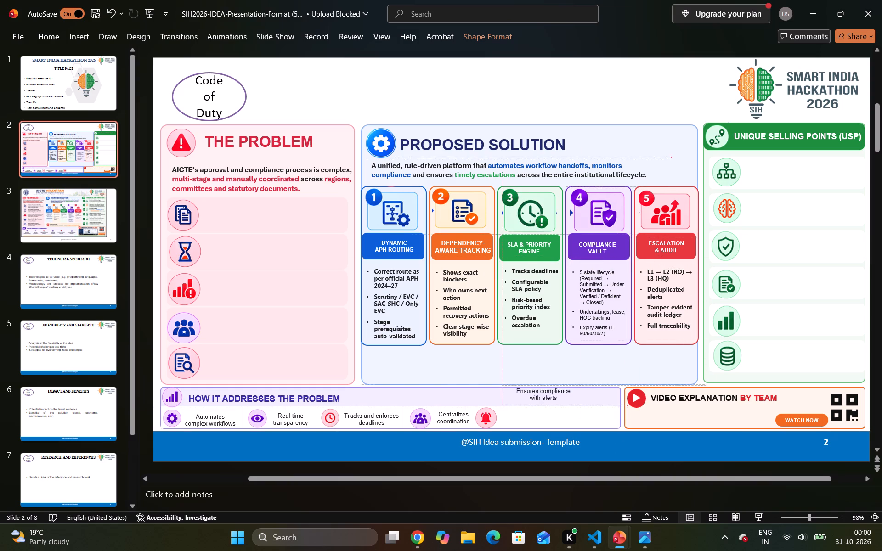
left_click_drag(513, 386, 503, 408)
left_click_drag(574, 420, 567, 422)
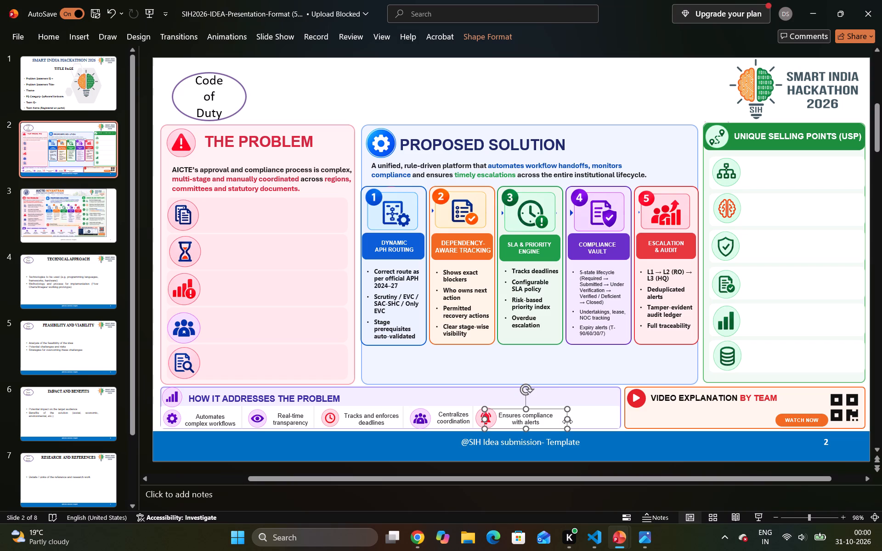
left_click(536, 102)
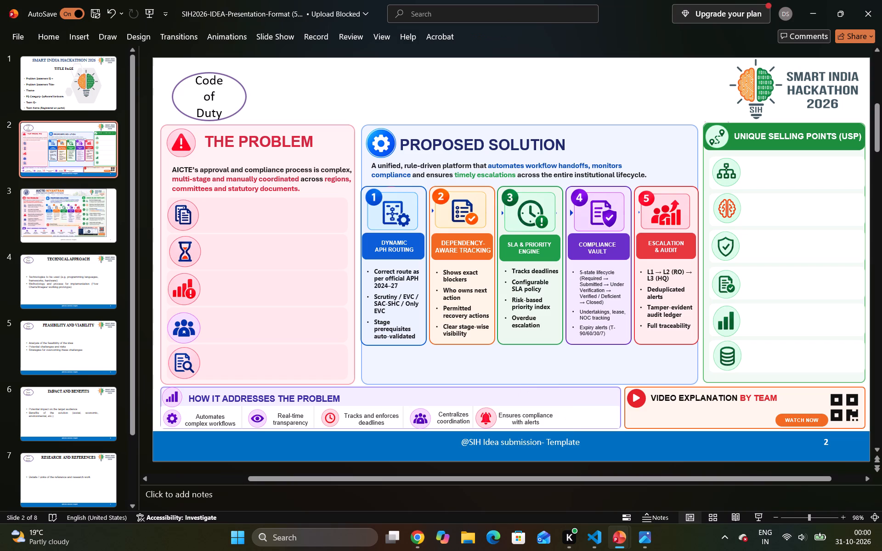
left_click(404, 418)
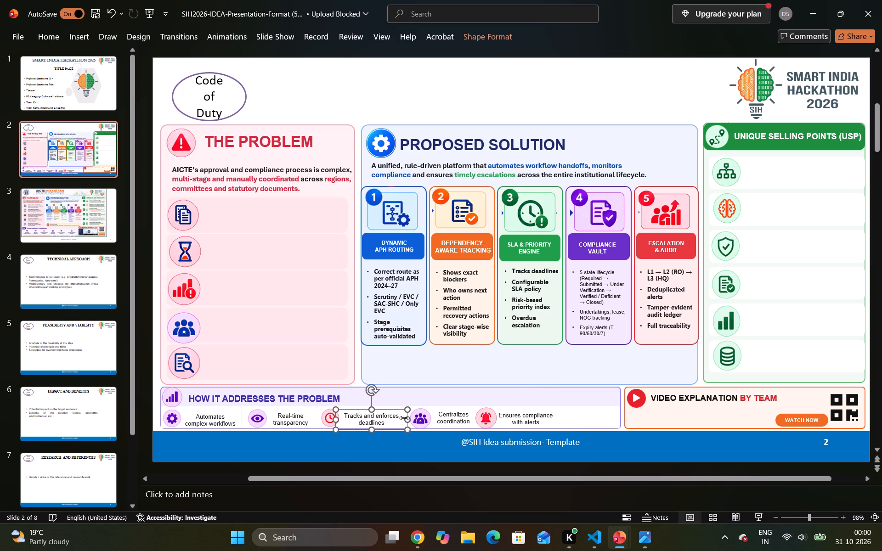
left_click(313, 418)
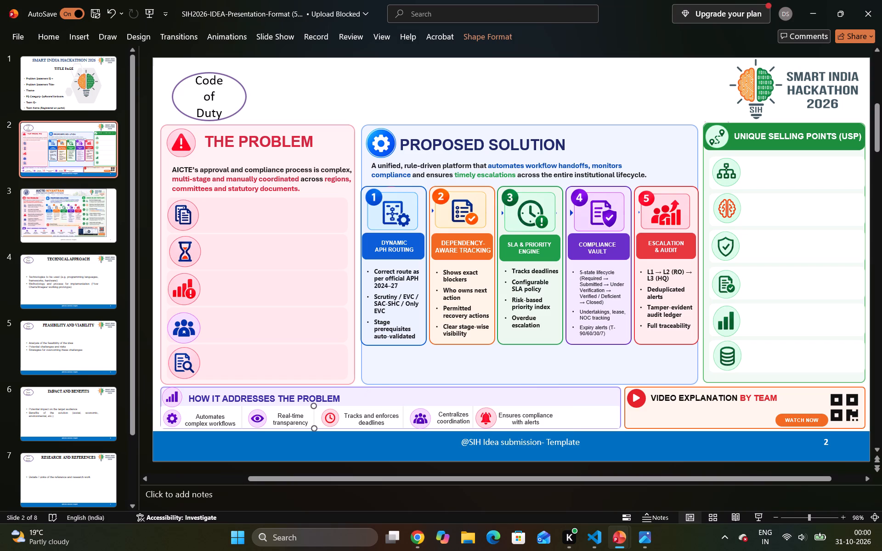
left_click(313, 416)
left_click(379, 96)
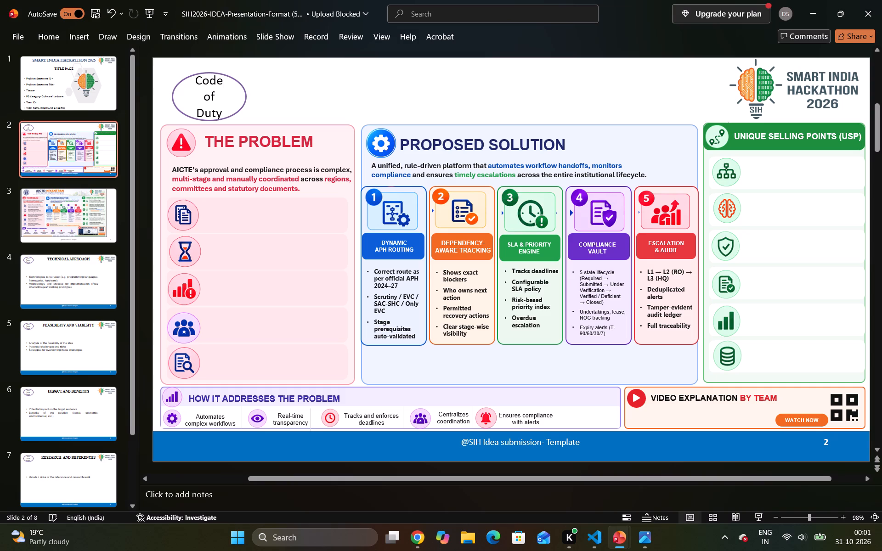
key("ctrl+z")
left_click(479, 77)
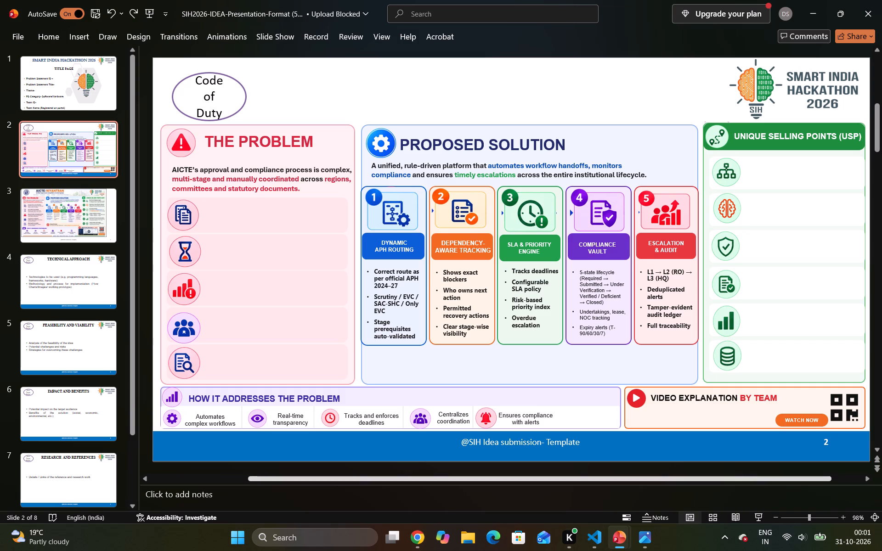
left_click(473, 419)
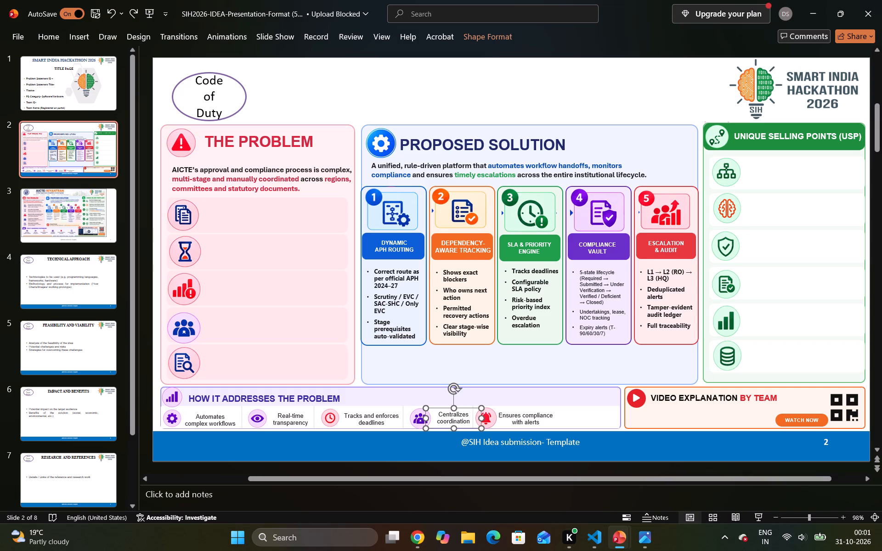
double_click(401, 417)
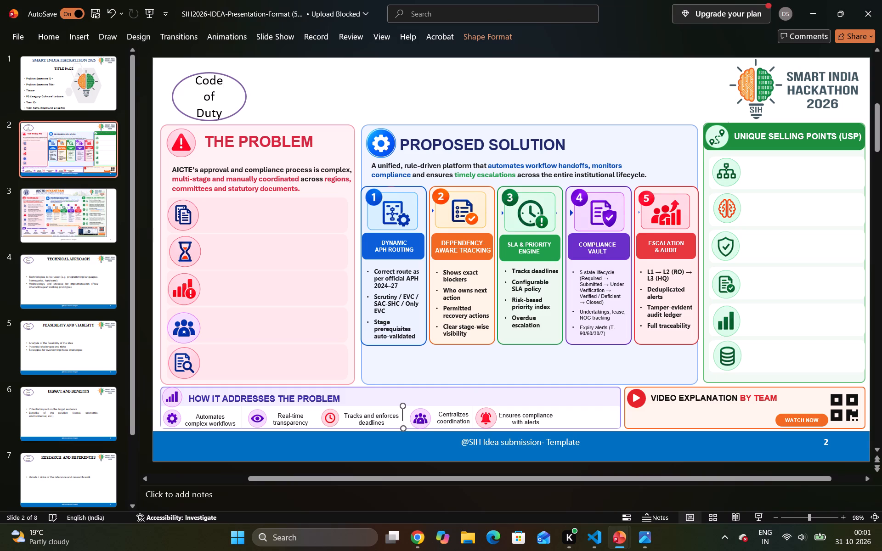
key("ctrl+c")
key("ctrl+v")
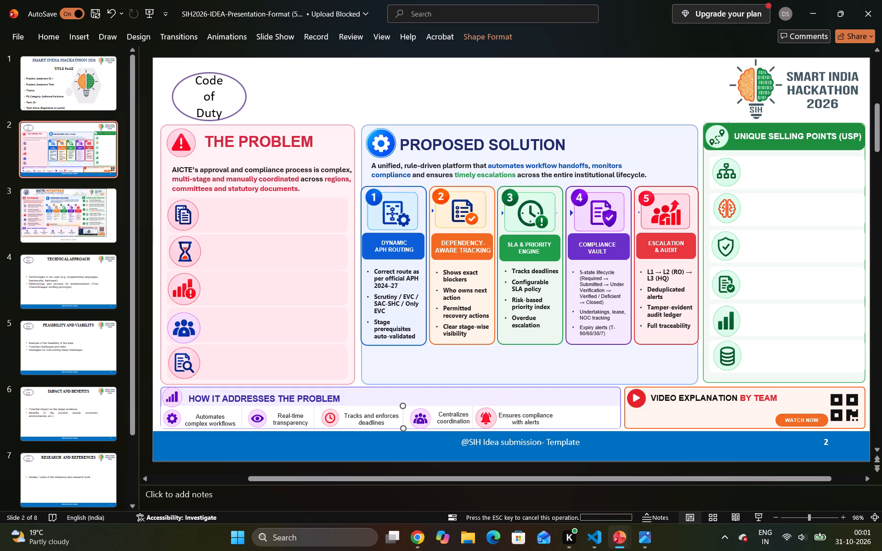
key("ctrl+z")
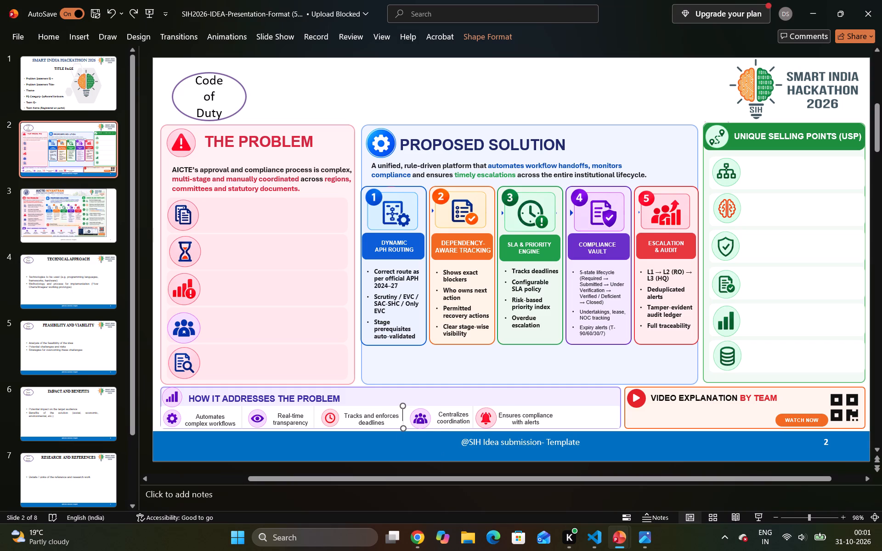
Duplicate the divider before the purple people icon and place the copy after the "Ensures compliance with alerts" caption.
left_click(404, 418)
key("ctrl+c")
key("ctrl+v")
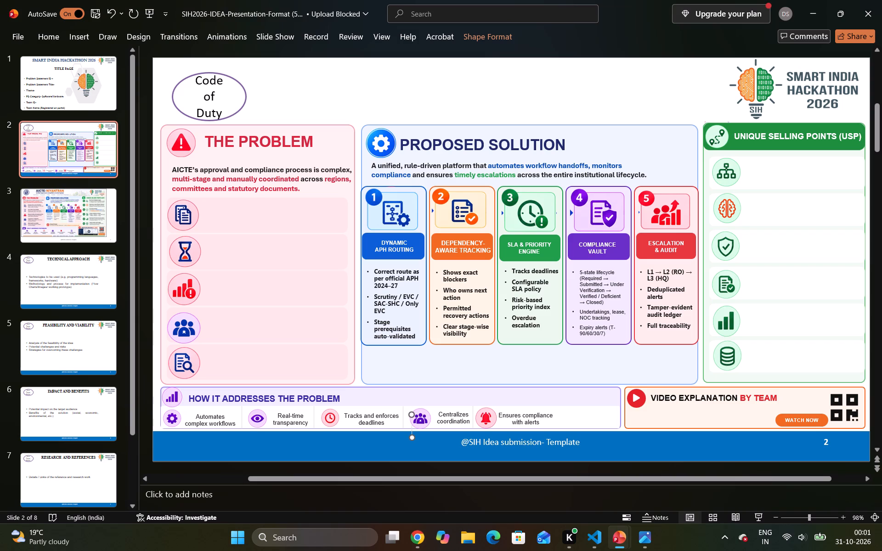
left_click_drag(411, 430, 555, 422)
left_click_drag(555, 422, 555, 422)
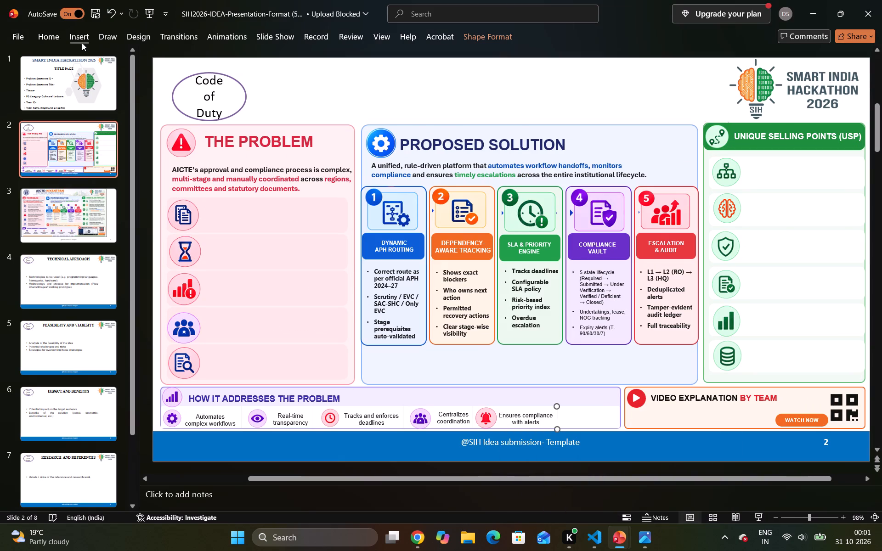
Insert the "Modern Infographic Icon Sheet" picture from the Downloads folder onto slide 2.
left_click(81, 42)
left_click(94, 77)
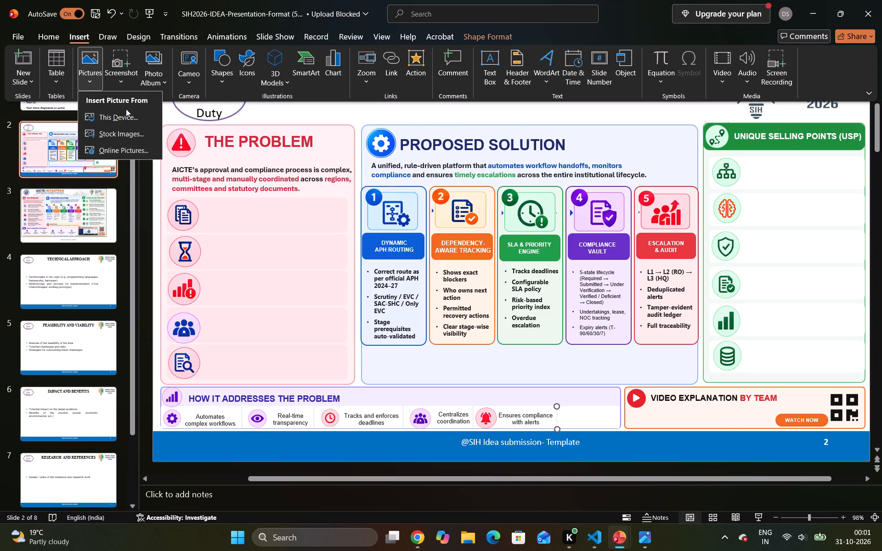
left_click(127, 117)
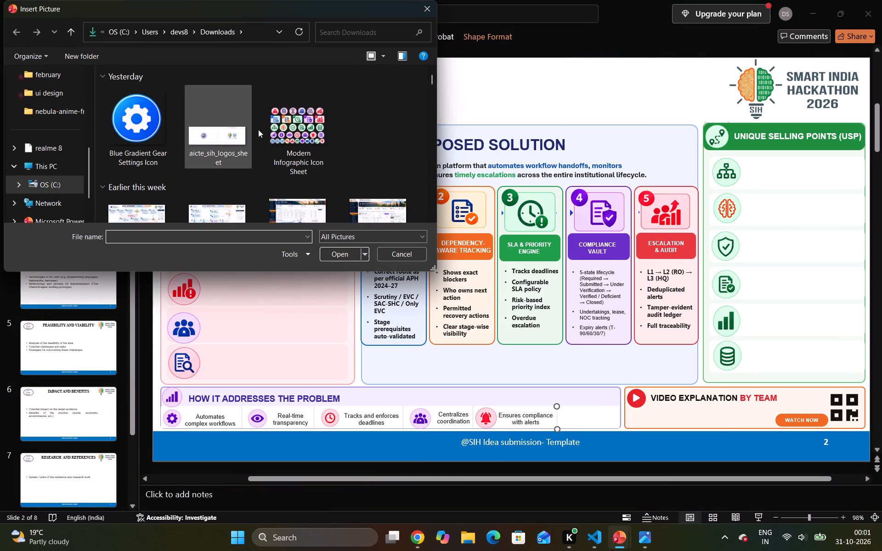
left_click(308, 136)
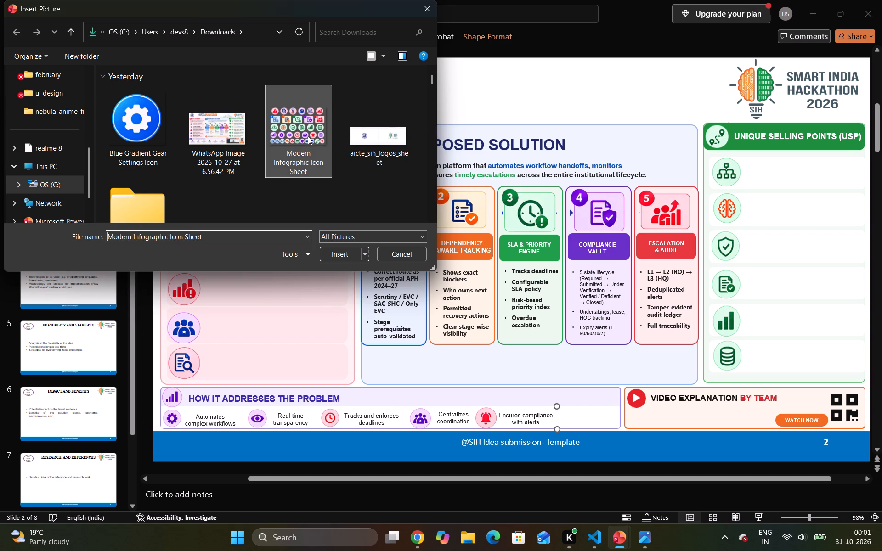
left_click(342, 256)
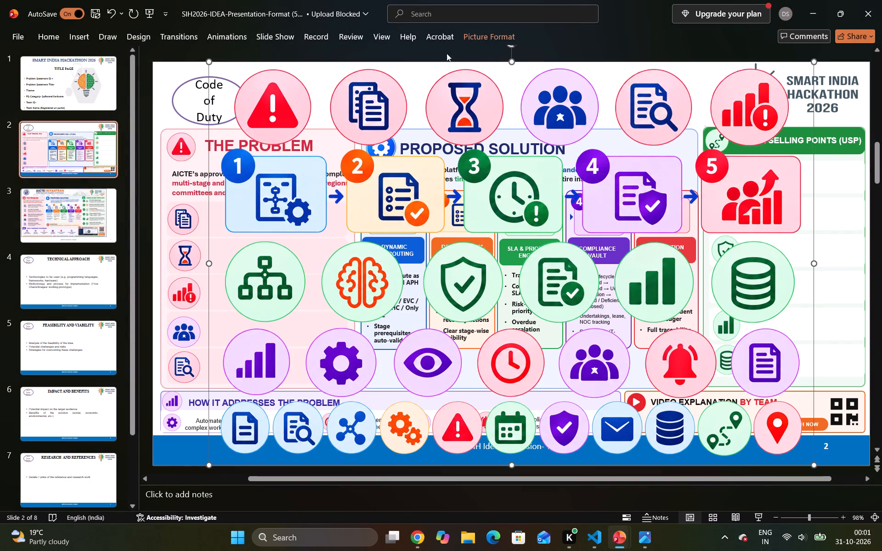
Crop the inserted icon sheet down to the purple document icon at the end of its fourth row.
left_click(486, 40)
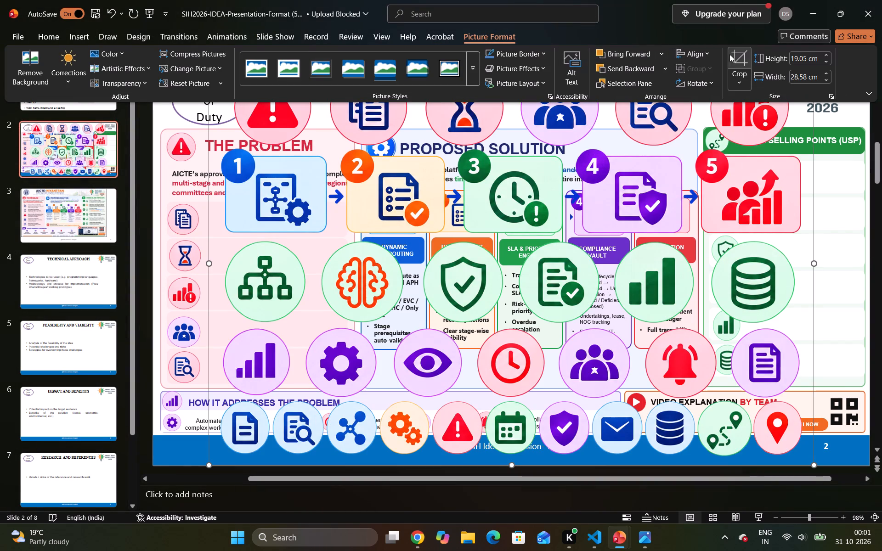
left_click(739, 56)
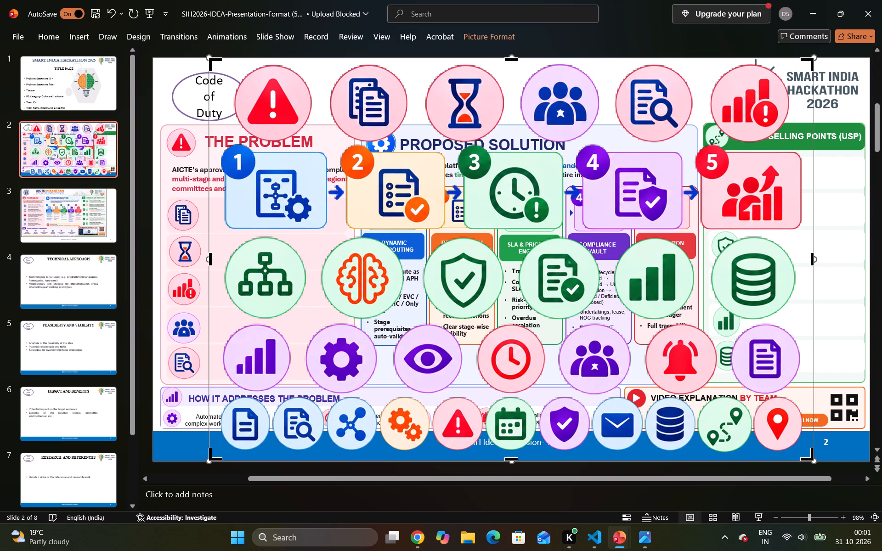
left_click_drag(811, 261, 780, 274)
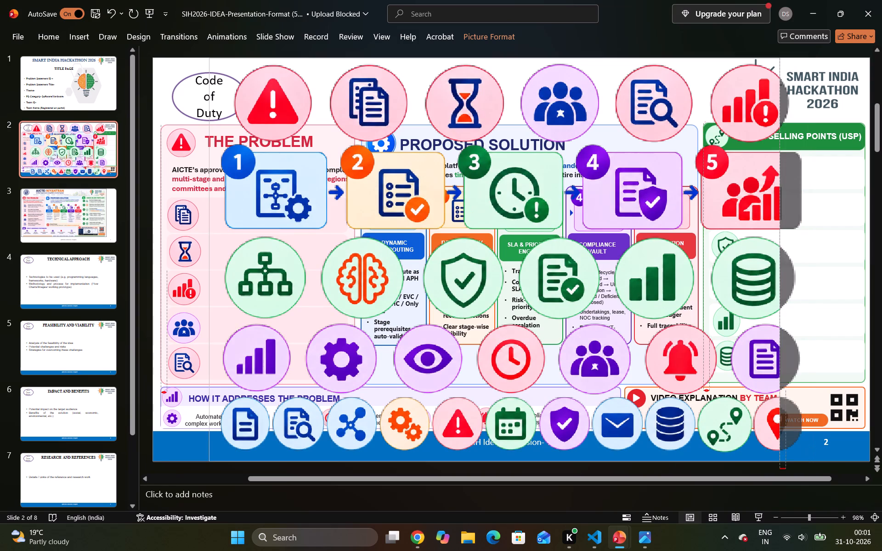
left_click_drag(780, 274, 803, 279)
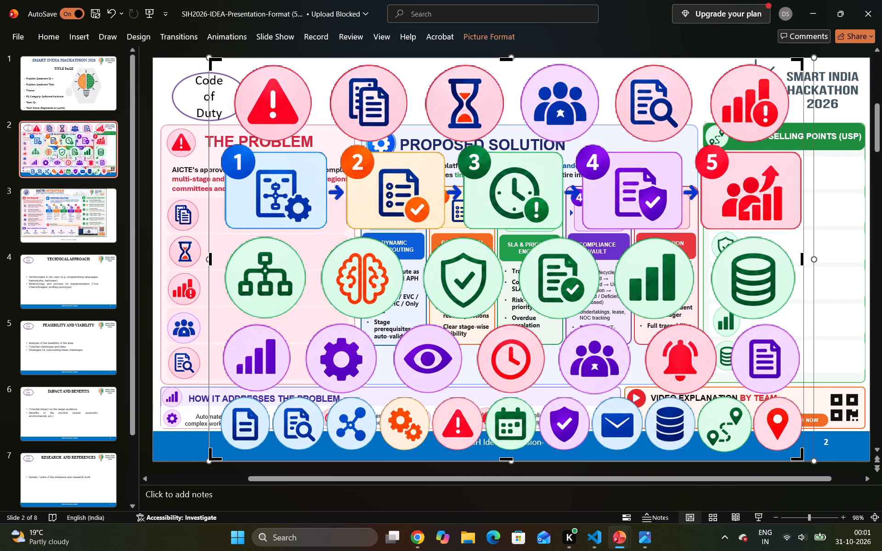
left_click_drag(211, 259, 607, 262)
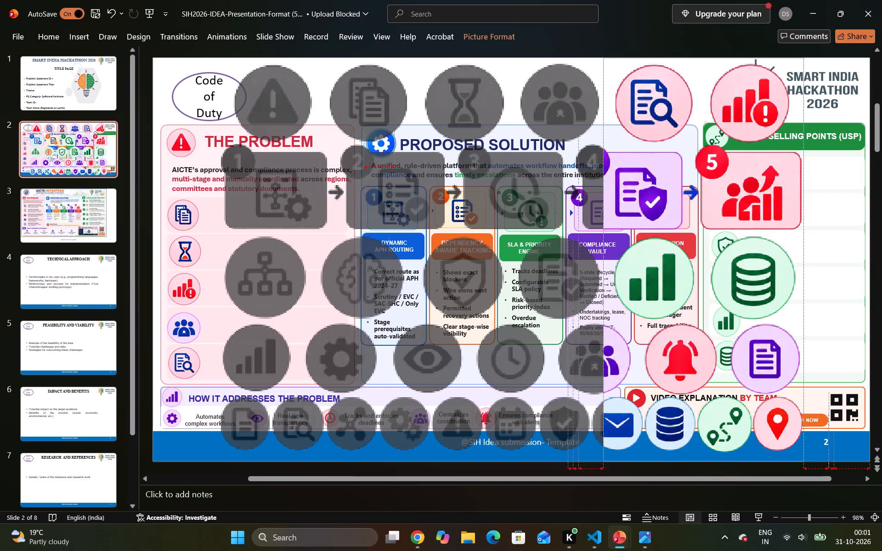
left_click_drag(607, 262, 742, 260)
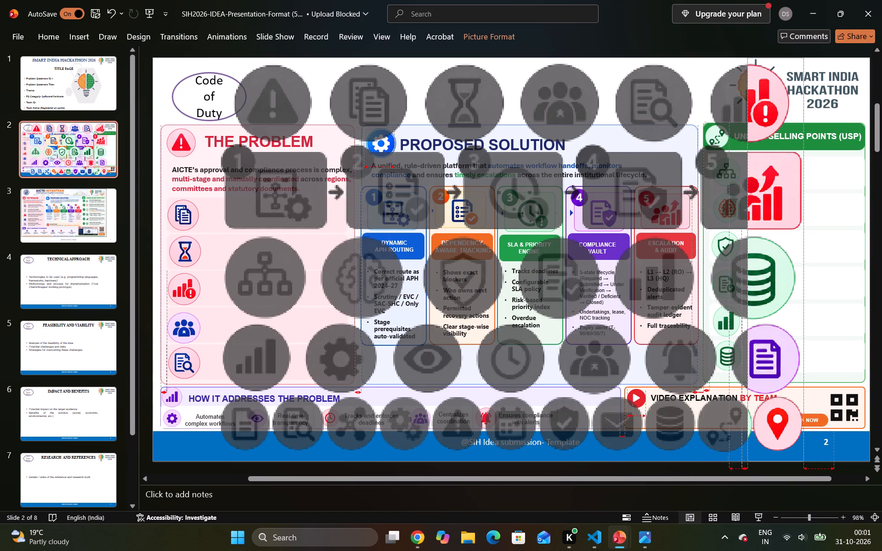
left_click_drag(742, 260, 725, 260)
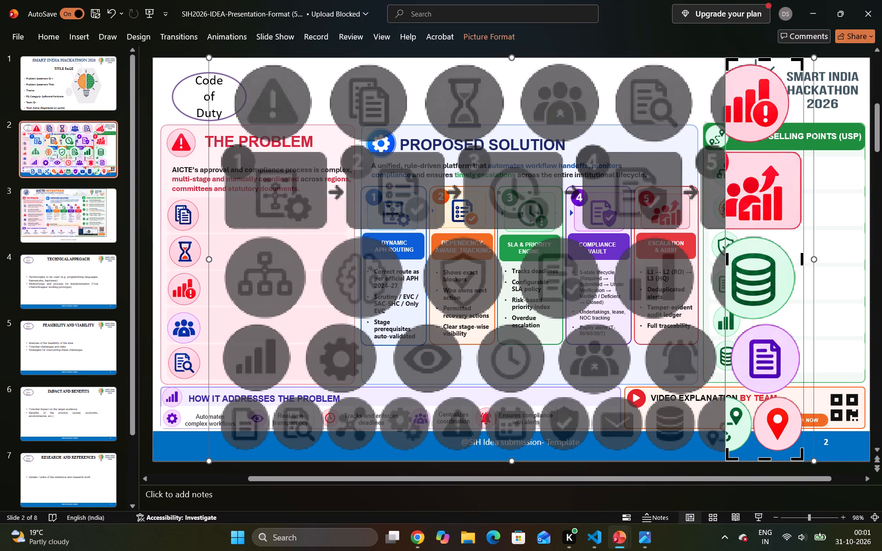
left_click_drag(766, 458, 767, 398)
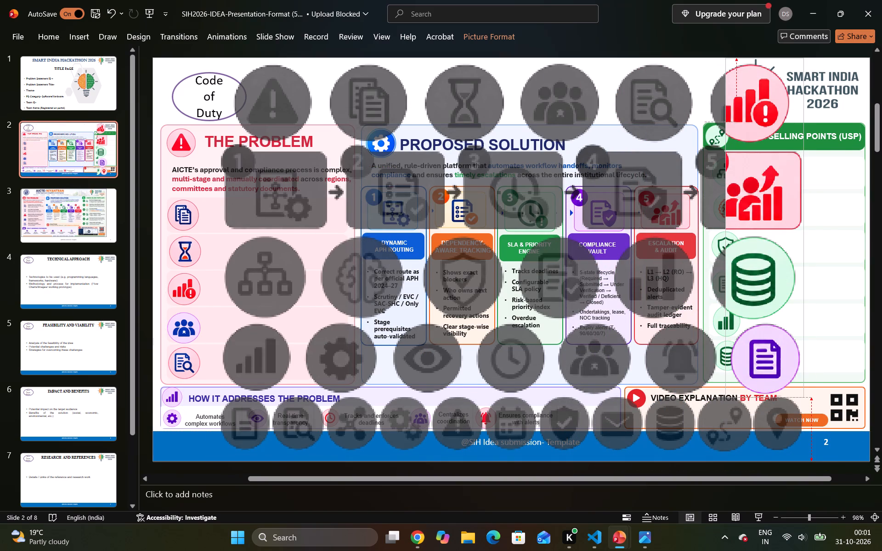
left_click_drag(767, 398, 767, 396)
left_click_drag(767, 396, 766, 394)
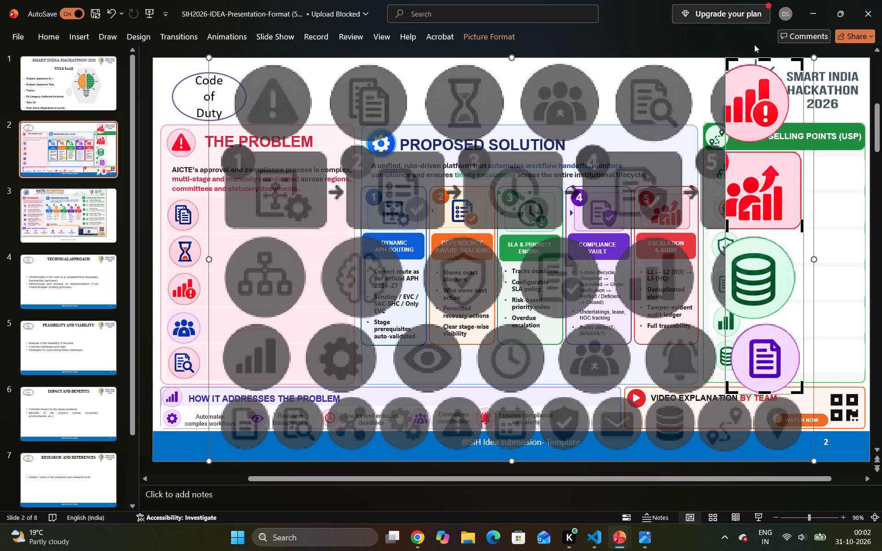
left_click_drag(763, 57, 771, 145)
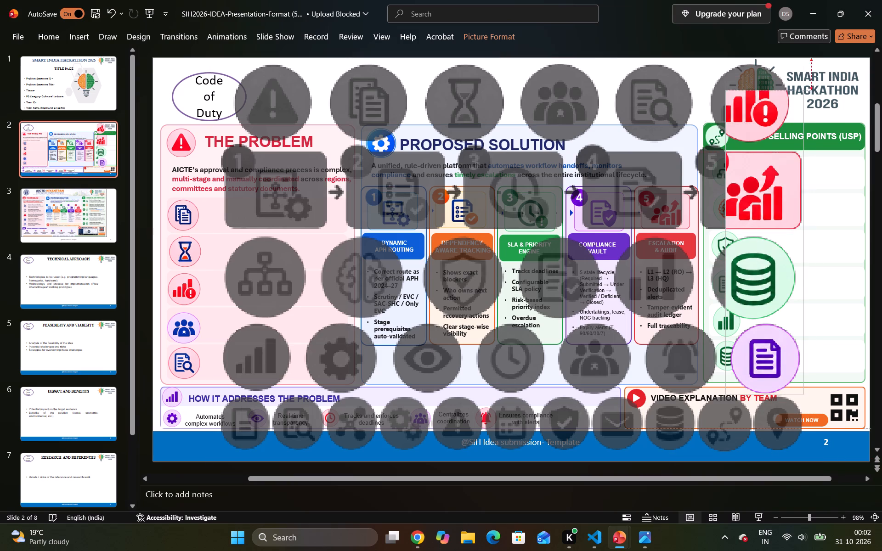
left_click_drag(771, 145, 769, 318)
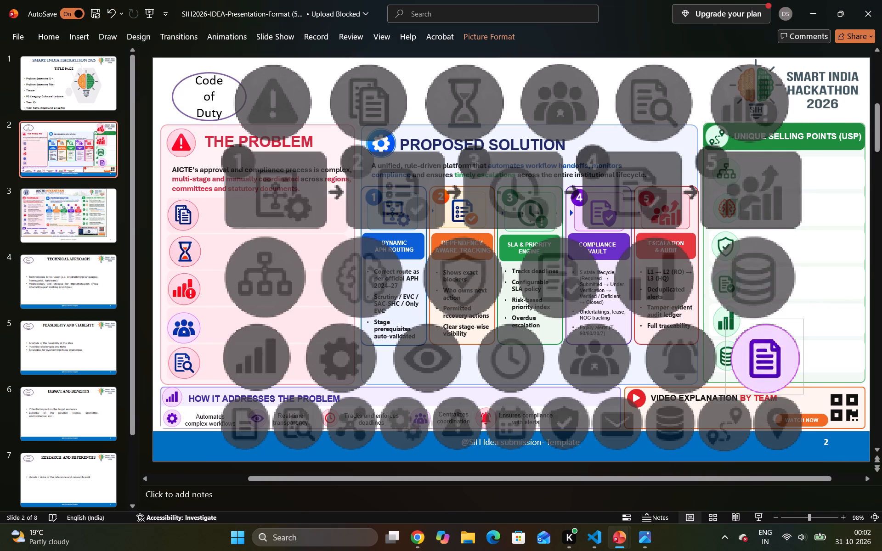
left_click_drag(769, 318, 769, 319)
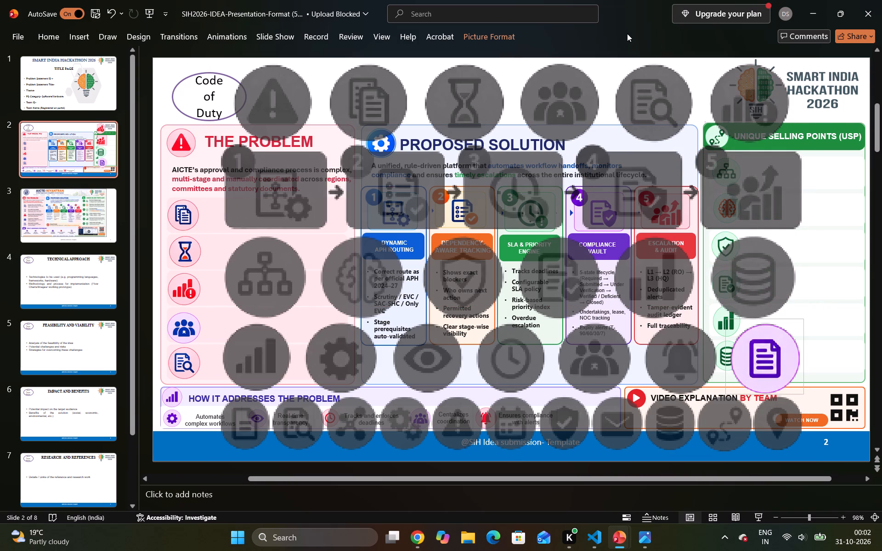
left_click(627, 34)
left_click(627, 34)
left_click(627, 34)
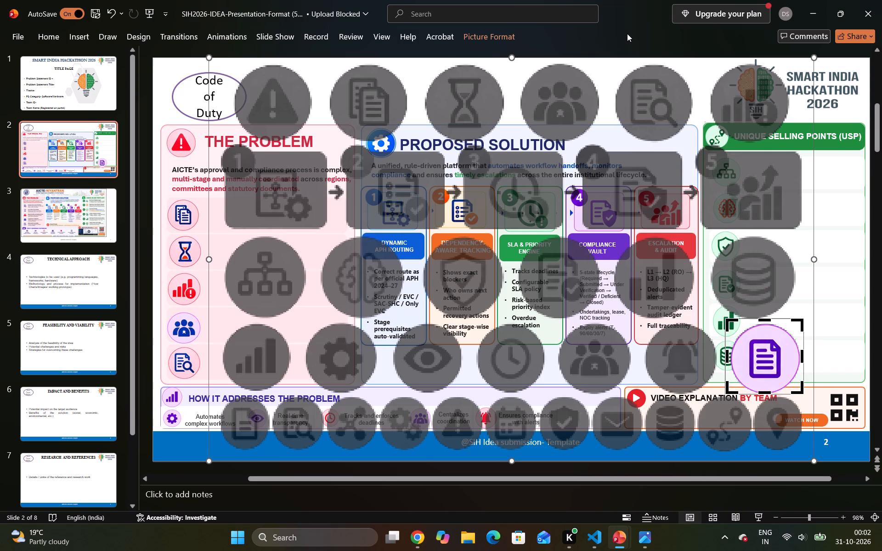
left_click(867, 90)
Shrink the purple document icon to match the other icons and place it after the last divider in "How it addresses the problem".
left_click(775, 355)
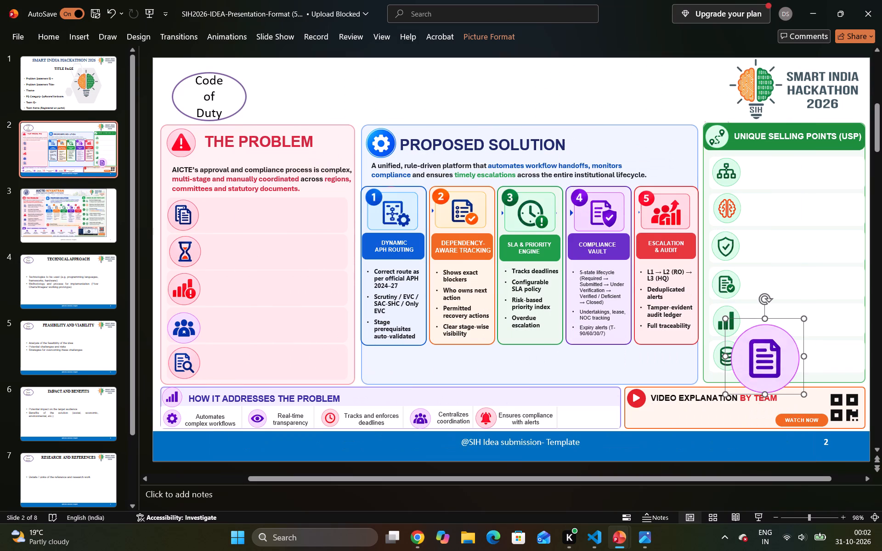
left_click_drag(806, 395, 758, 353)
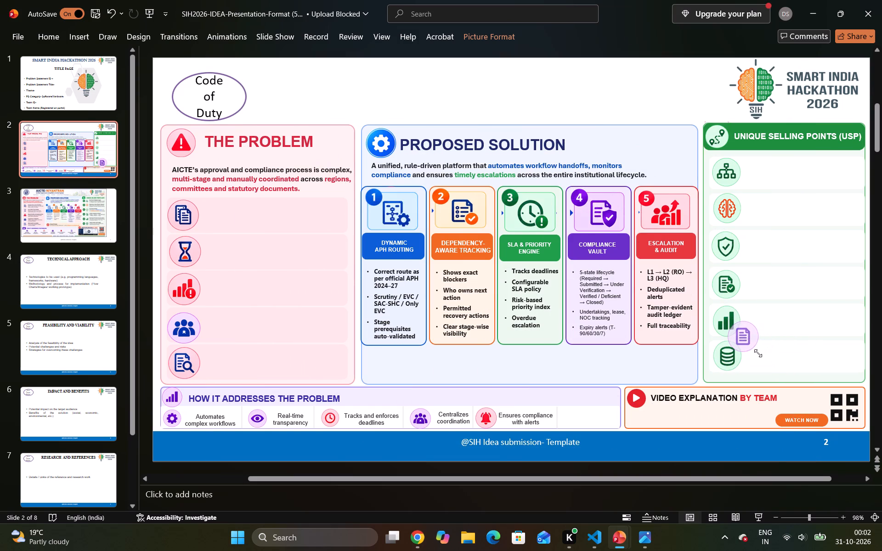
left_click_drag(747, 336, 620, 417)
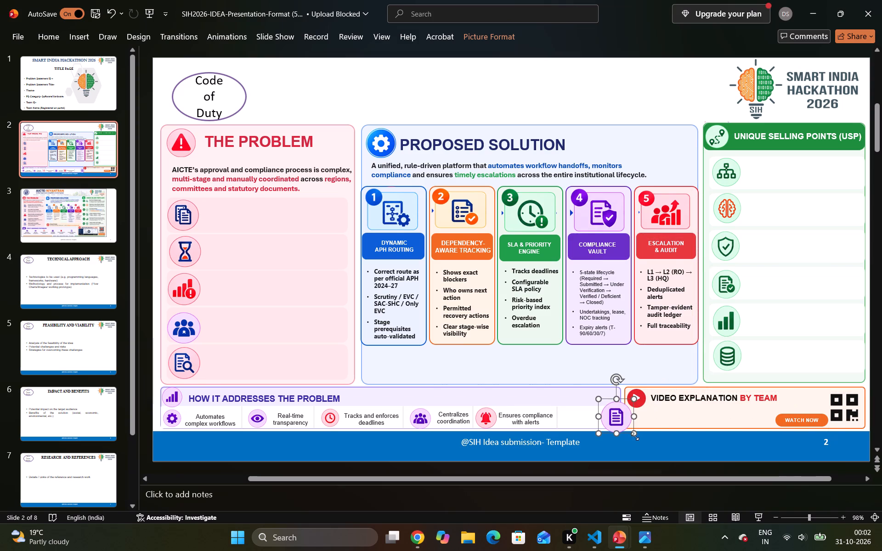
left_click_drag(633, 433, 613, 422)
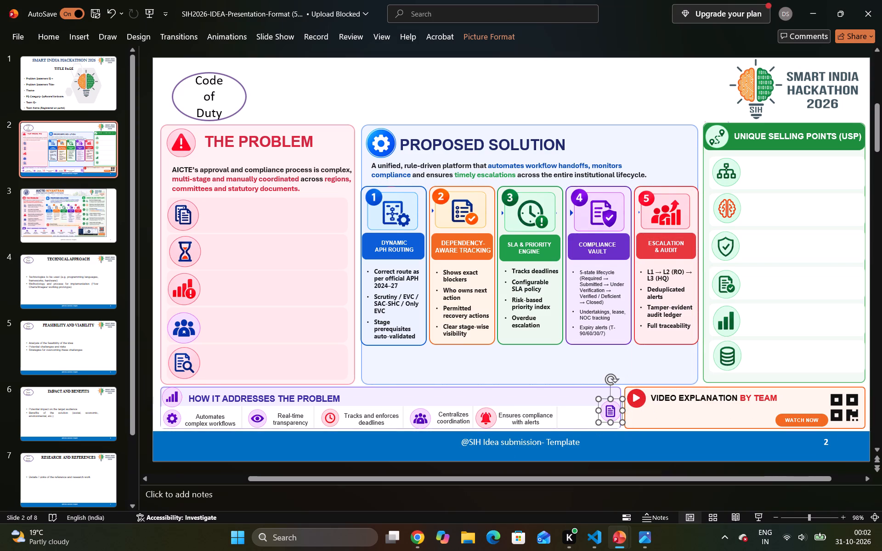
left_click_drag(608, 410, 565, 418)
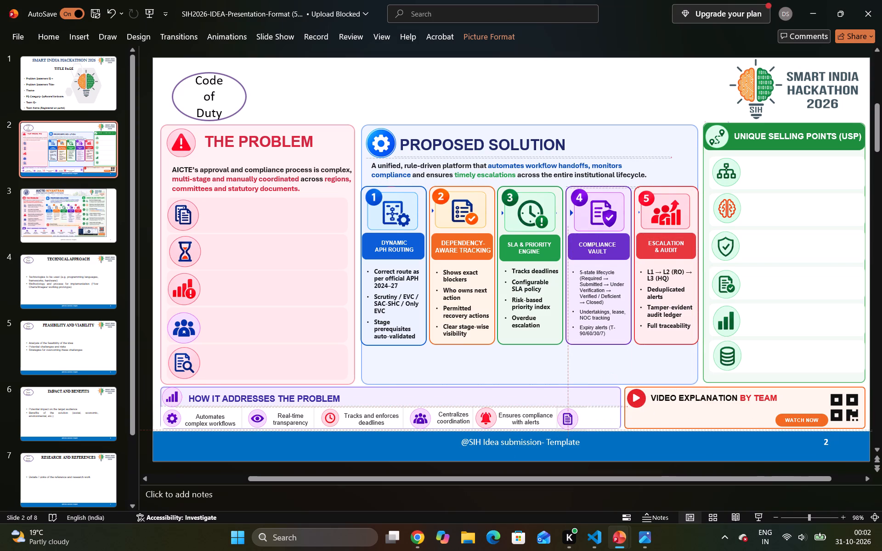
left_click_drag(565, 418, 569, 416)
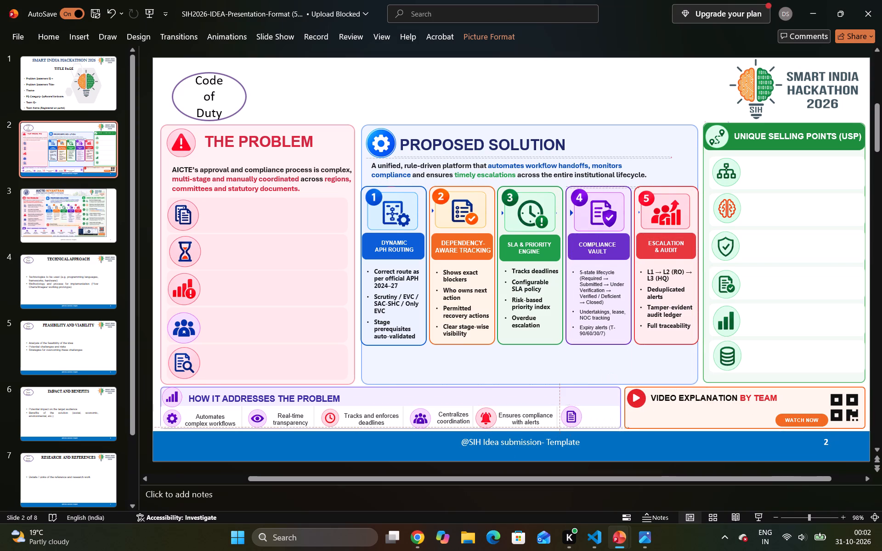
left_click_drag(569, 416, 569, 416)
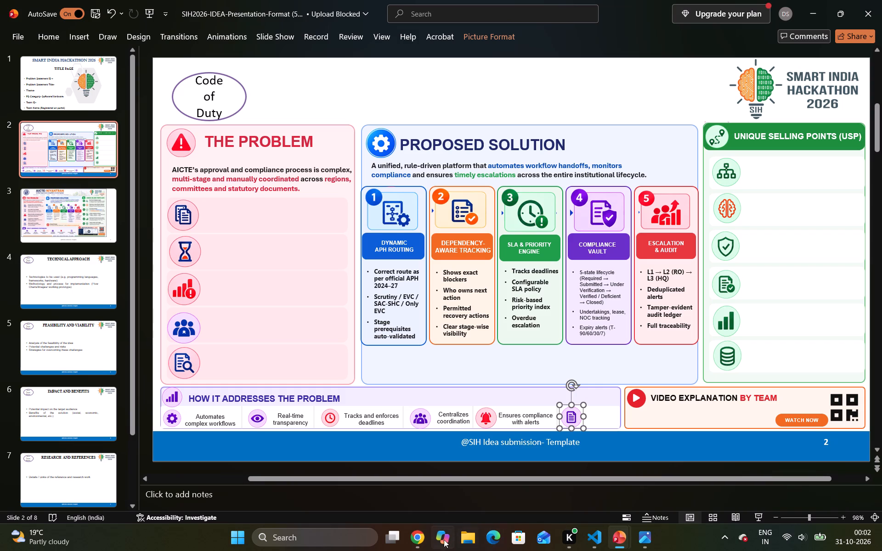
Copy the "Provides audit-ready traceability" caption from the AICTE-NIYANTRAN (1) presentation and paste it onto slide 2 of the SIH2026 presentation.
left_click(671, 481)
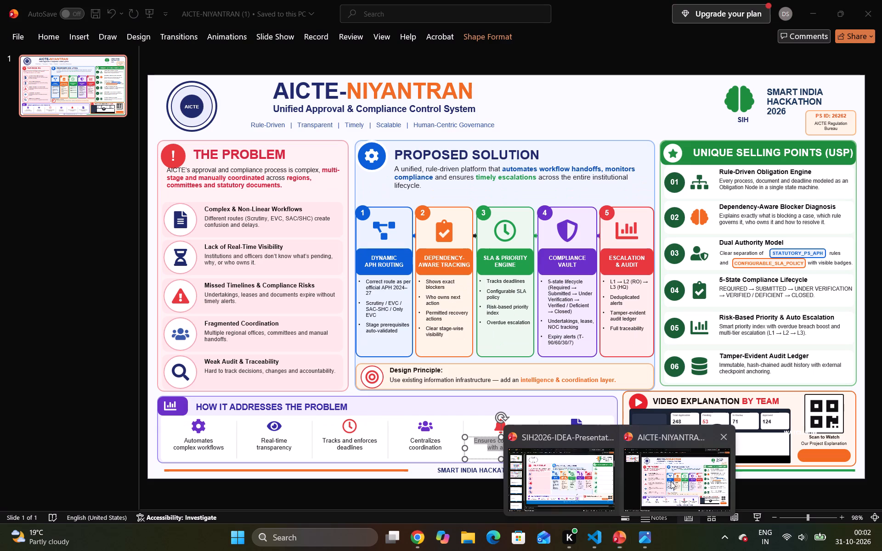
double_click(568, 450)
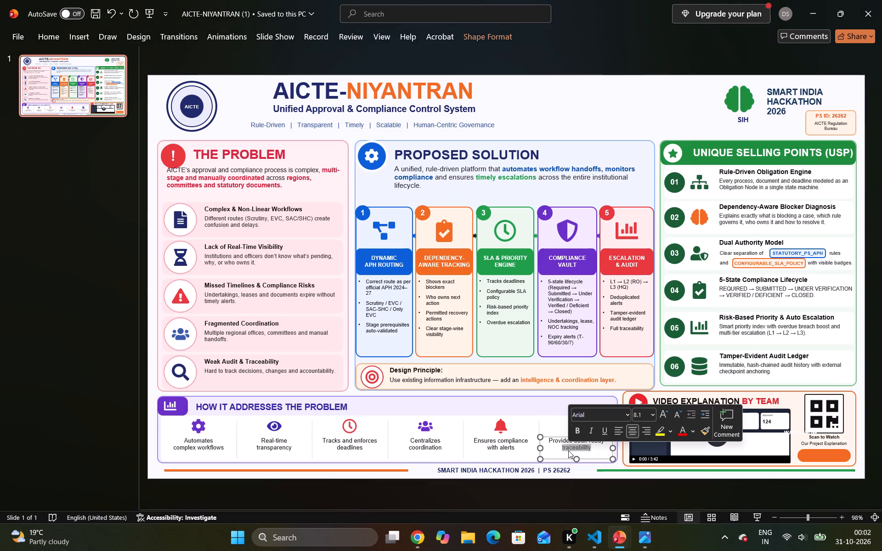
key("ctrl+a")
key("ctrl+c")
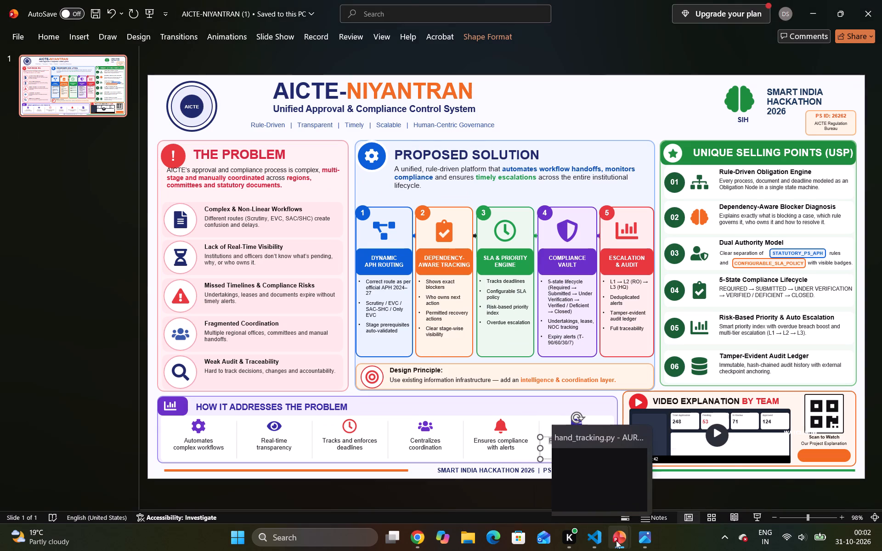
left_click(578, 493)
left_click(587, 434, "ctrl")
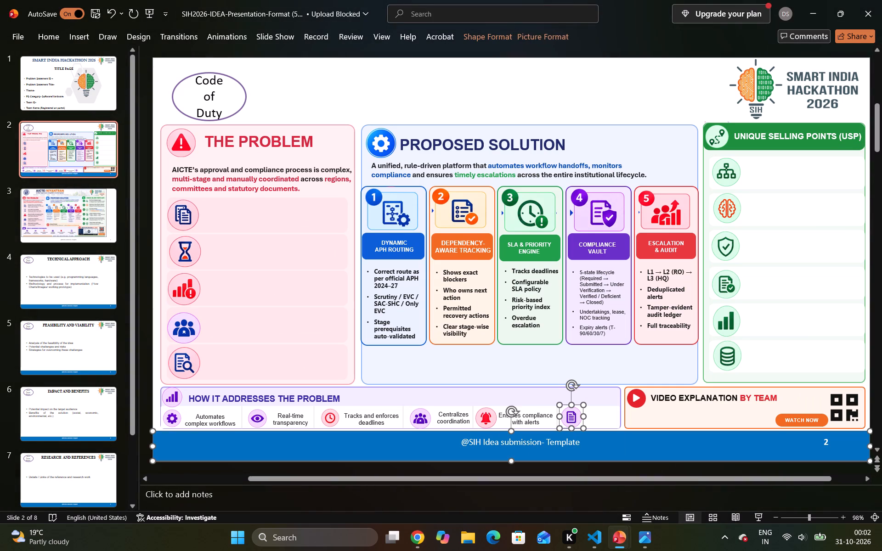
key("ctrl+v")
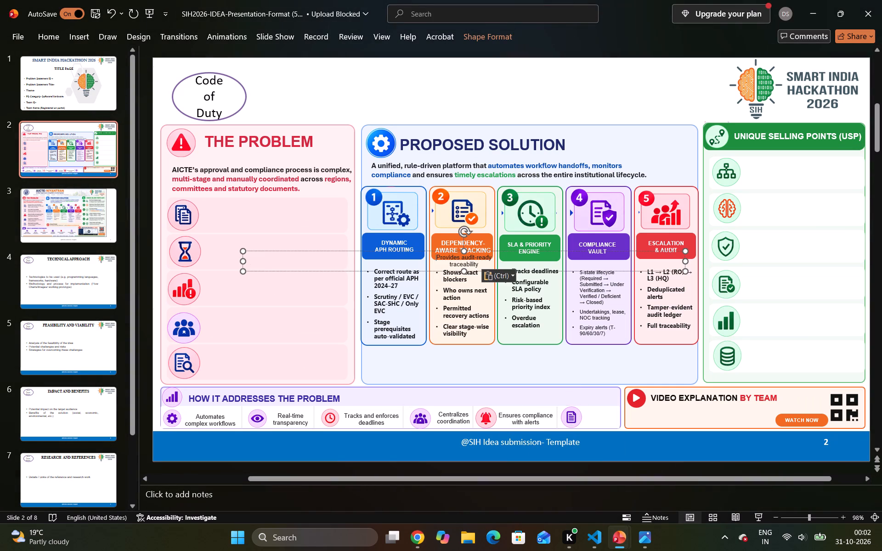
Narrow the "Provides audit-ready traceability" caption's text box and place it just after the document icon in "How it addresses the problem".
left_click_drag(243, 261, 498, 260)
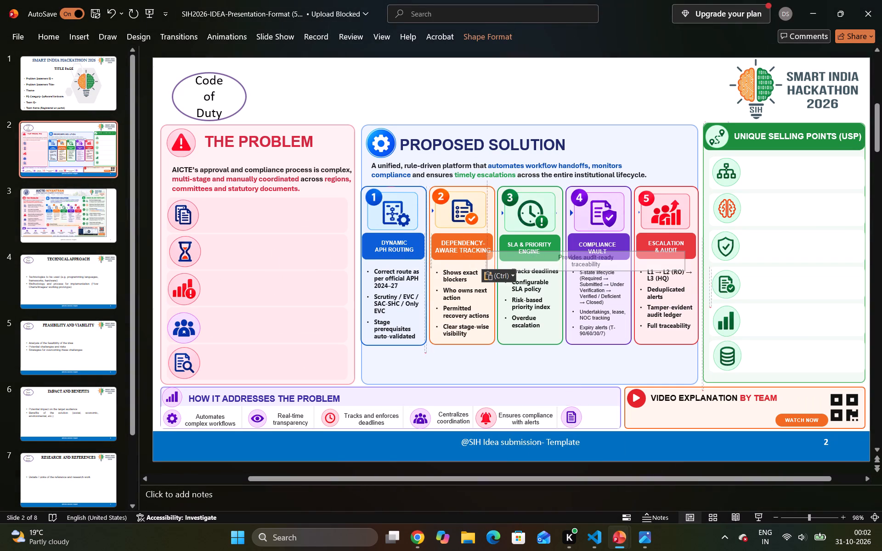
left_click_drag(498, 260, 612, 263)
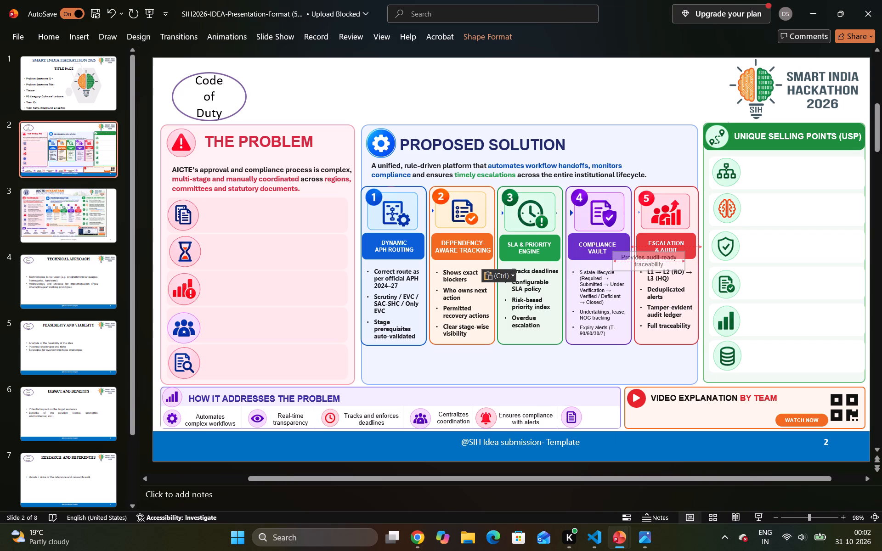
left_click_drag(612, 263, 621, 264)
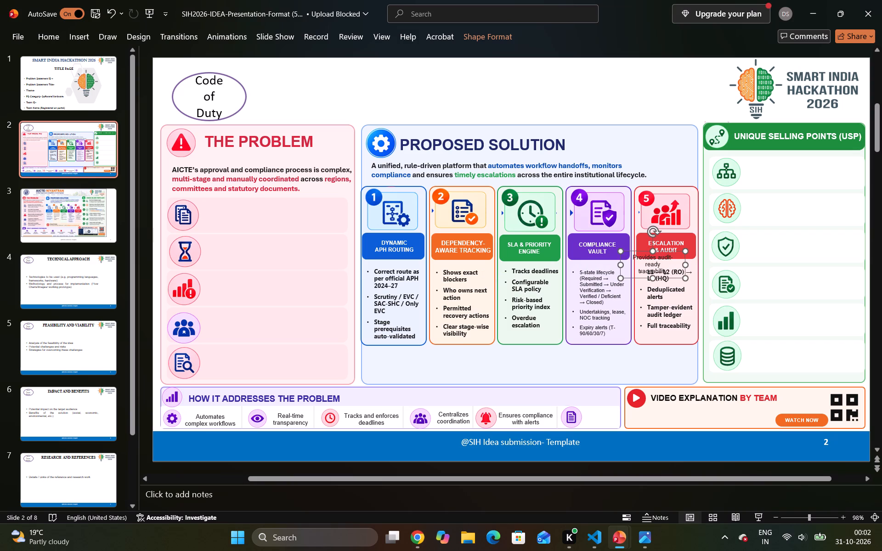
left_click_drag(674, 251, 633, 402)
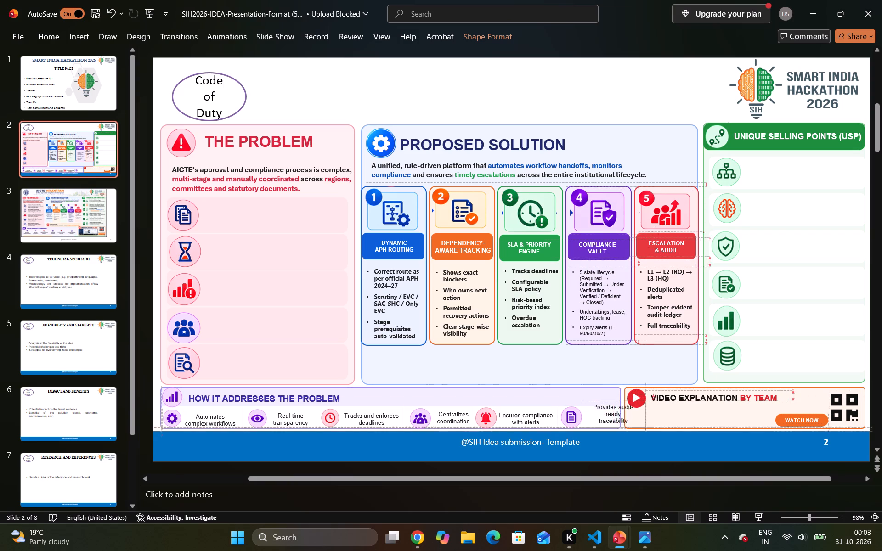
left_click_drag(633, 402, 627, 405)
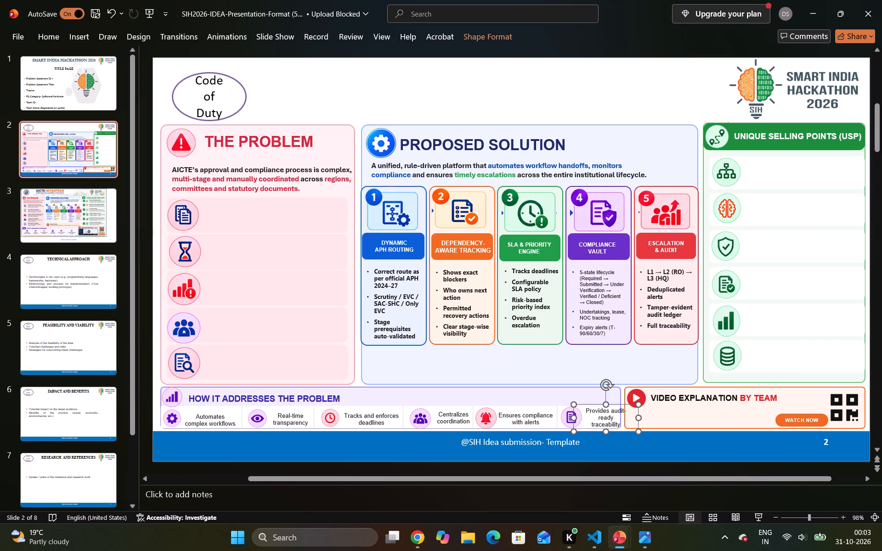
left_click_drag(639, 415, 628, 416)
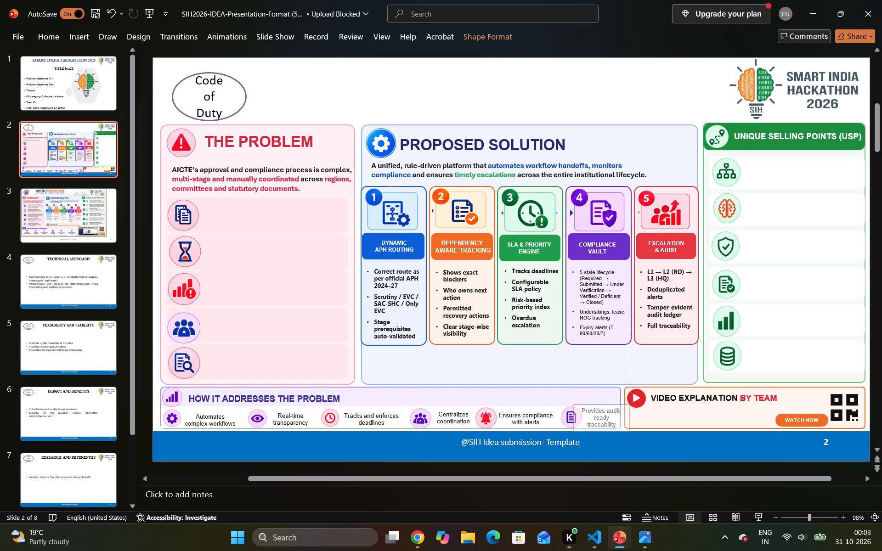
left_click_drag(628, 416, 628, 416)
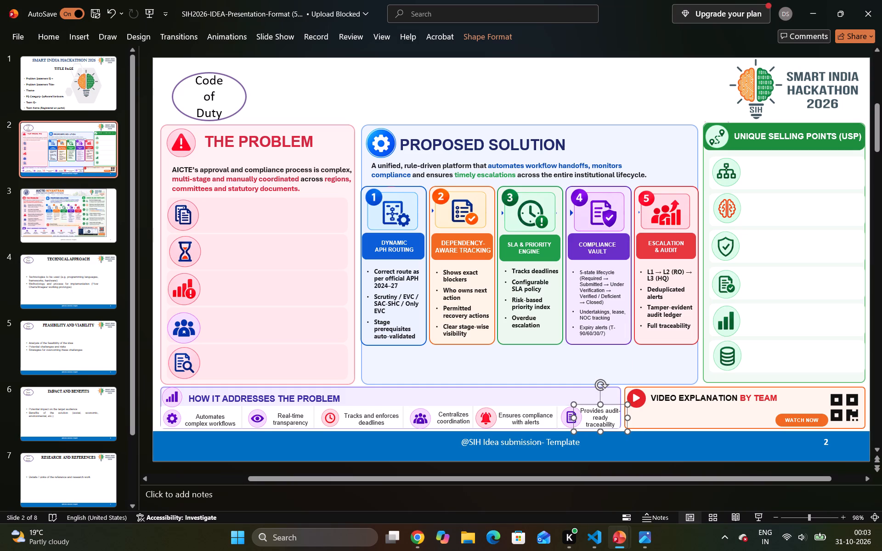
left_click(575, 417)
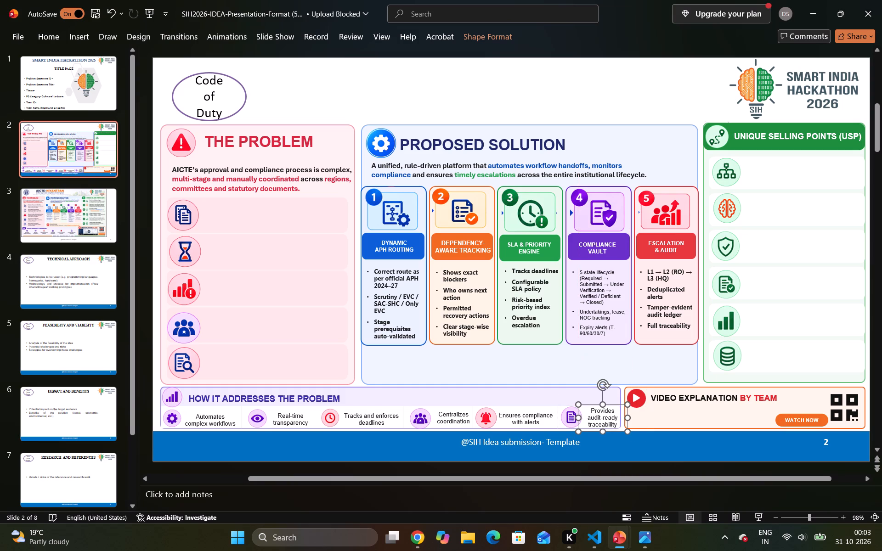
left_click(522, 103)
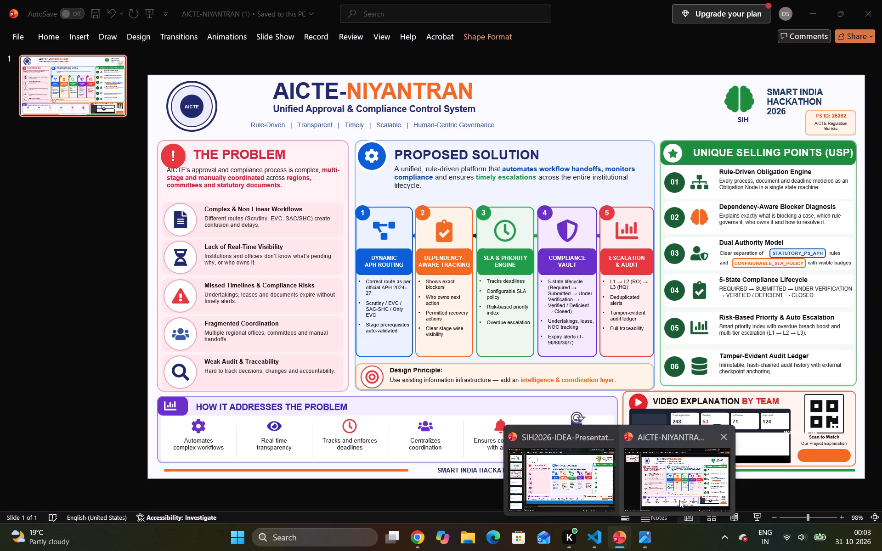
Copy the "Scan to Watch" caption from the AICTE-NIYANTRAN (1) presentation and paste it onto slide 2 of the SIH2026 presentation.
left_click(684, 494)
left_click(811, 443)
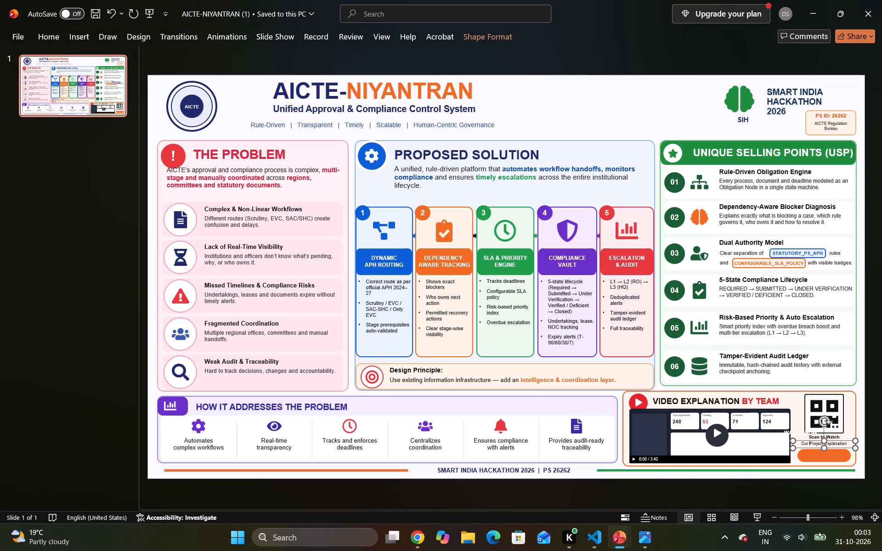
left_click(813, 437)
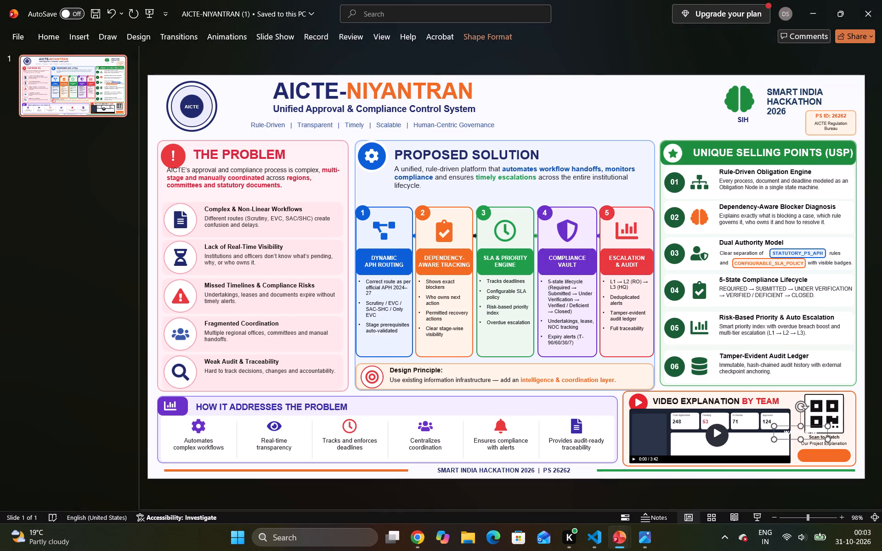
left_click(838, 438)
key("ctrl+a")
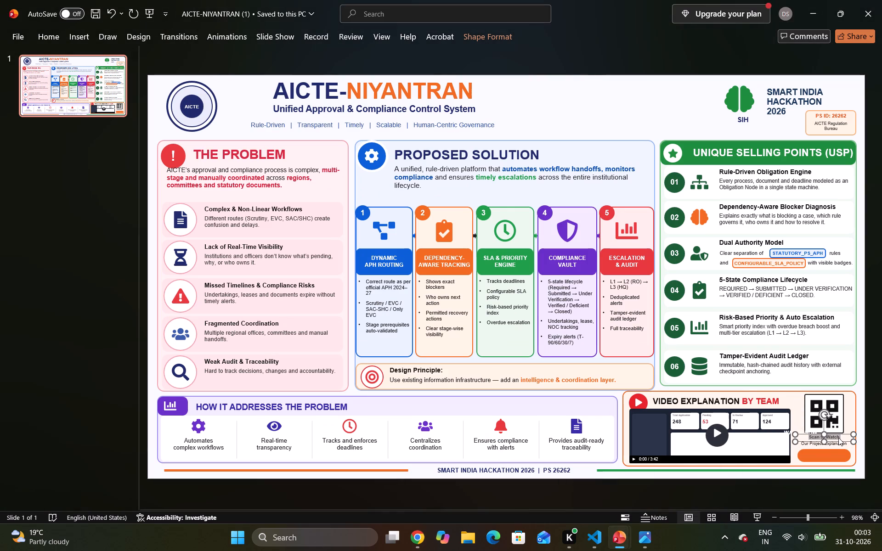
key("ctrl+c")
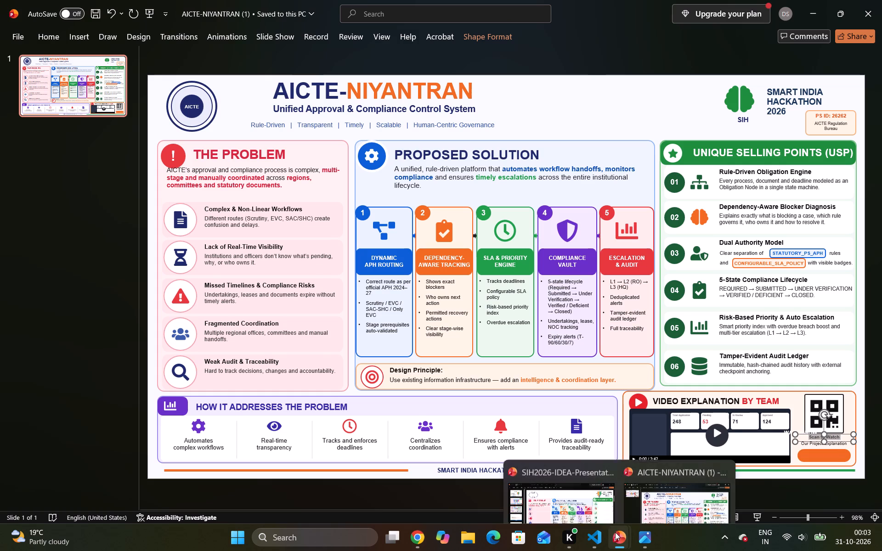
left_click(590, 484)
key("ctrl+c")
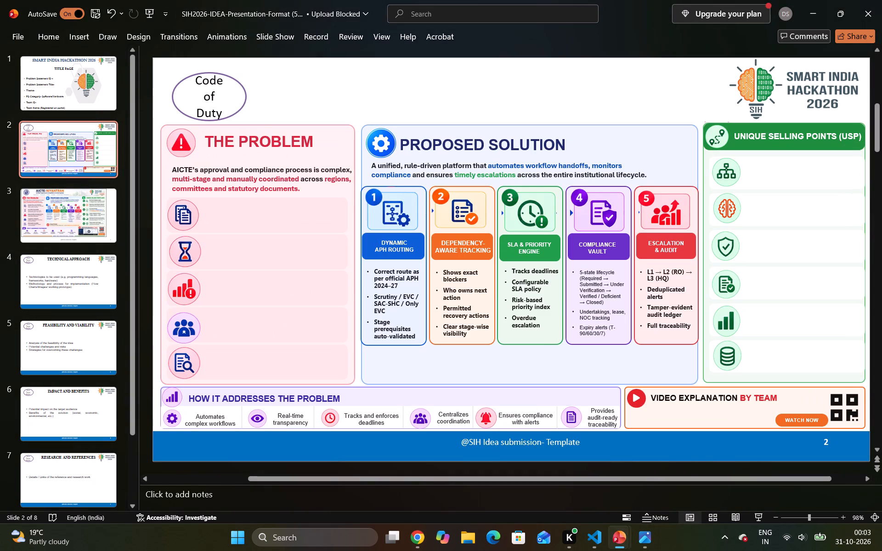
key("ctrl+v")
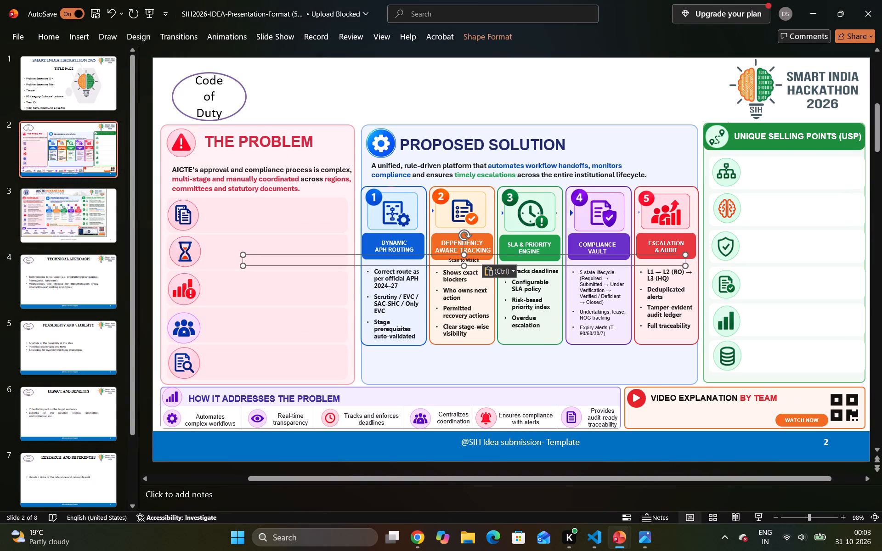
Narrow the "Scan to Watch" text box so it fits on one line and place it above "WATCH NOW", beside the QR code.
left_click_drag(243, 256, 568, 246)
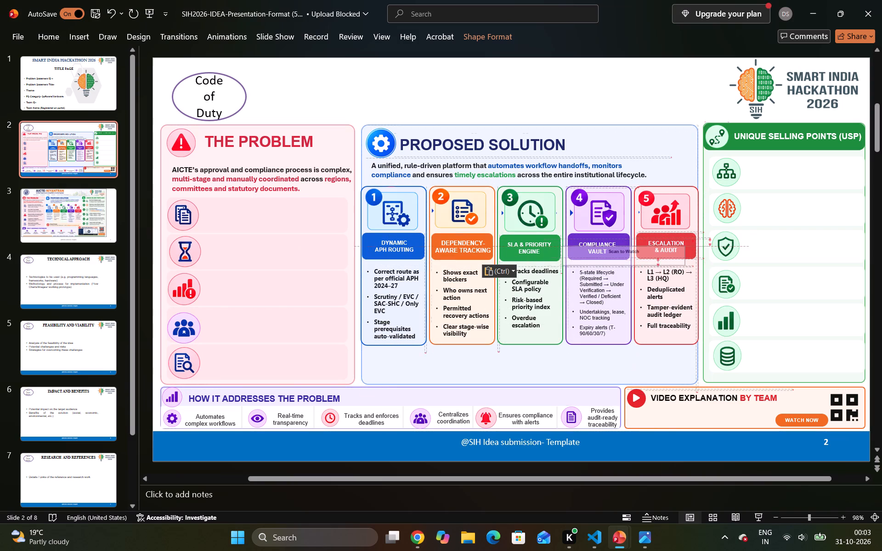
left_click_drag(568, 246, 647, 251)
left_click_drag(676, 253, 687, 278)
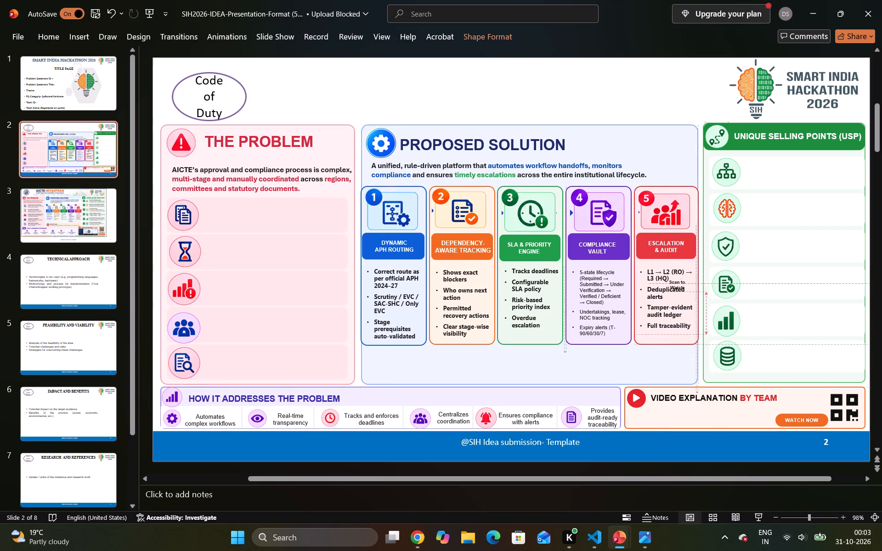
left_click_drag(687, 278, 789, 393)
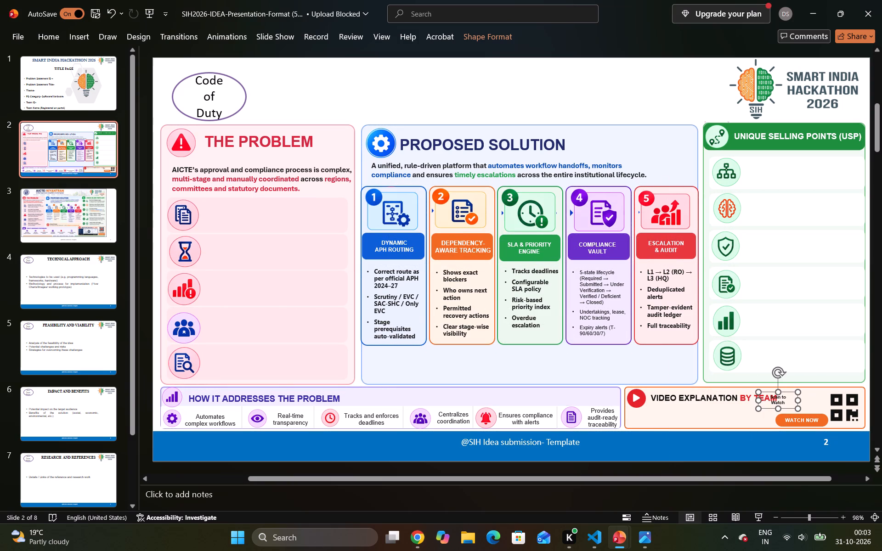
left_click_drag(788, 391, 812, 392)
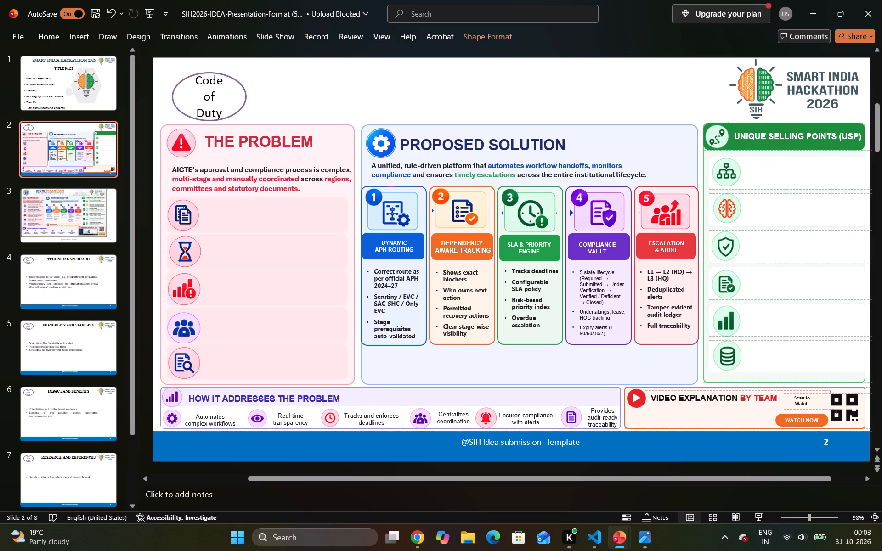
left_click_drag(812, 392, 810, 387)
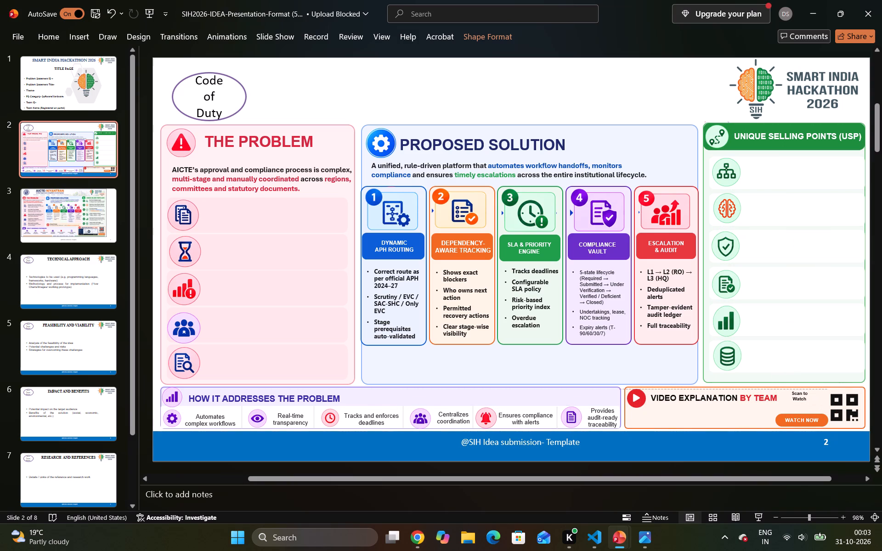
left_click_drag(810, 387, 808, 389)
left_click_drag(820, 397, 824, 397)
left_click_drag(824, 397, 829, 398)
left_click(806, 392)
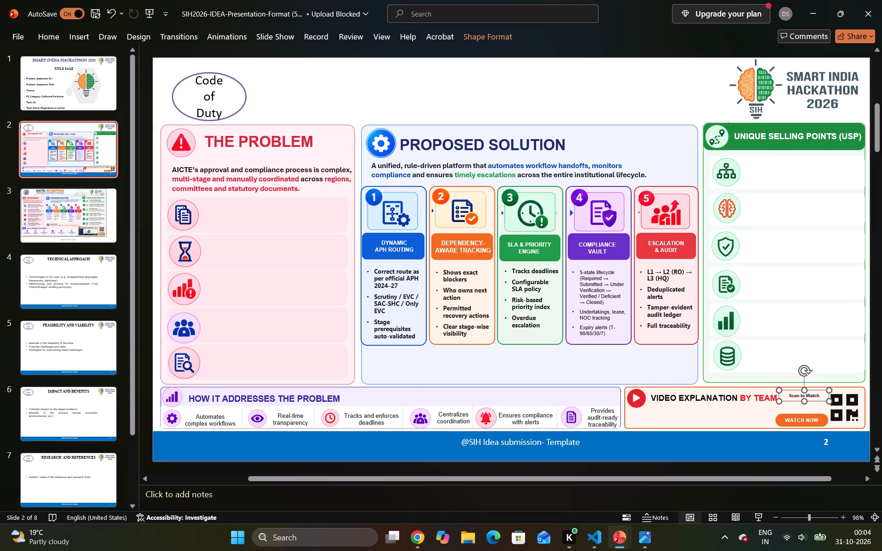
left_click_drag(795, 390, 800, 392)
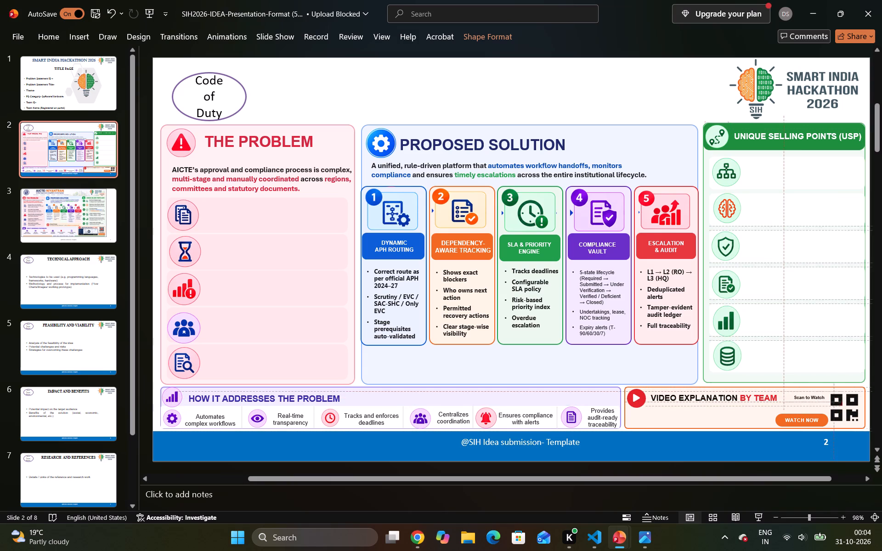
left_click_drag(800, 392, 800, 394)
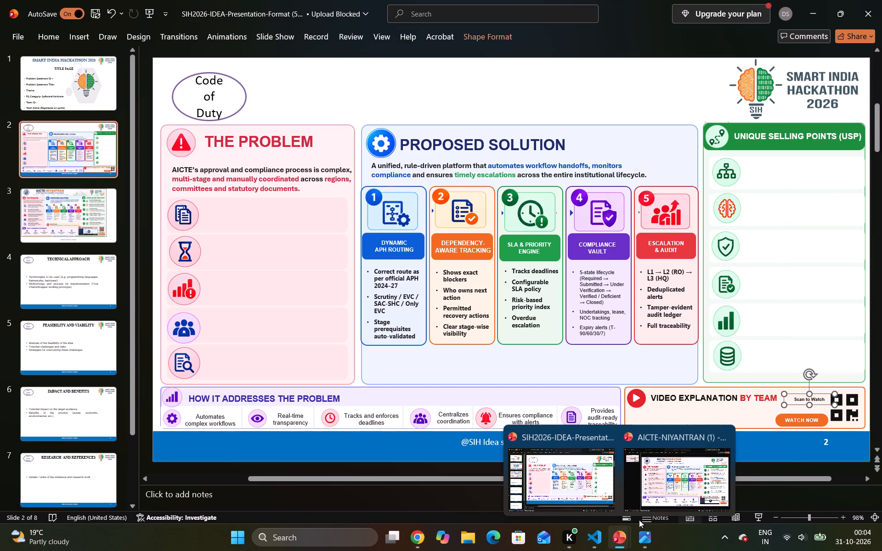
Copy the "Our Project Explanation" caption text from the AICTE-NIYANTRAN (1) presentation and return to slide 2 of the SIH2026 presentation.
left_click(661, 490)
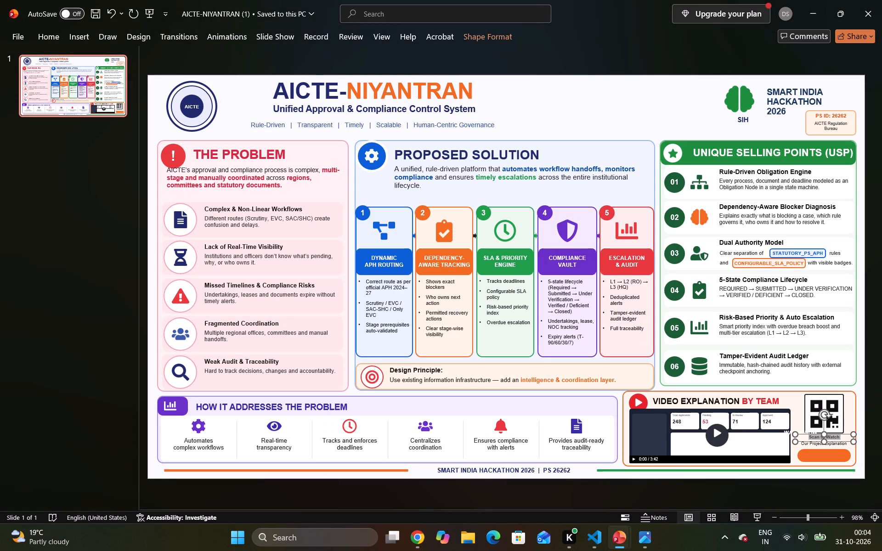
left_click(813, 445)
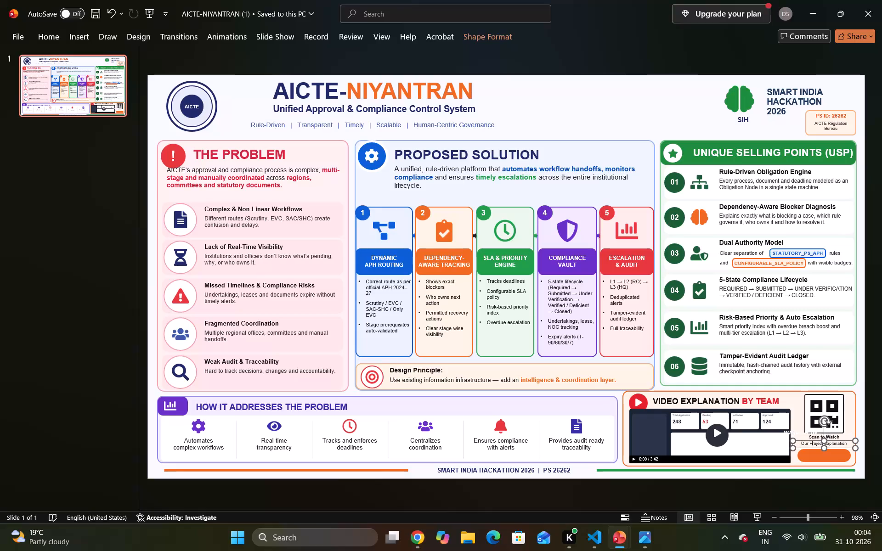
key("ctrl+c")
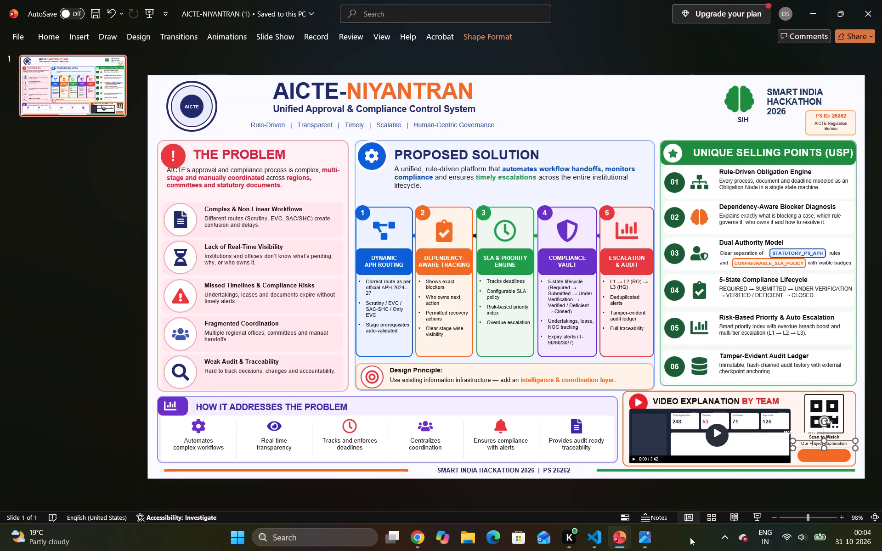
key("ctrl+a")
key("ctrl+c")
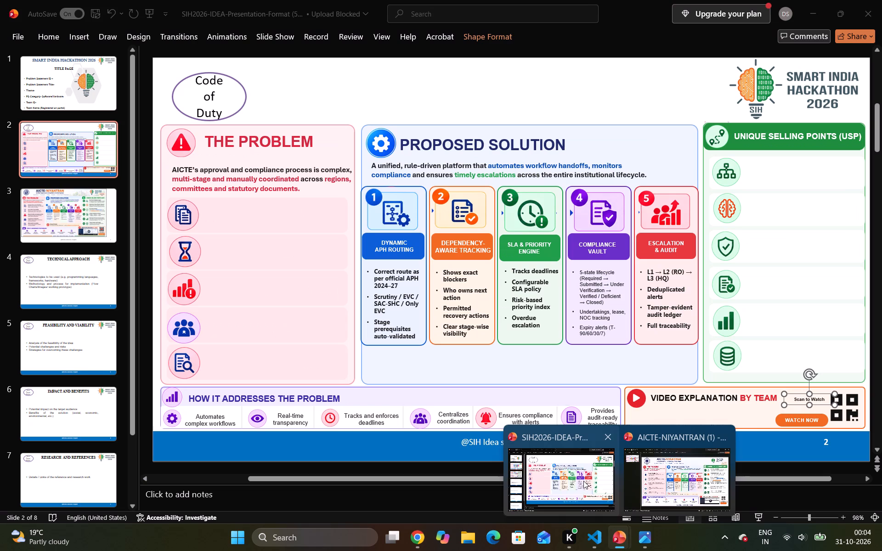
left_click(583, 481)
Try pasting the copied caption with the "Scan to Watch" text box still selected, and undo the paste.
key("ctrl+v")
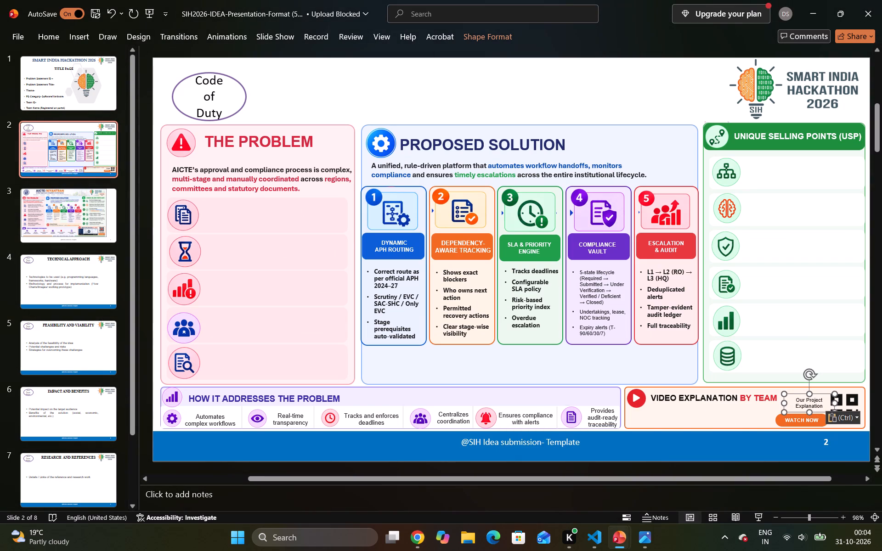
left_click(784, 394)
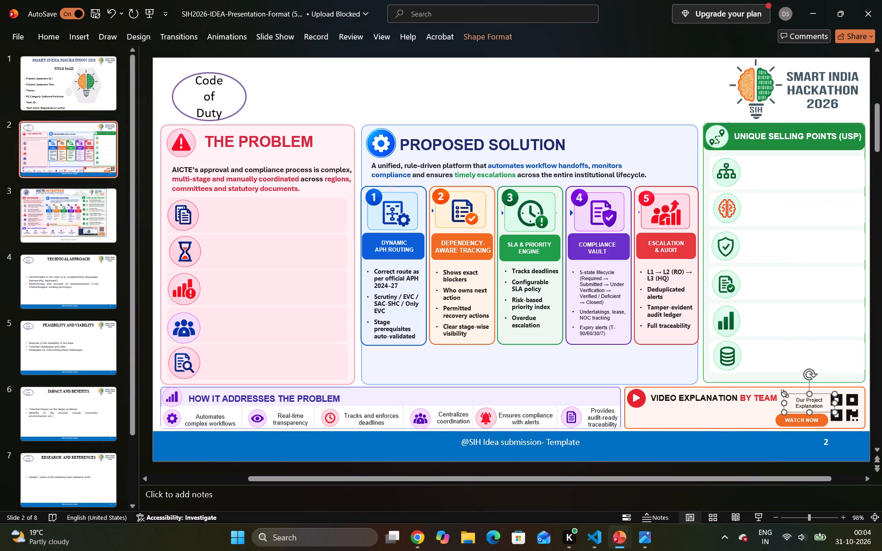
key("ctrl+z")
Paste "Our Project Explanation" onto slide 2 as a separate text box with no other object selected.
left_click(757, 419)
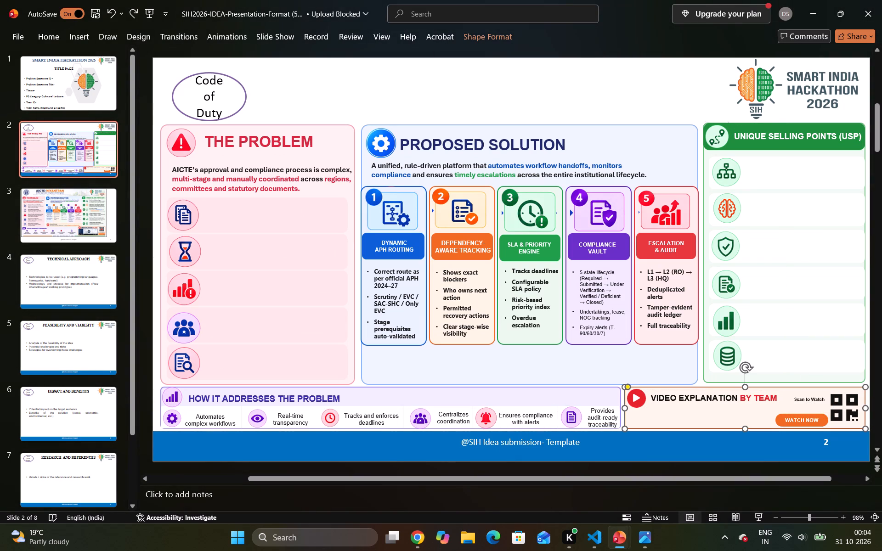
left_click(578, 93)
key("ctrl+v")
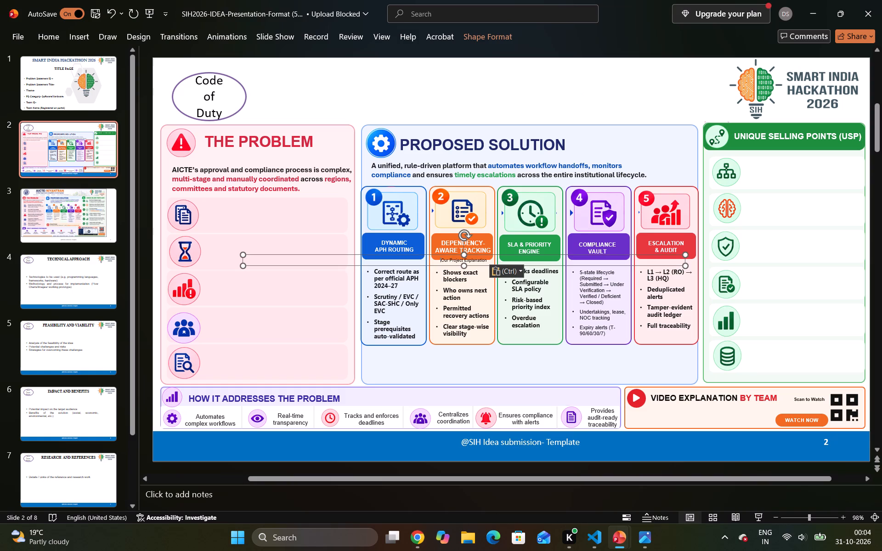
Narrow the pasted "Our Project Explanation" text box until its caption wraps onto two lines.
left_click_drag(243, 256, 399, 264)
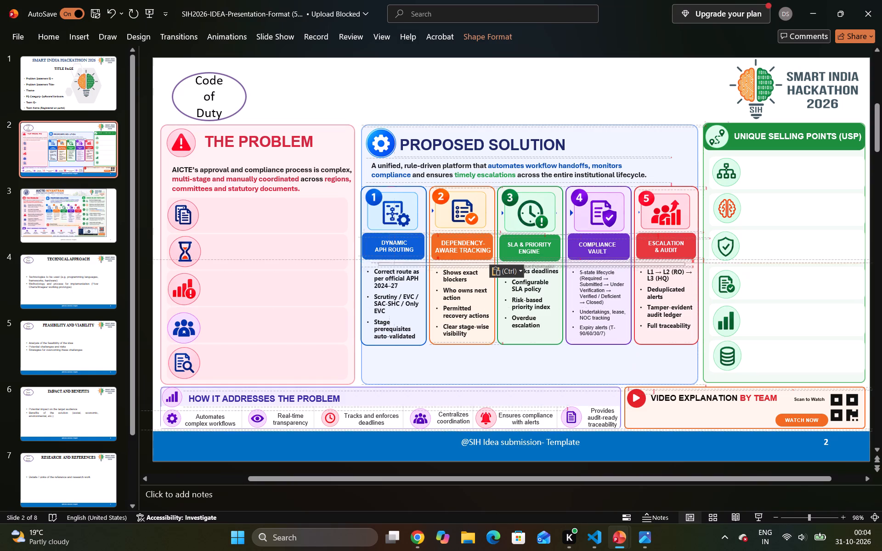
left_click_drag(399, 264, 598, 258)
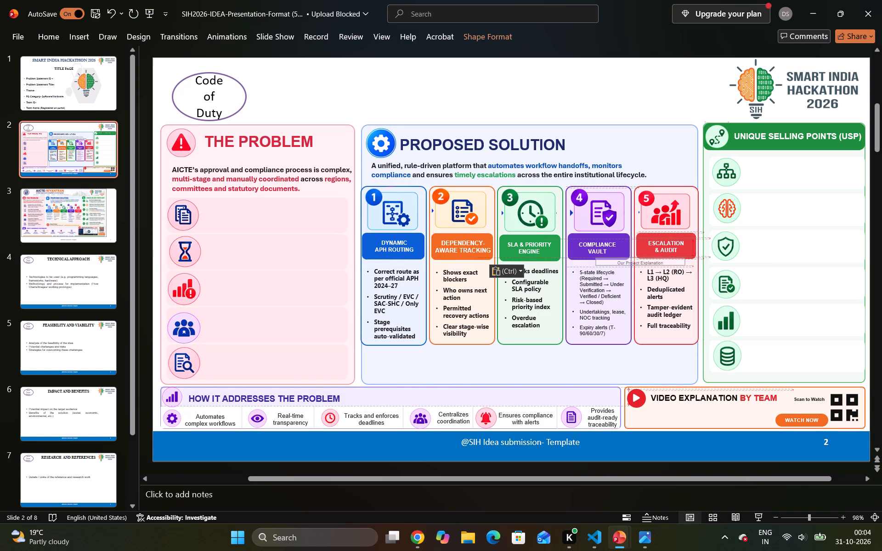
left_click_drag(598, 258, 626, 253)
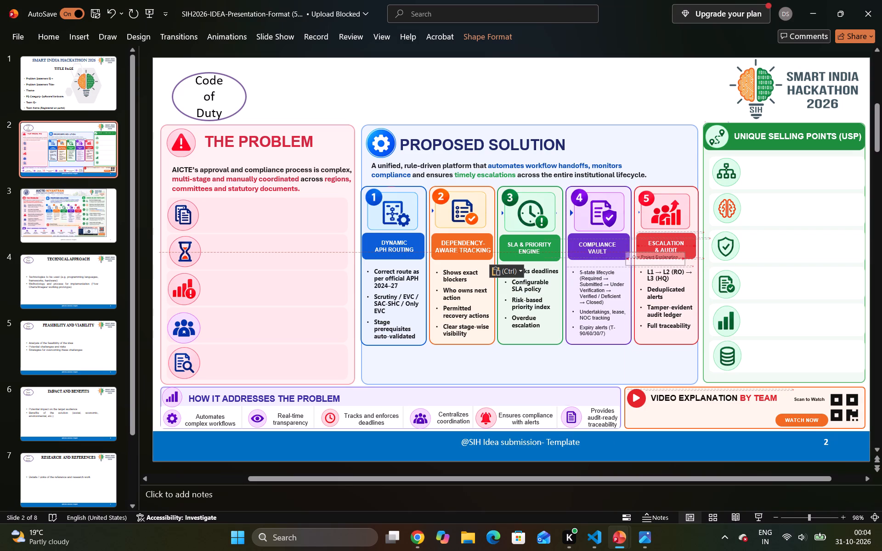
left_click_drag(626, 253, 640, 253)
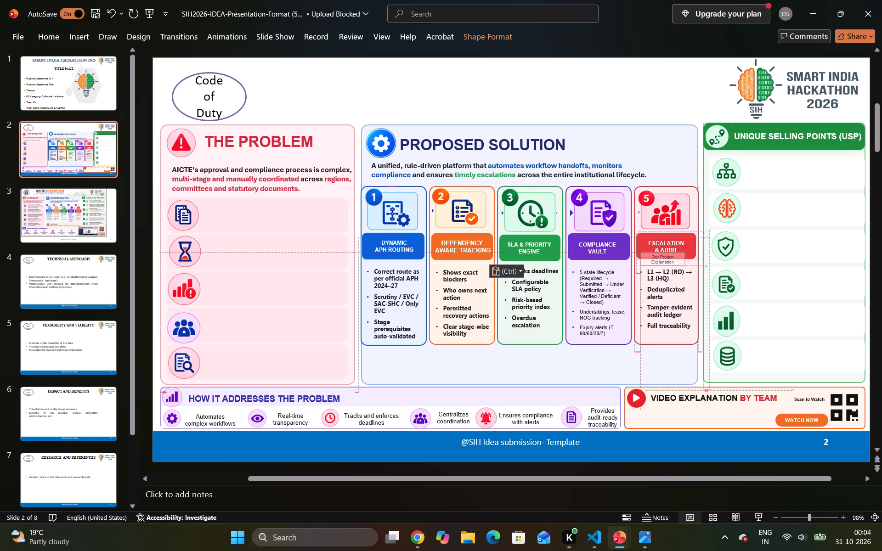
left_click_drag(640, 253, 640, 252)
Move the "Our Project Explanation" text box between "Scan to Watch" and "WATCH NOW" in the video explanation section.
left_click_drag(649, 253, 665, 271)
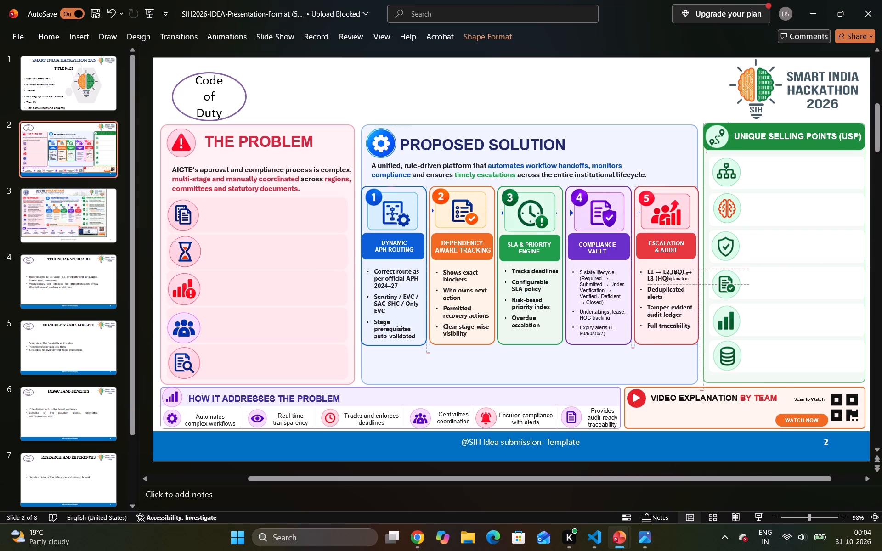
left_click_drag(665, 271, 795, 399)
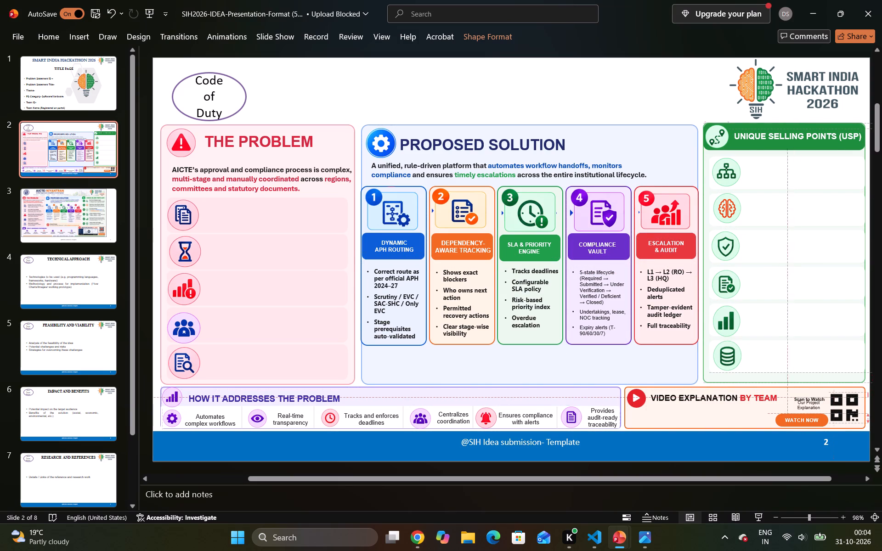
left_click_drag(795, 399, 793, 399)
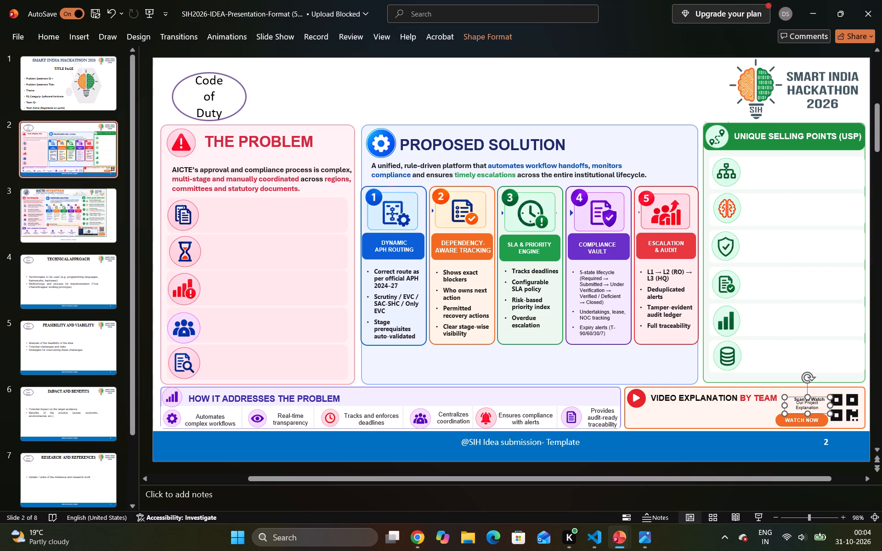
left_click_drag(789, 399, 781, 416)
left_click(808, 400)
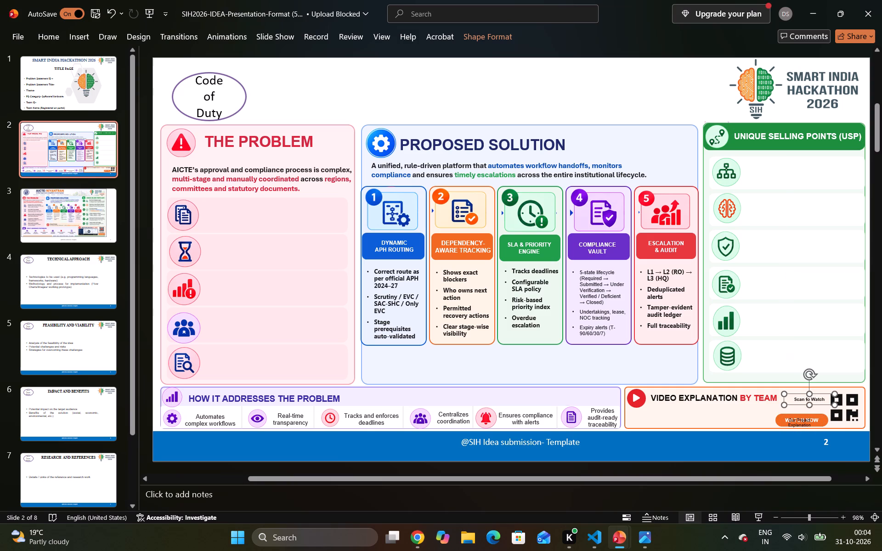
left_click(793, 393)
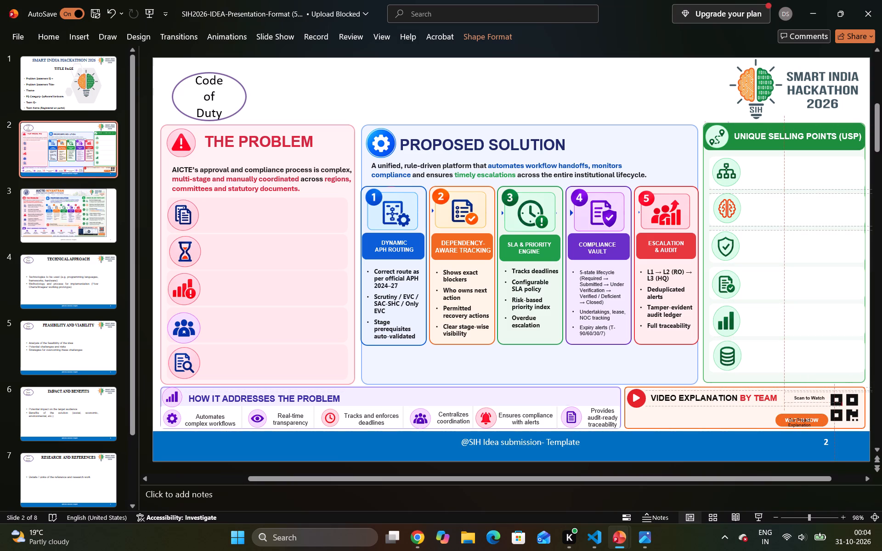
left_click(797, 427)
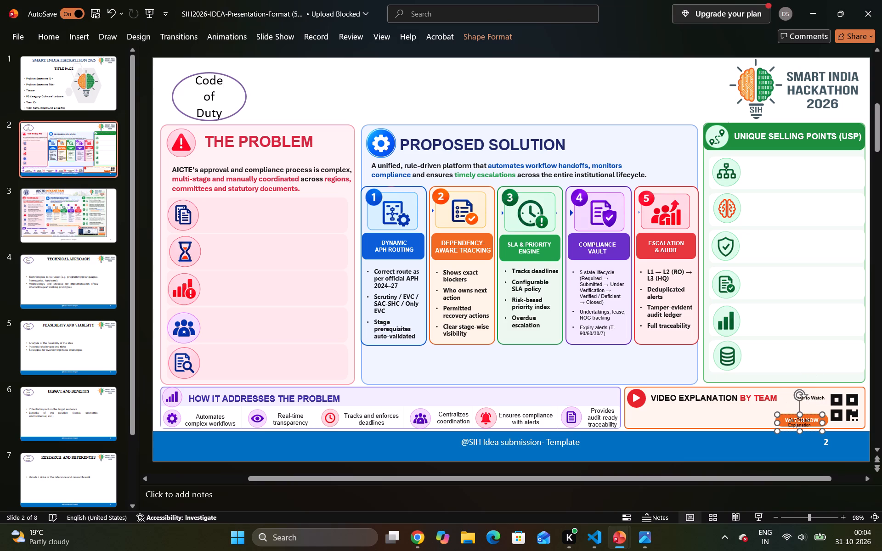
left_click_drag(787, 415, 799, 401)
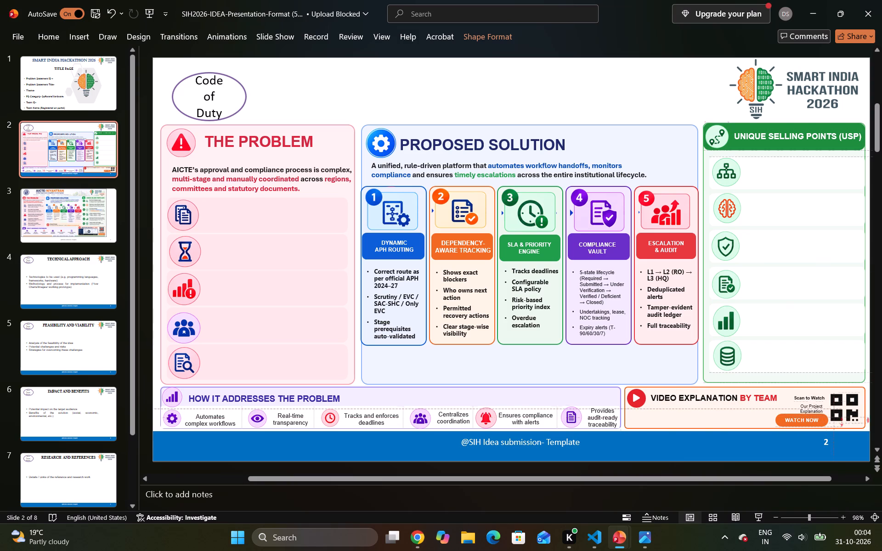
left_click_drag(799, 401, 798, 399)
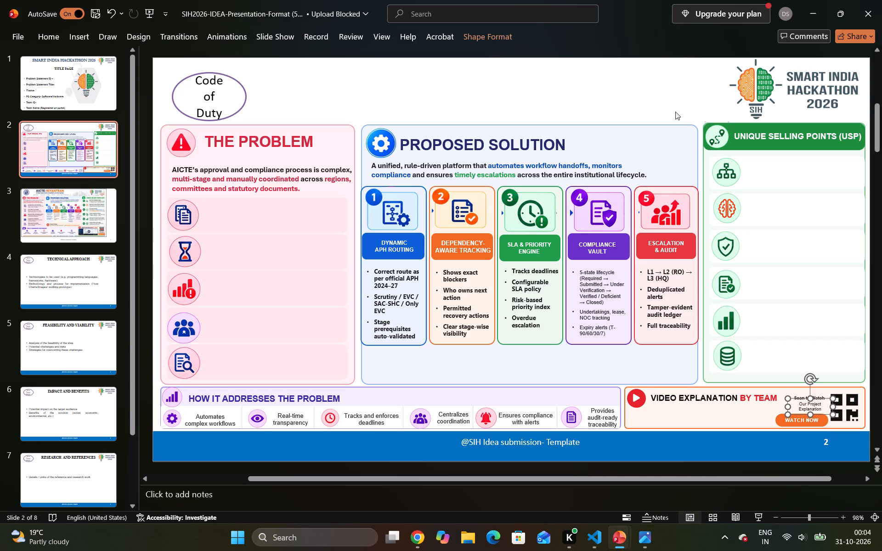
left_click(675, 112)
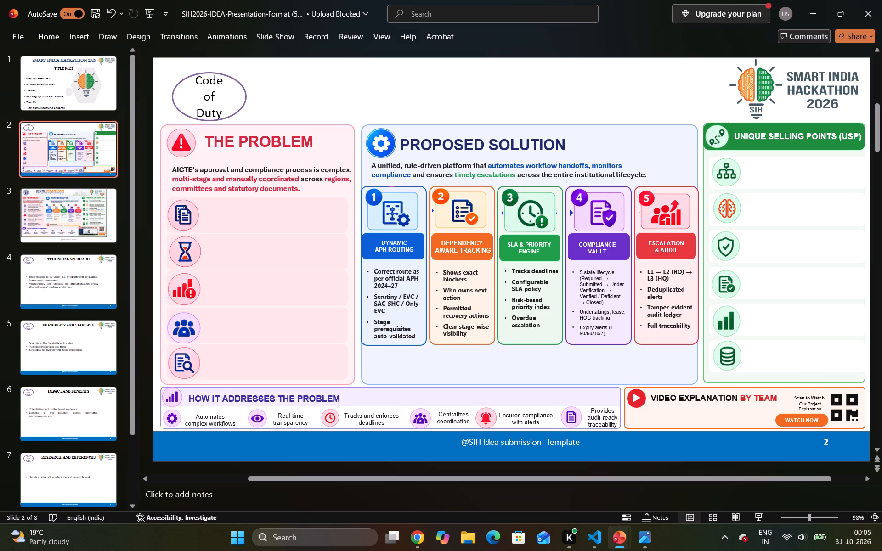
Shift the "Scan to Watch" and "Our Project Explanation" captions slightly left, away from the QR code and centred above "WATCH NOW".
left_click(805, 396)
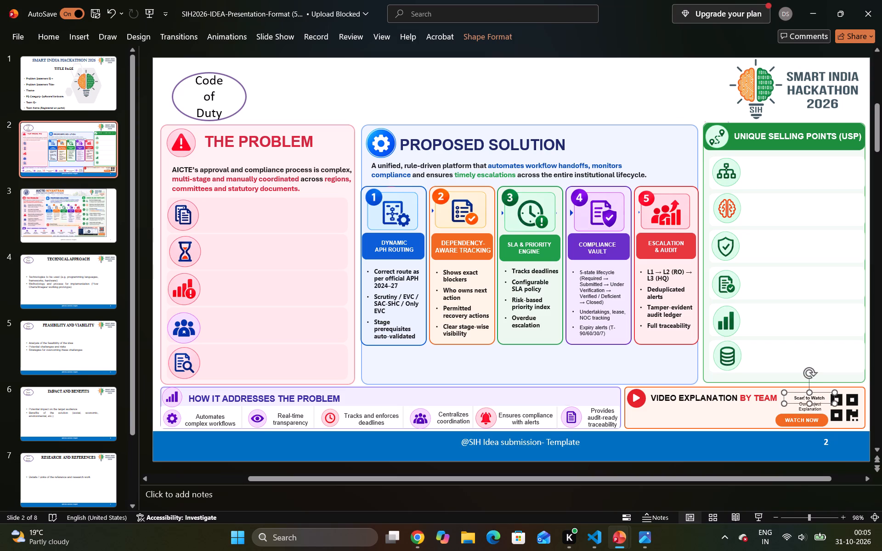
left_click_drag(794, 392, 788, 391)
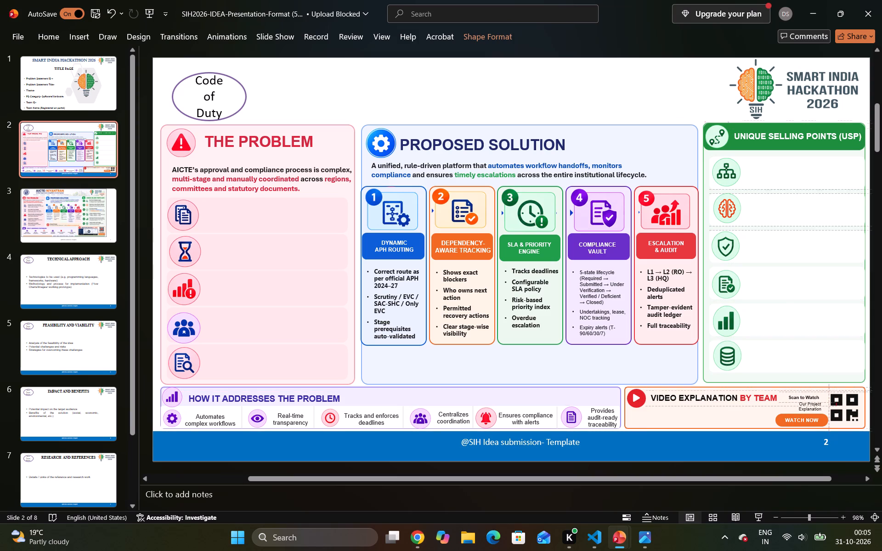
left_click_drag(788, 391, 787, 392)
left_click(814, 408)
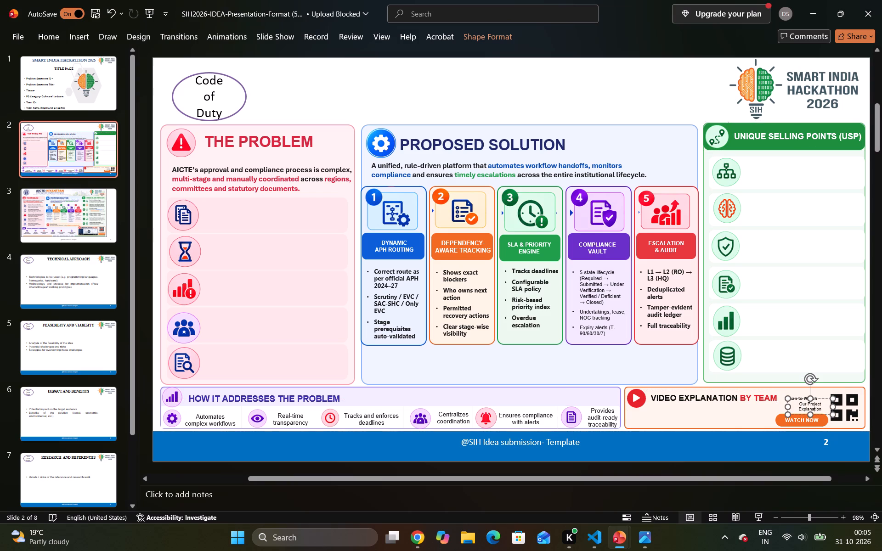
left_click_drag(796, 401, 788, 403)
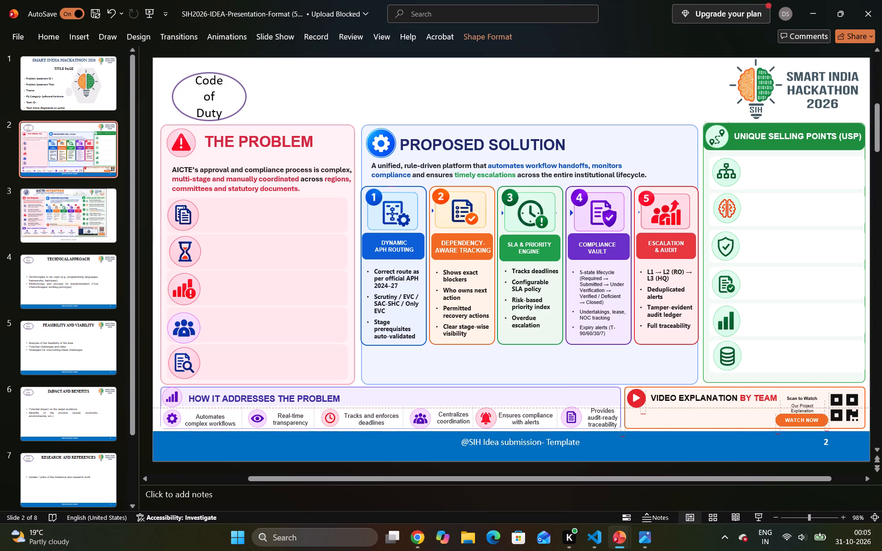
left_click_drag(788, 403, 787, 401)
Enlarge the QR code slightly from its lower-right corner within the video explanation section.
left_click(842, 406)
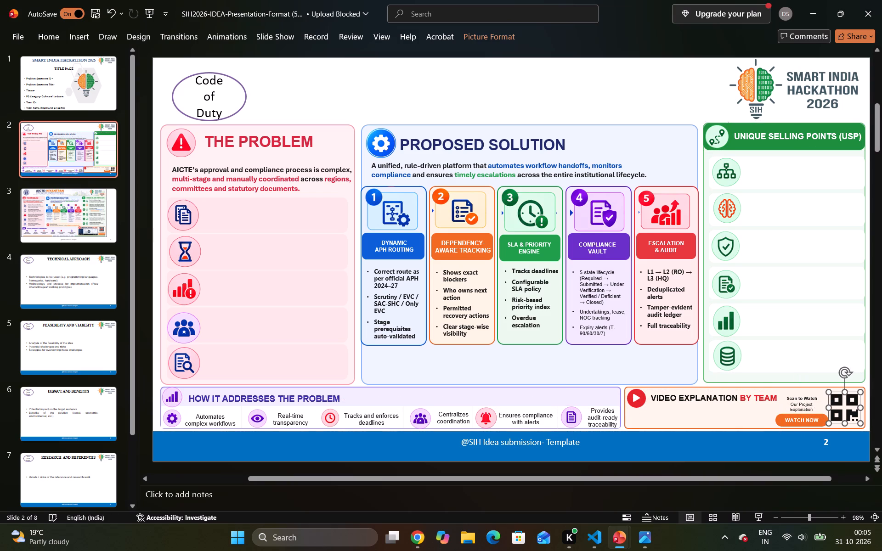
left_click(861, 424)
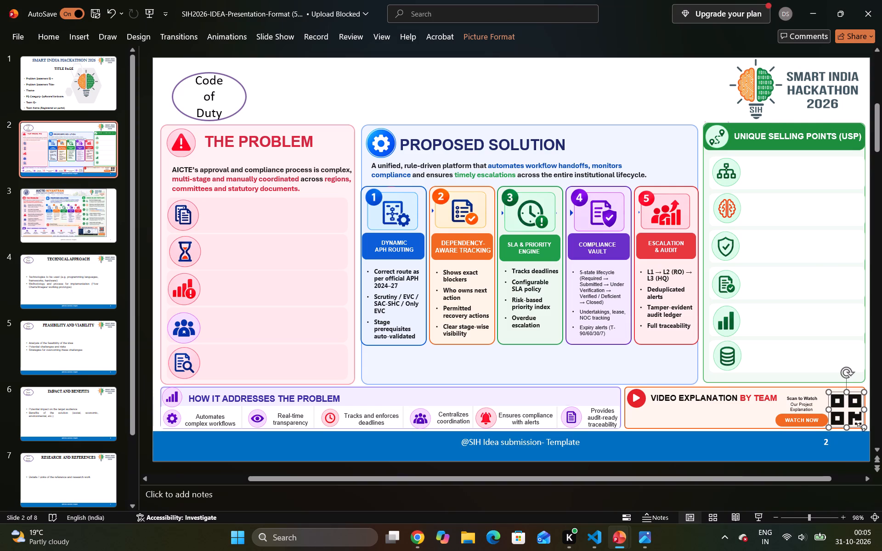
left_click(649, 102)
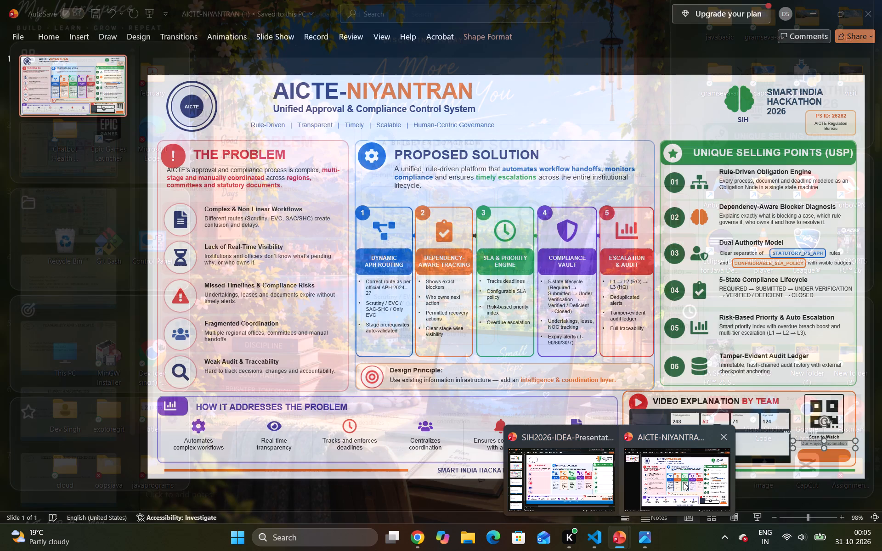
Copy the "Complex & Non-Linear Workflows" heading text from the AICTE-NIYANTRAN (1) presentation and return to slide 2 of the SIH2026 presentation.
left_click(684, 483)
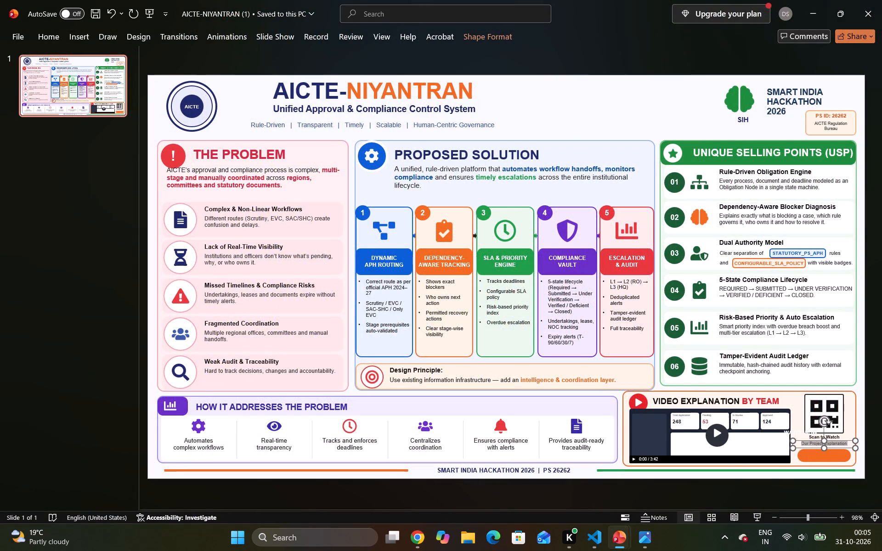
left_click_drag(204, 208, 267, 227)
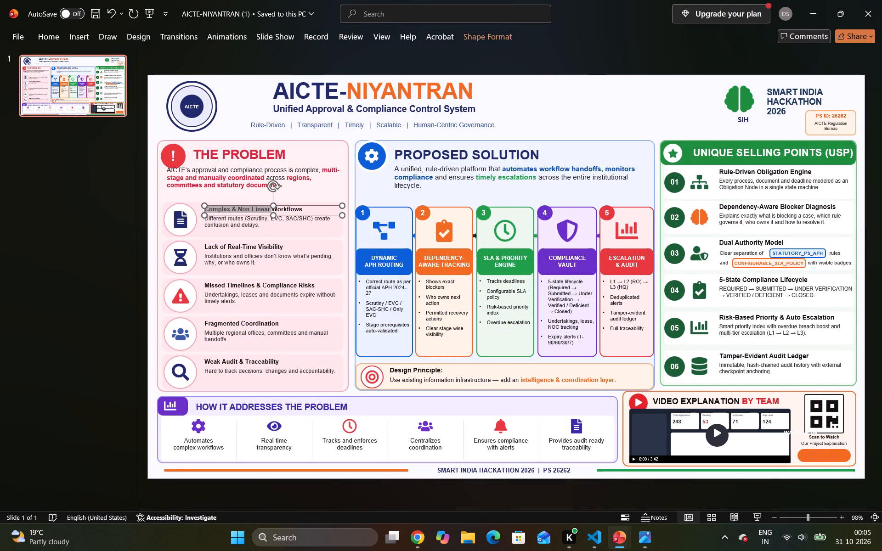
left_click_drag(267, 227, 294, 212)
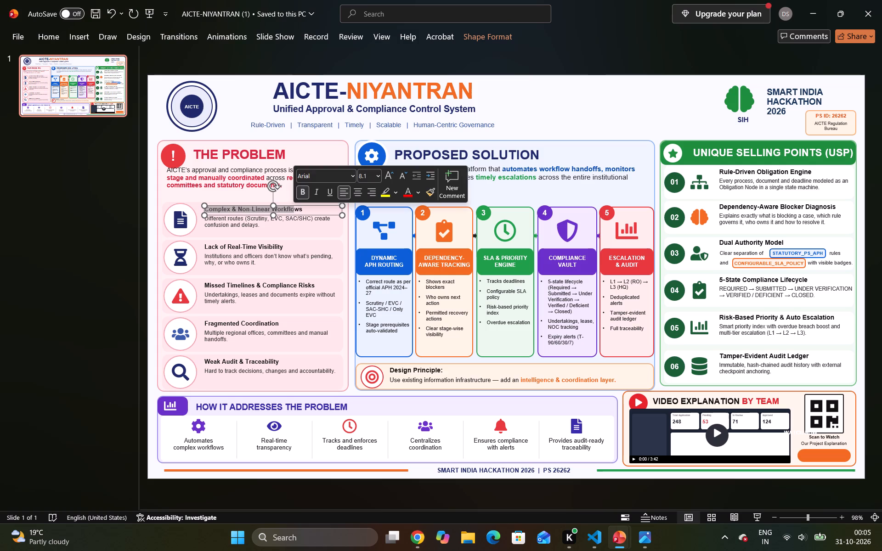
left_click(308, 210)
key("a")
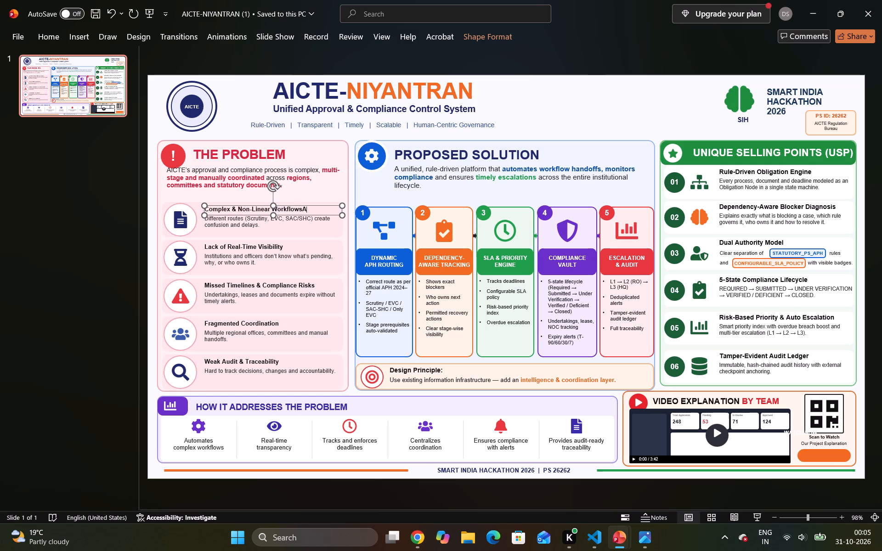
key("ctrl+a")
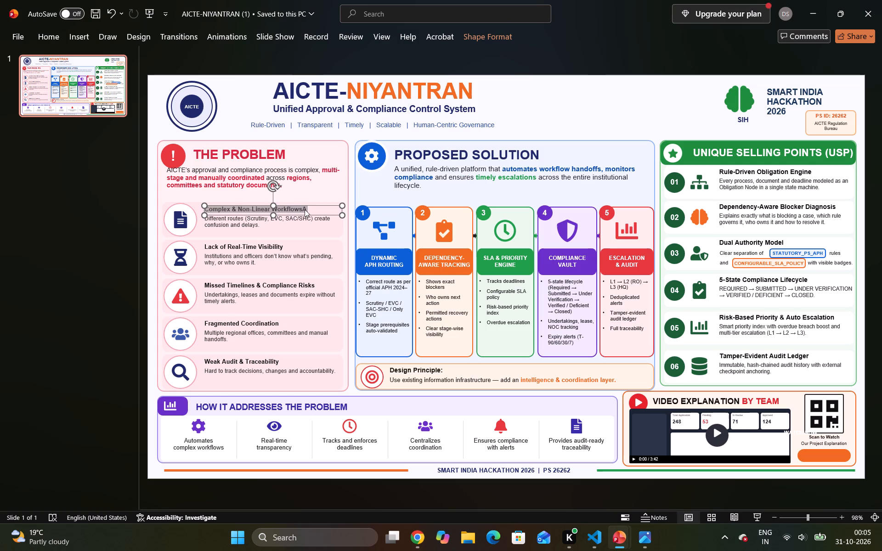
key("ctrl+c")
left_click(587, 483)
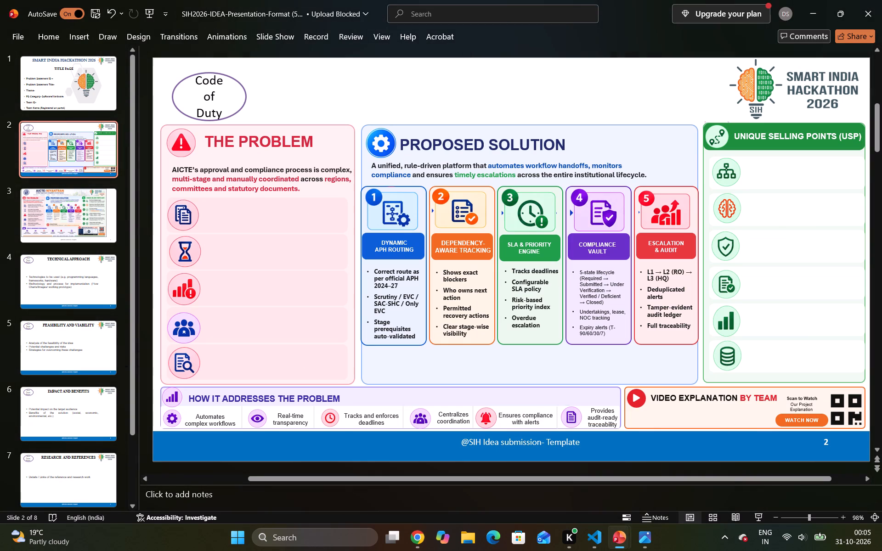
Paste the "Complex & Non-Linear Workflows" heading onto slide 2 and place it beside the document icon in the first row of "The Problem".
key("ctrl+v")
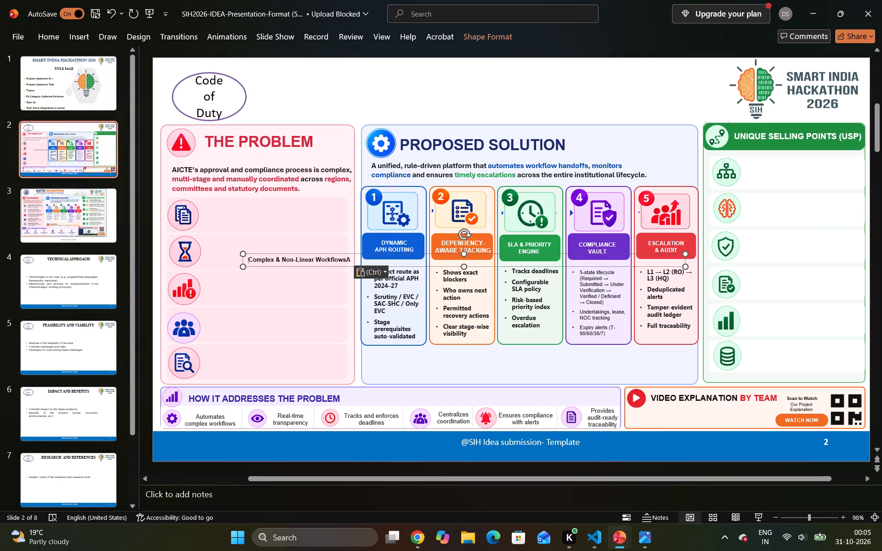
left_click_drag(304, 254, 294, 226)
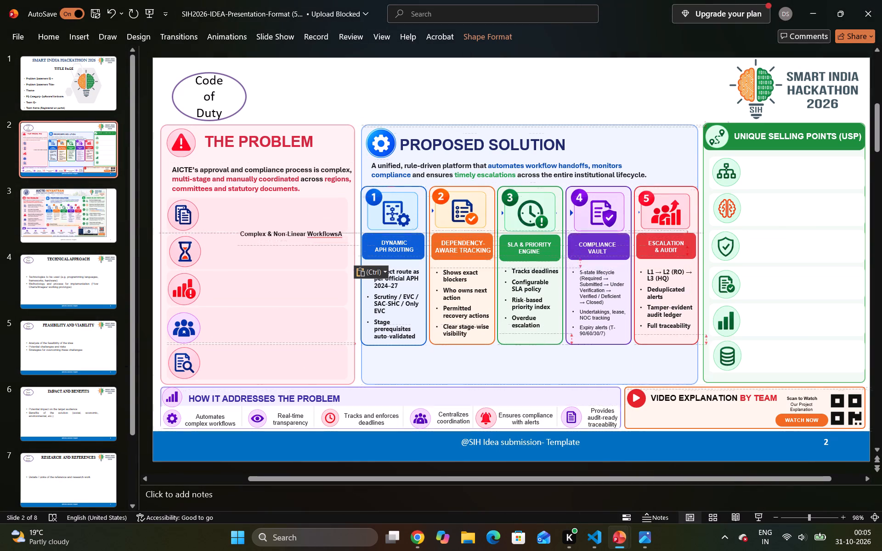
left_click_drag(294, 226, 262, 201)
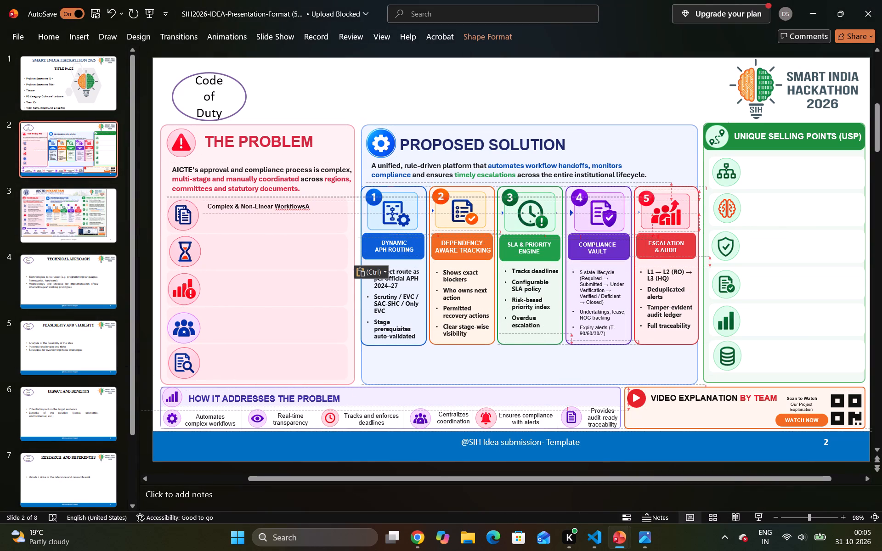
left_click_drag(262, 201, 258, 200)
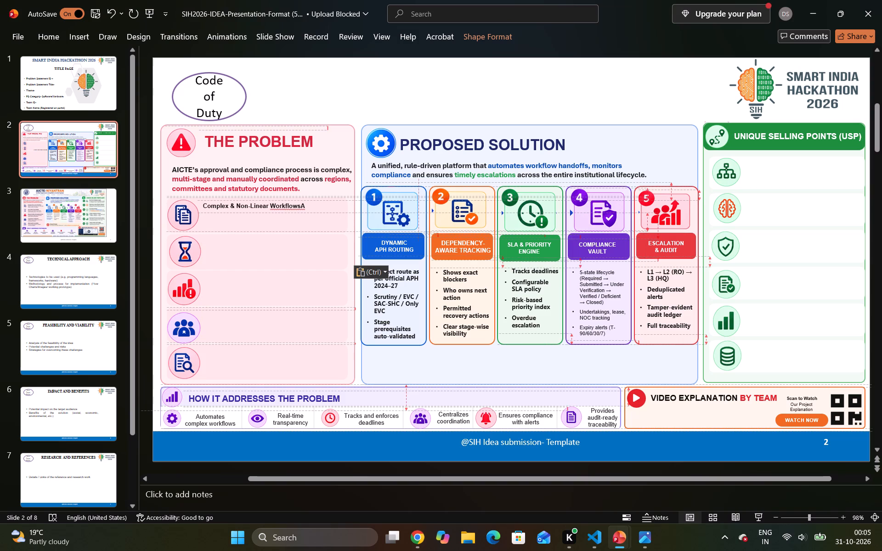
left_click_drag(258, 200, 257, 200)
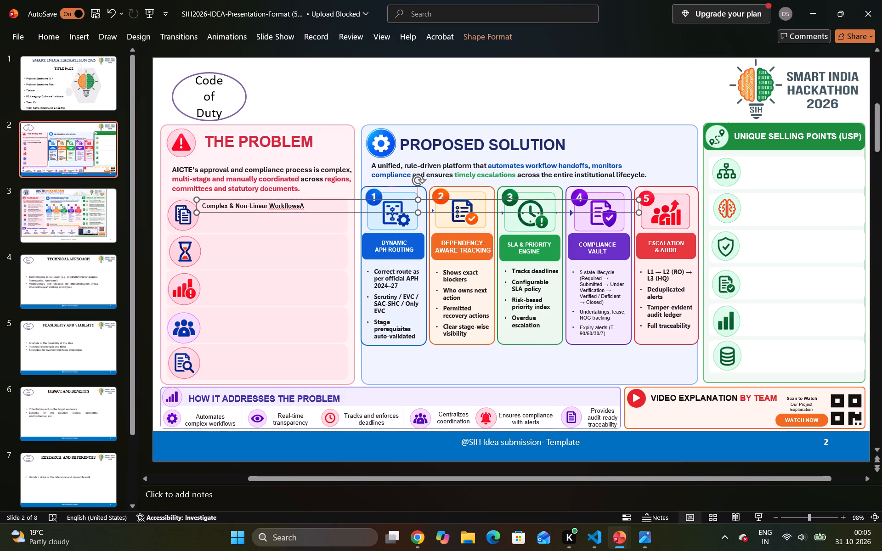
left_click(414, 116)
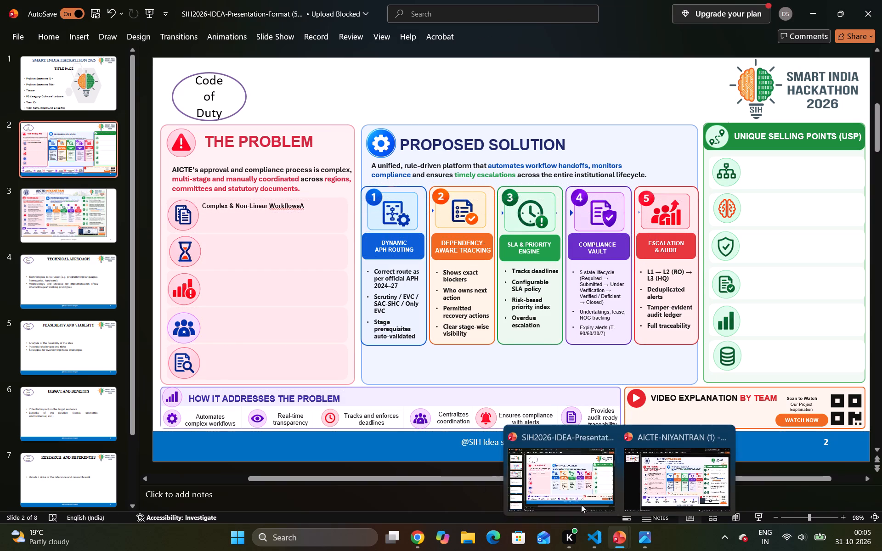
Copy the "Different routes (Scrutiny, EVC, SAC/SHC) create confusion and delays." description from the AICTE-NIYANTRAN (1) presentation and return to slide 2 of the SIH2026 presentation.
left_click(562, 489)
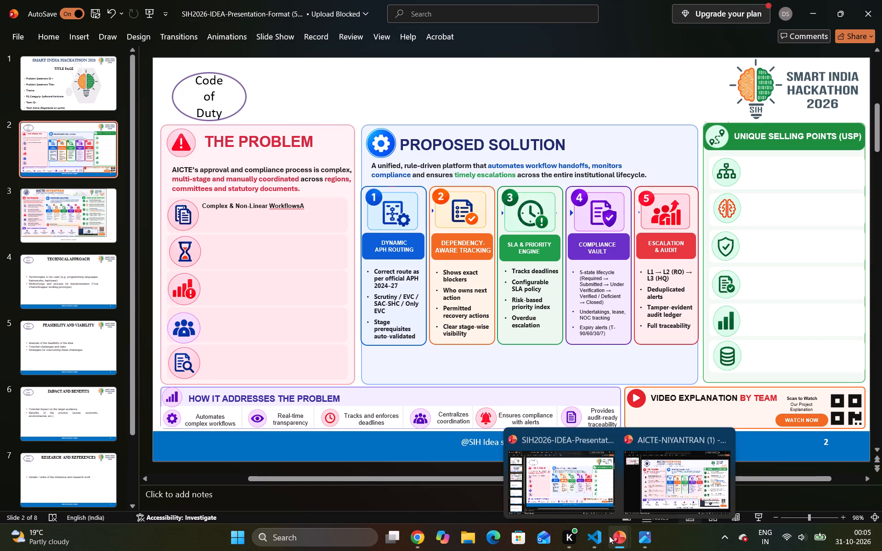
left_click(664, 490)
left_click(254, 226)
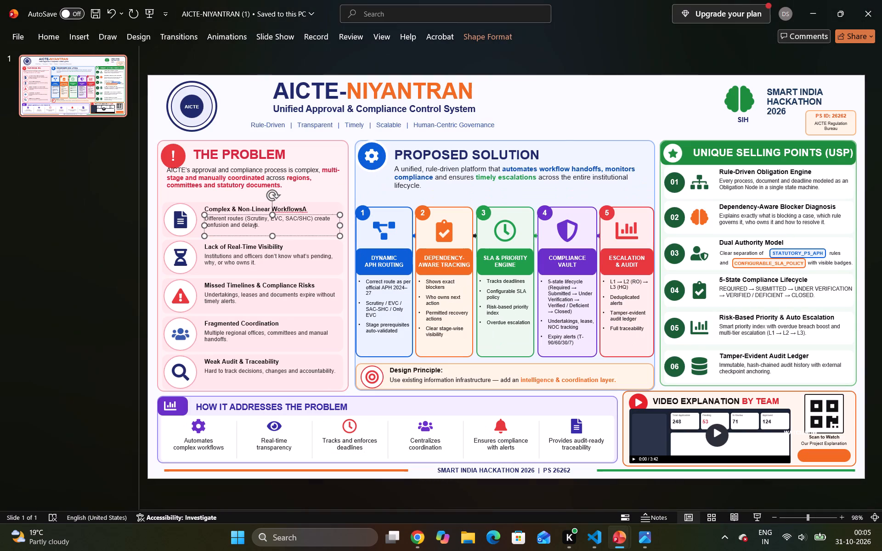
key("ctrl+a")
key("ctrl+c")
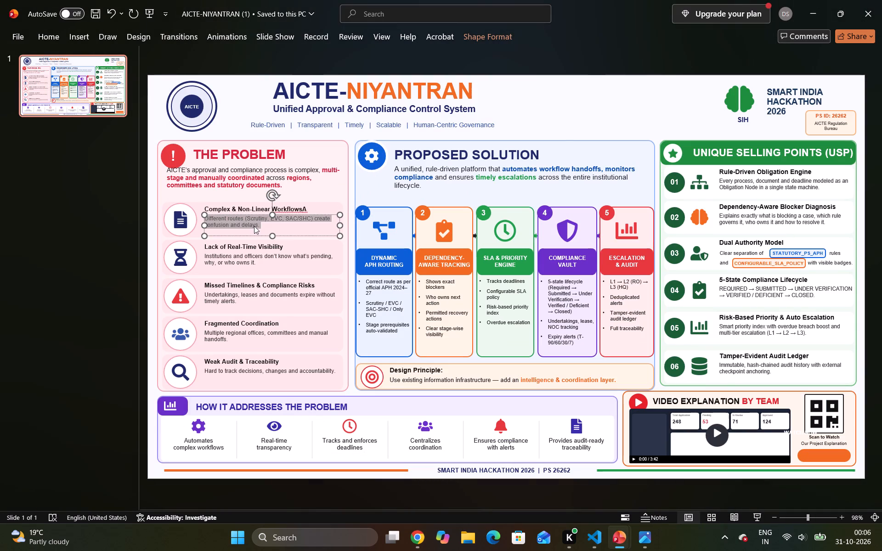
left_click(555, 472)
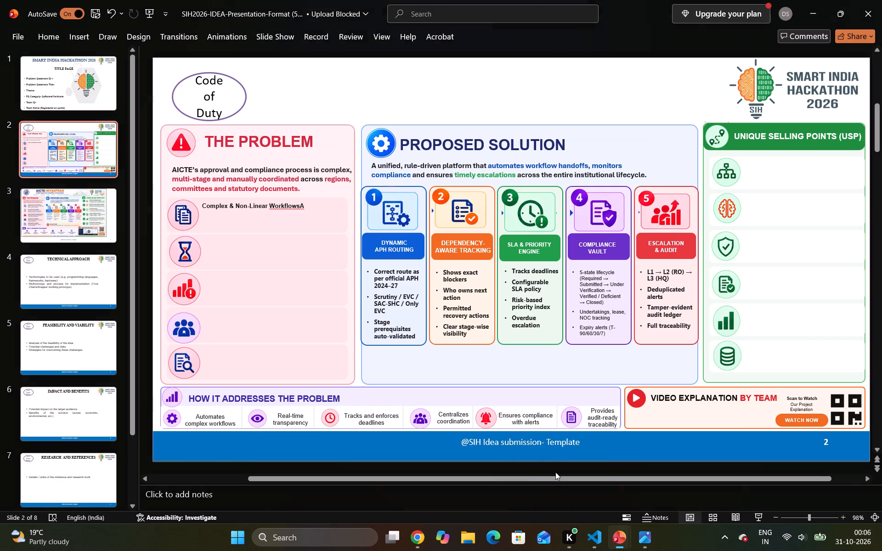
Paste the "Different routes" description, fit its text box to the first row of "The Problem" on two lines, and align it beneath the heading.
key("ctrl+v")
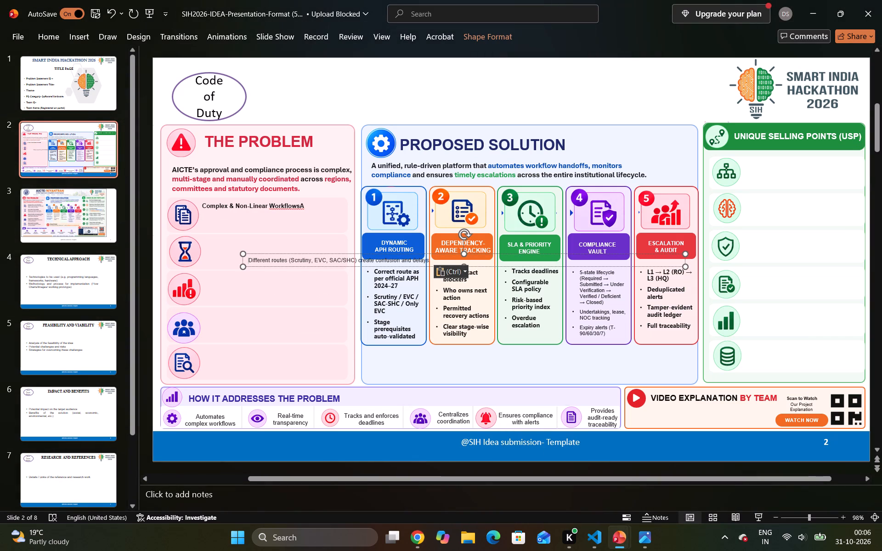
left_click_drag(687, 266, 534, 266)
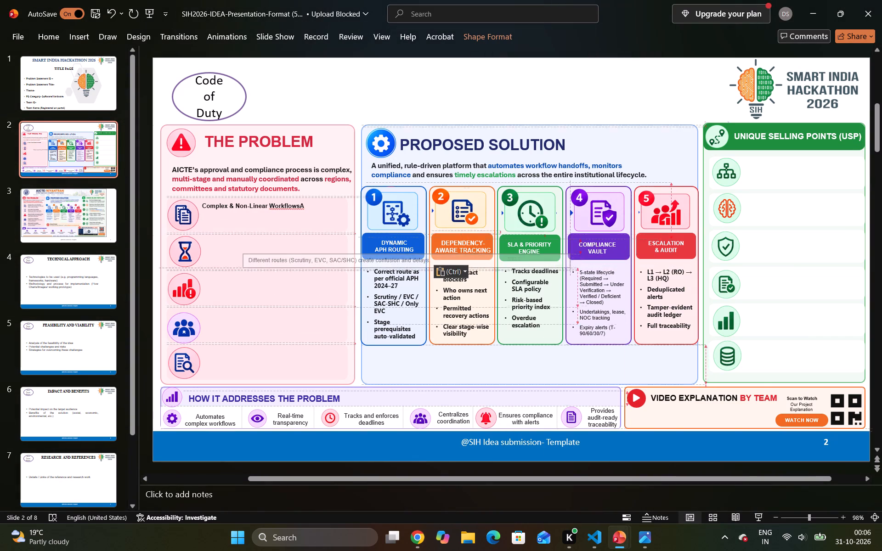
left_click_drag(534, 266, 348, 287)
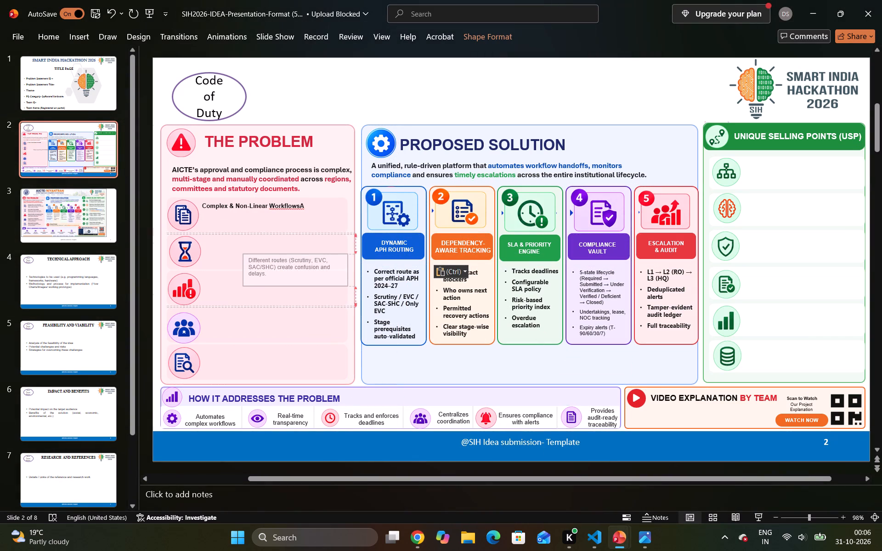
left_click_drag(348, 287, 348, 288)
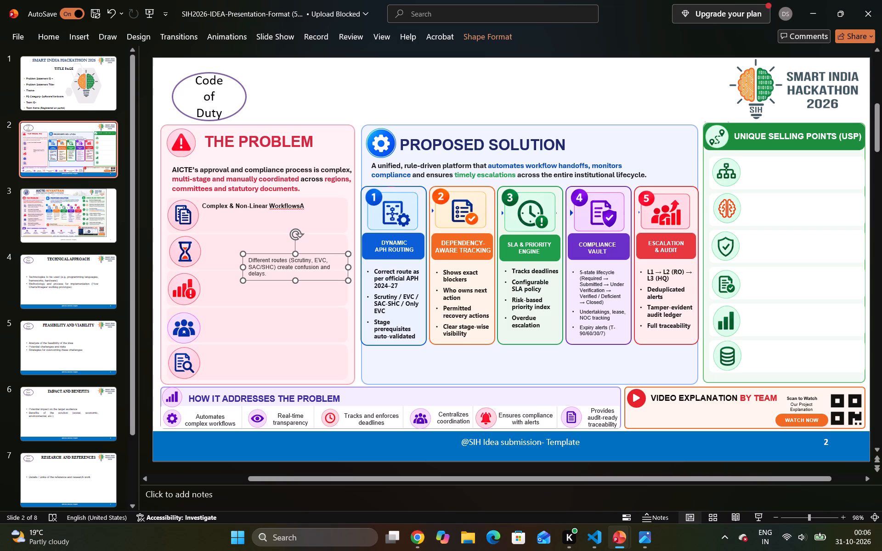
left_click_drag(333, 258, 325, 250)
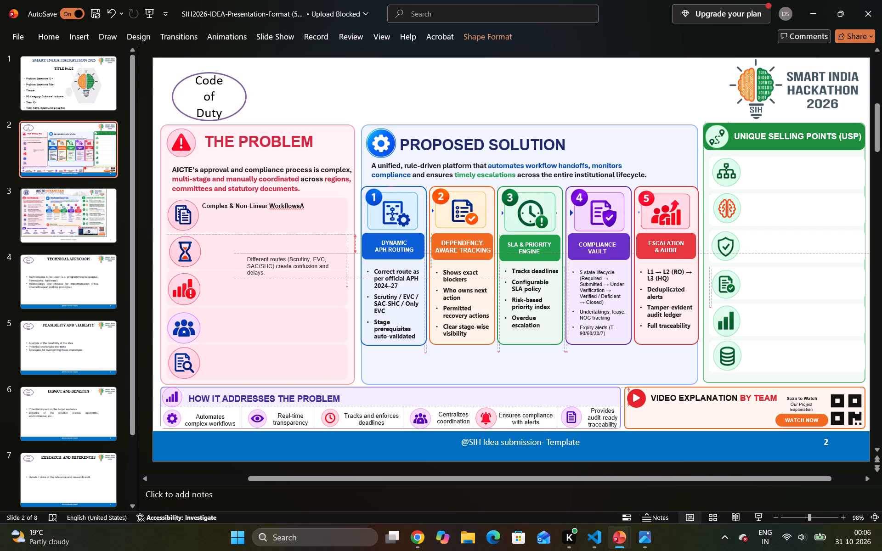
left_click_drag(325, 250, 290, 215)
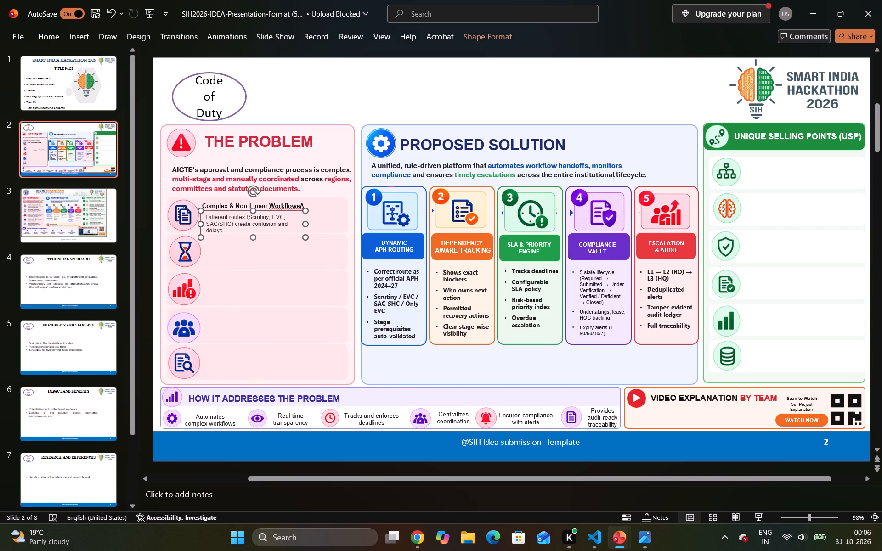
left_click(199, 224)
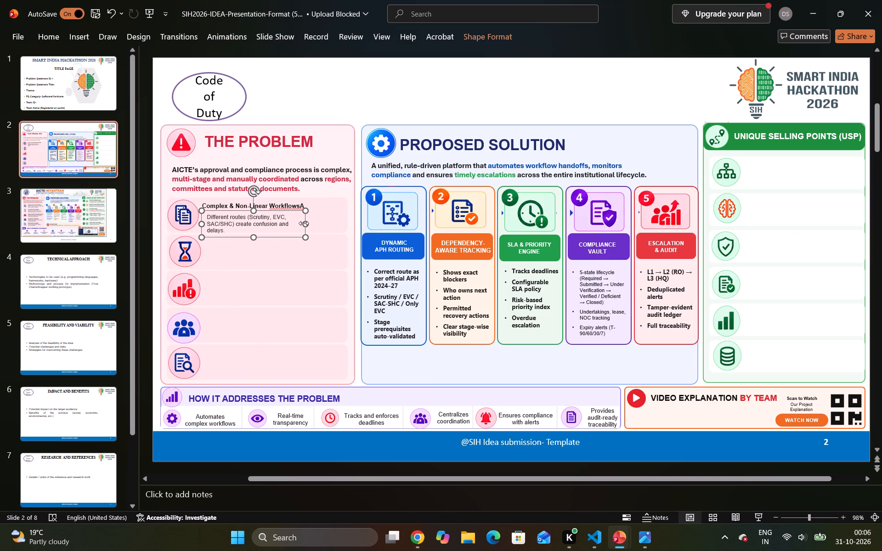
left_click_drag(308, 225, 347, 221)
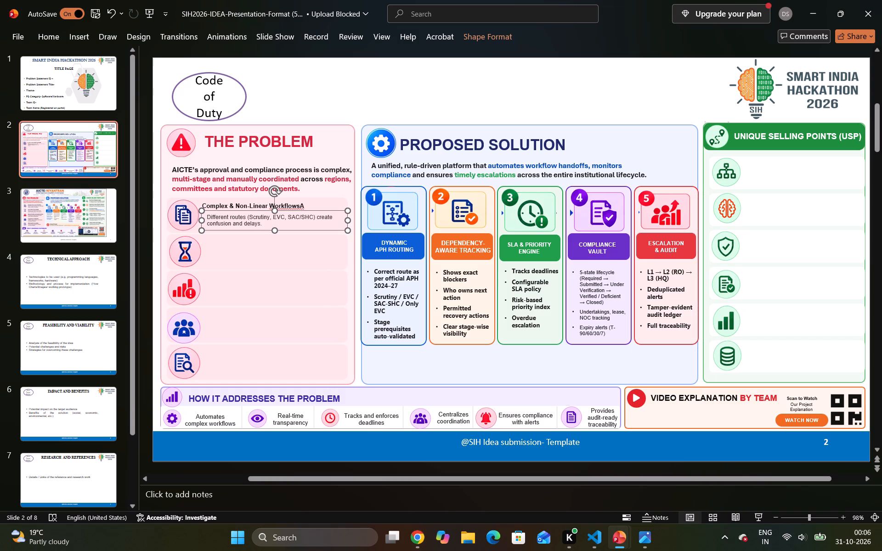
left_click_drag(332, 211, 328, 210)
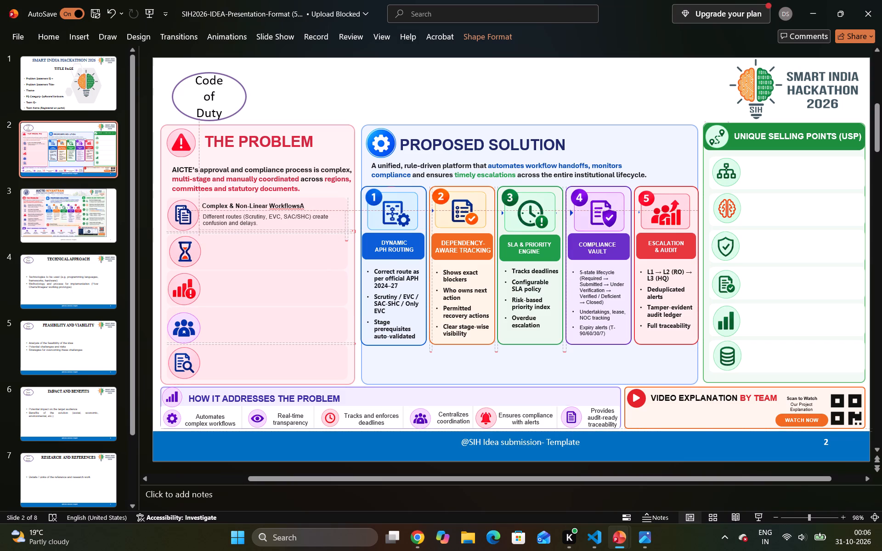
left_click_drag(328, 210, 328, 210)
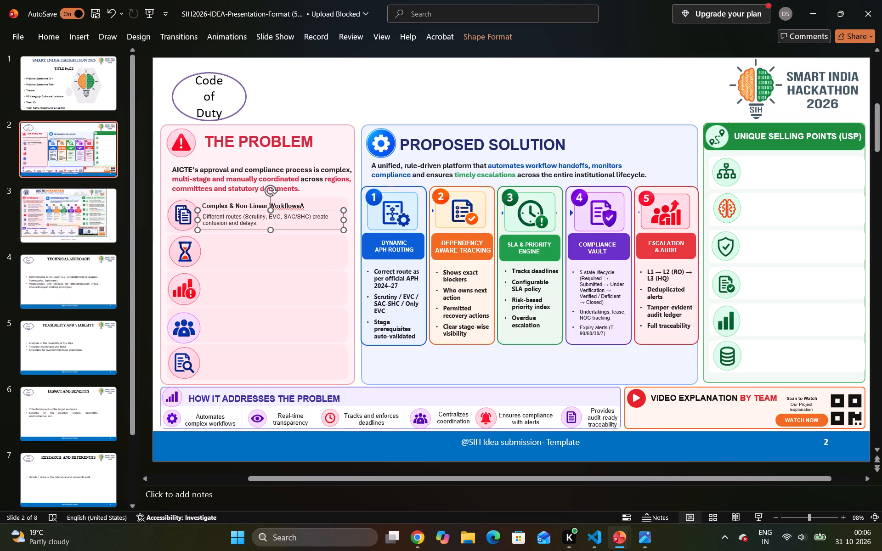
left_click(408, 86)
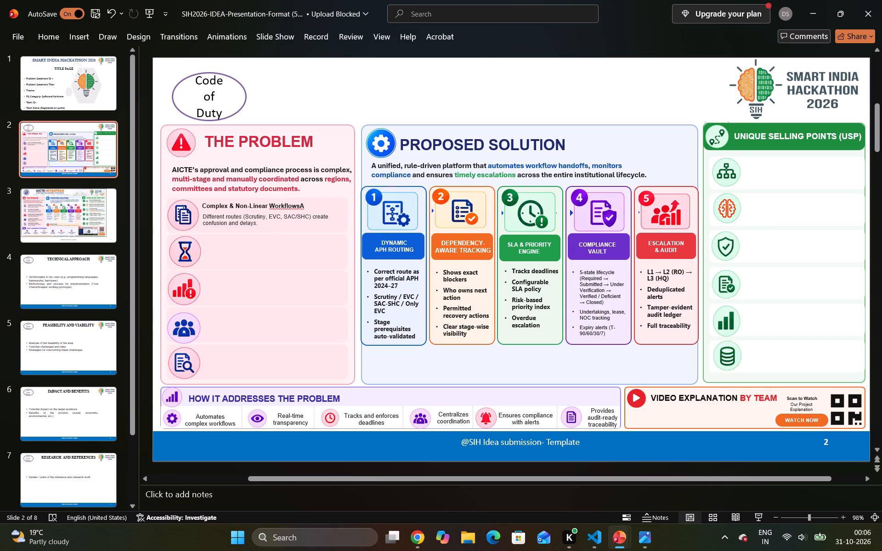
Increase the font size of the "Different routes" description in the first problem row to 9.
left_click_drag(258, 224, 195, 217)
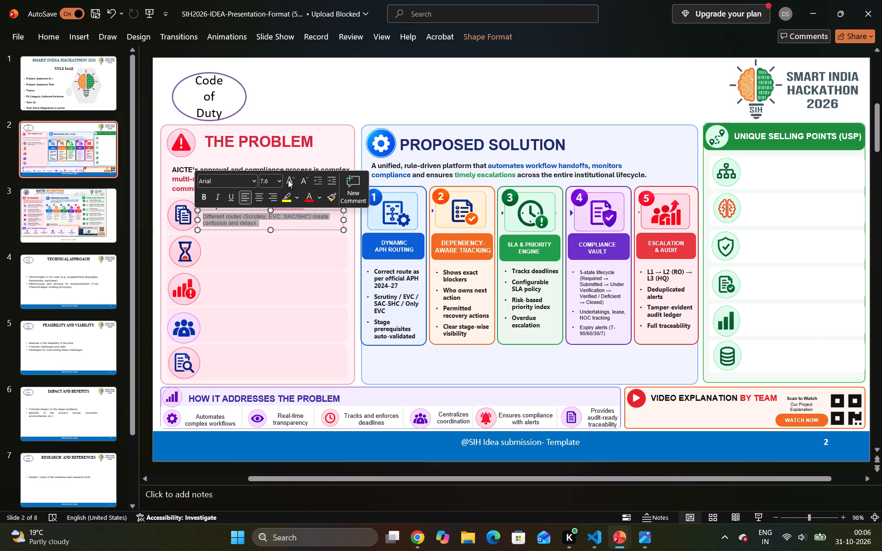
left_click(289, 177)
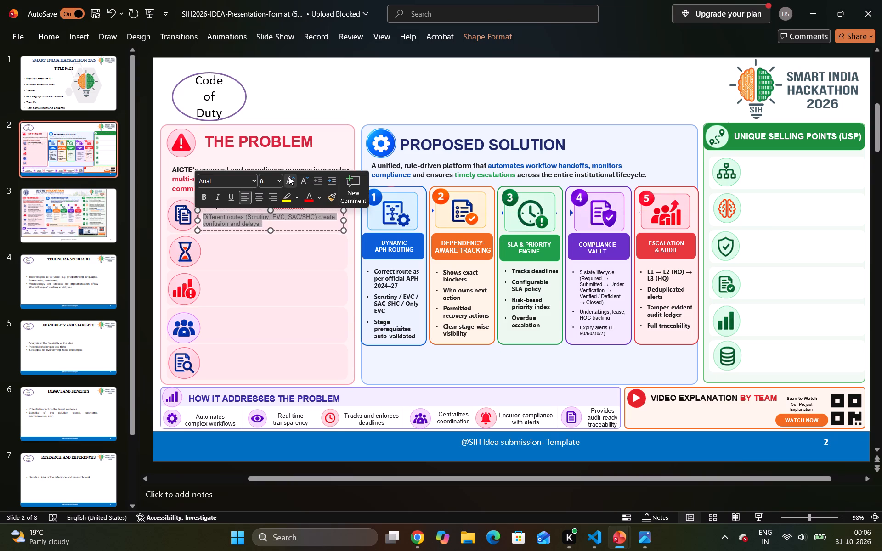
left_click(289, 177)
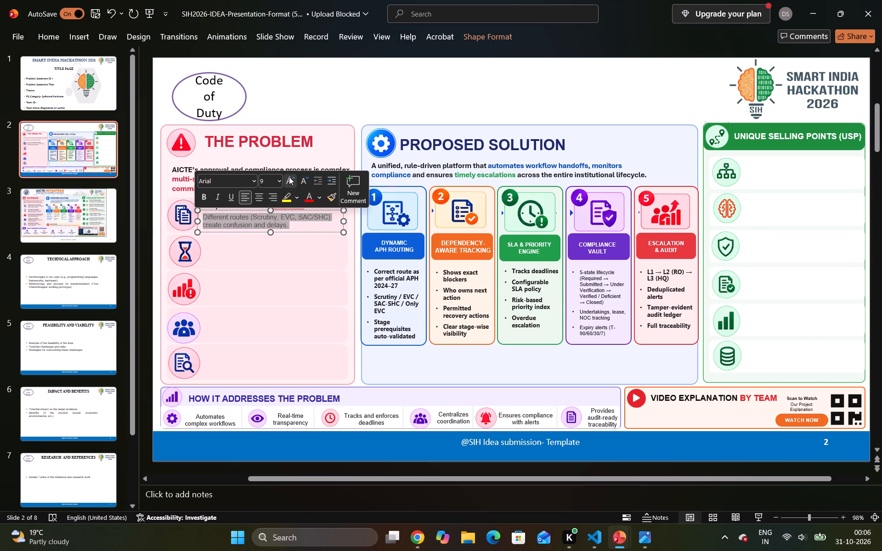
left_click(263, 243)
Increase the font size of the "Complex & Non-Linear Workflows" heading to 9.
left_click(288, 204)
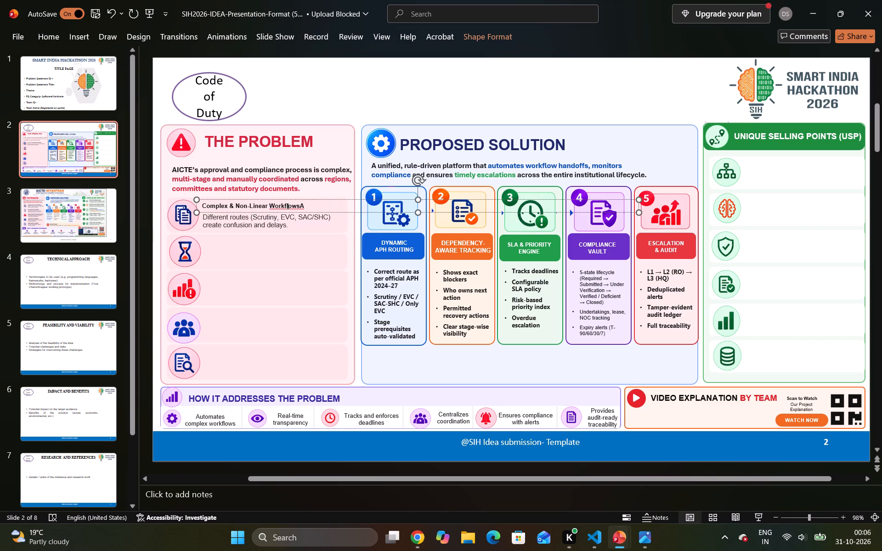
key("ctrl+a")
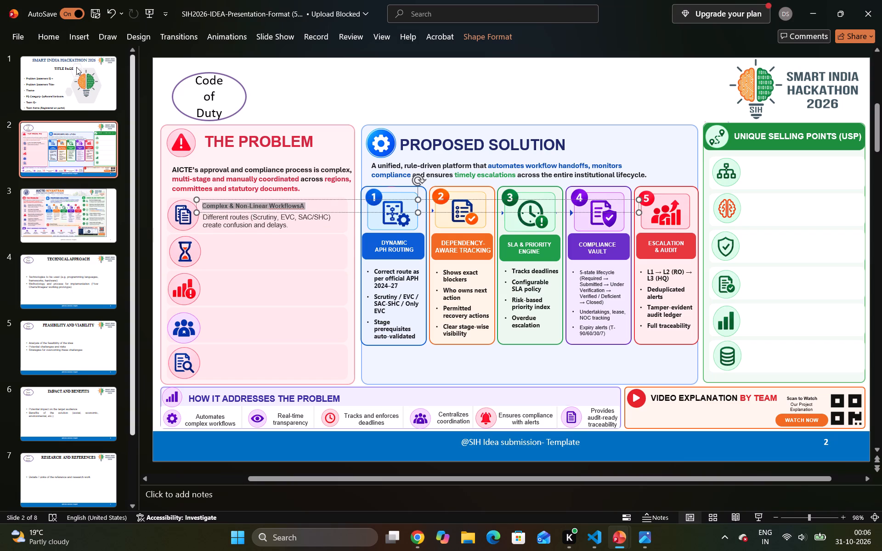
left_click(51, 38)
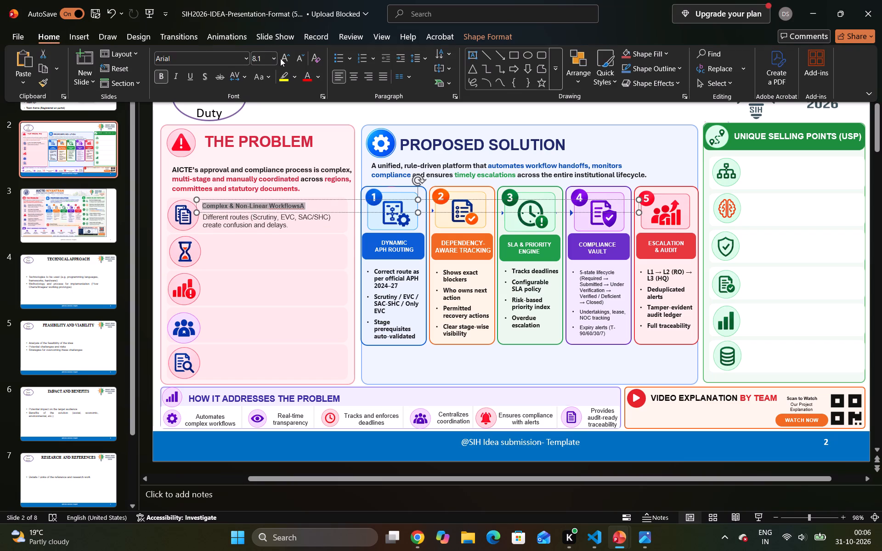
left_click(280, 58)
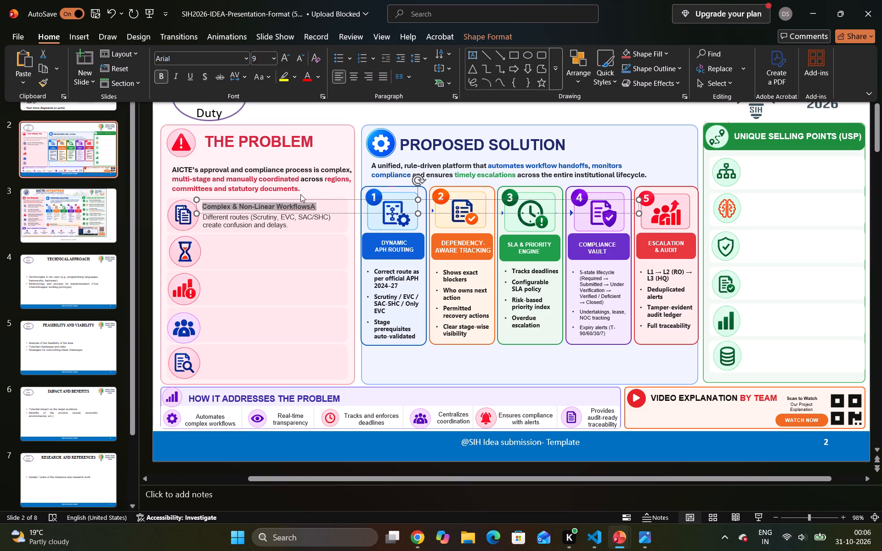
left_click(281, 224)
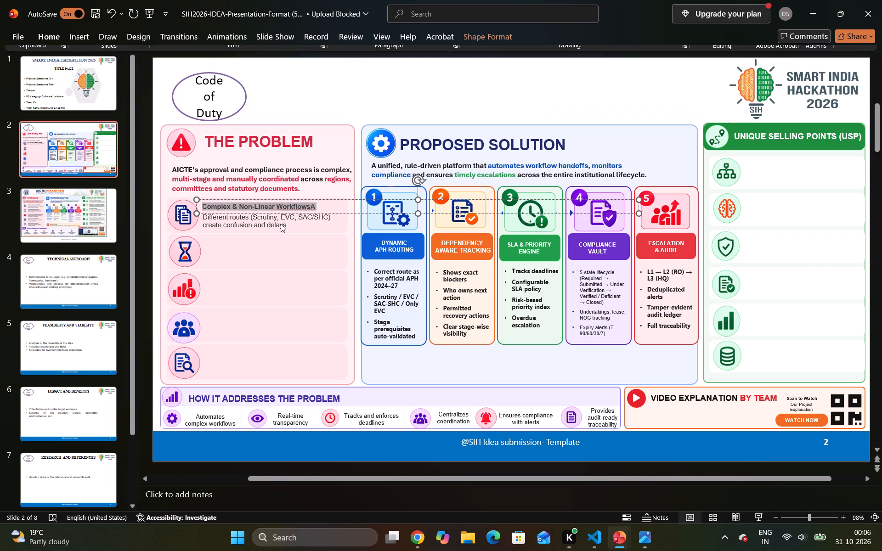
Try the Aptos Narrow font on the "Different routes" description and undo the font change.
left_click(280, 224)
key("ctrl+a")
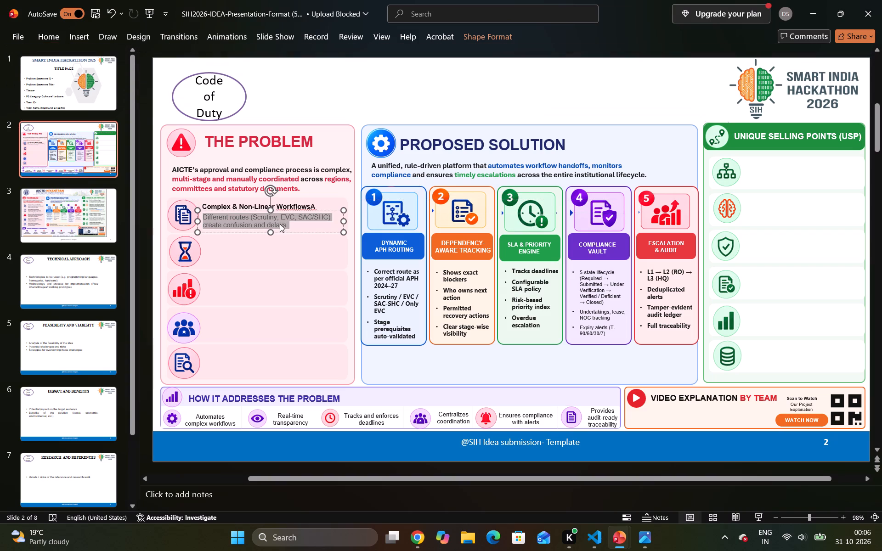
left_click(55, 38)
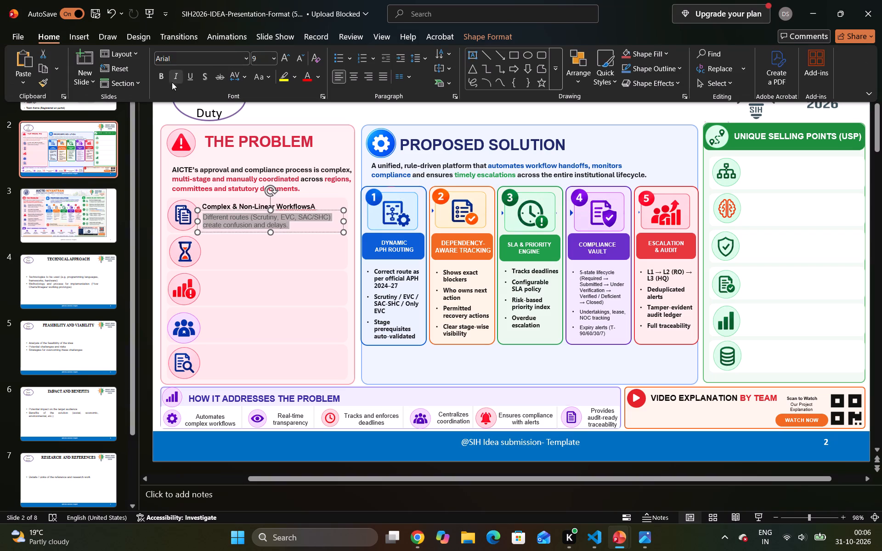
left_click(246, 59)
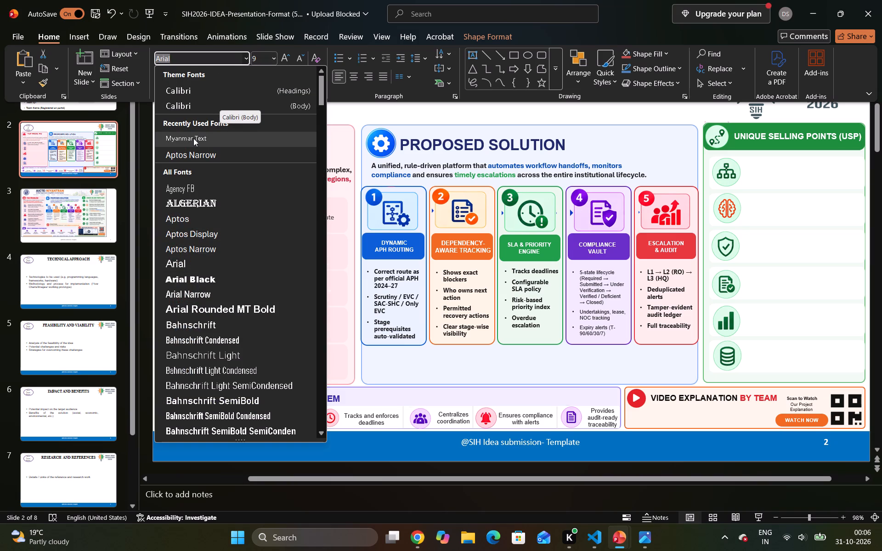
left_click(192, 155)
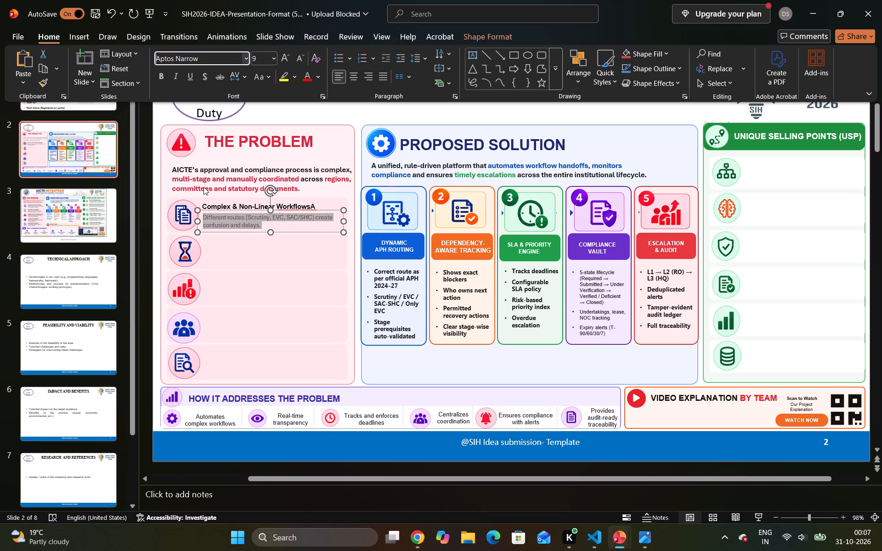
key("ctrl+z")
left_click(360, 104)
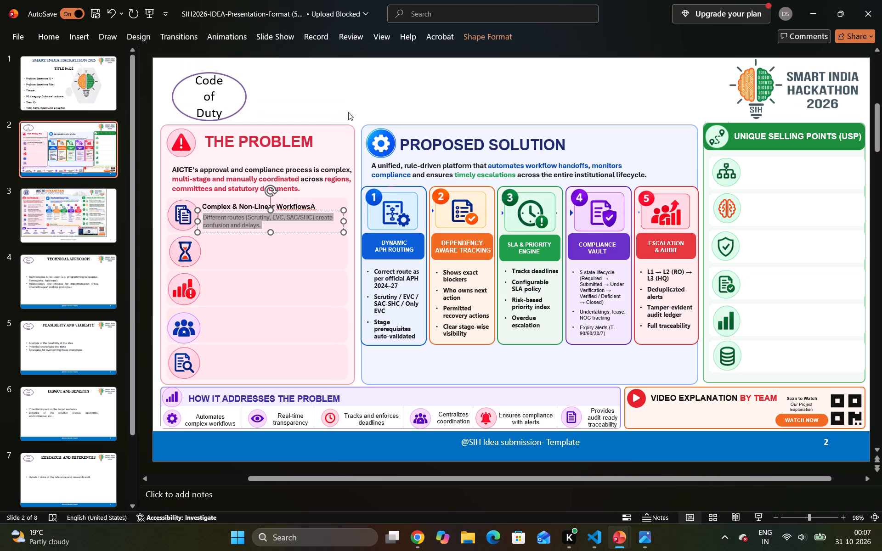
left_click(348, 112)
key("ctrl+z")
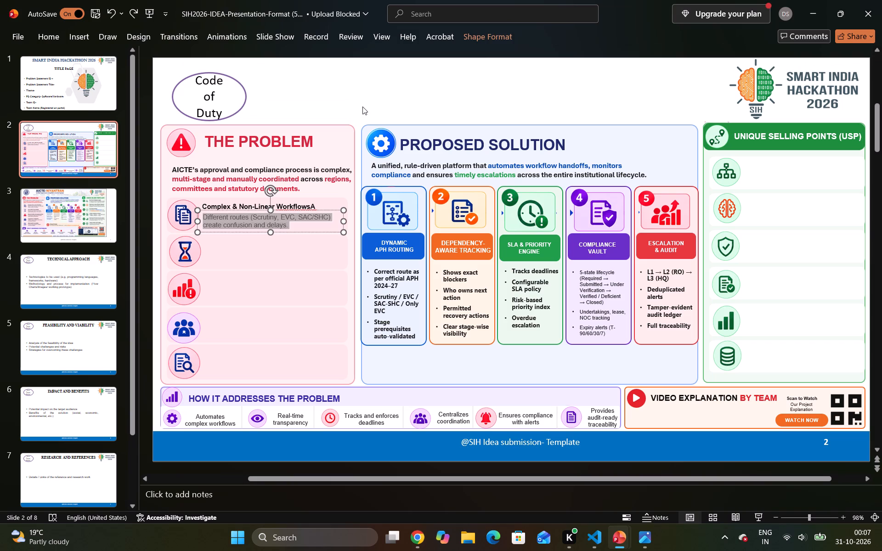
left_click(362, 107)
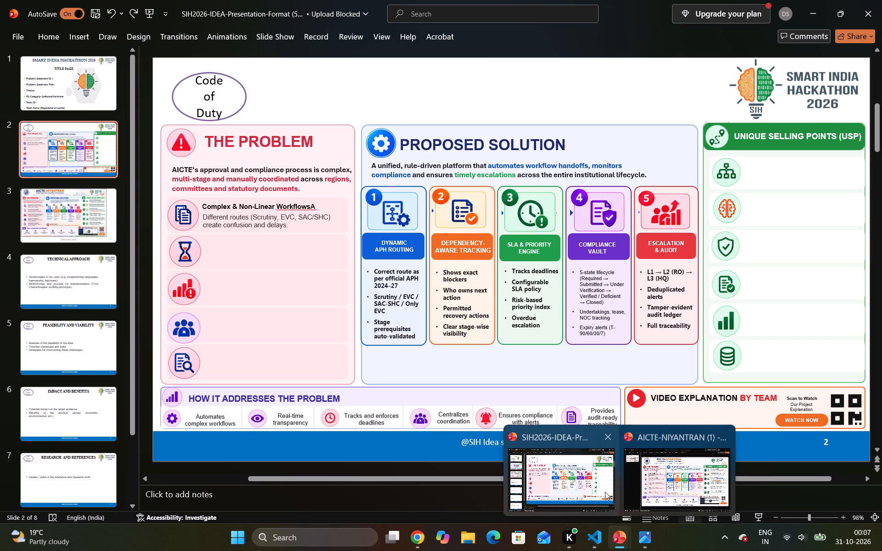
Copy the "Lack of Real-Time Visibility" heading text from the AICTE-NIYANTRAN (1) presentation and return to slide 2 of the SIH2026 presentation.
left_click(689, 479)
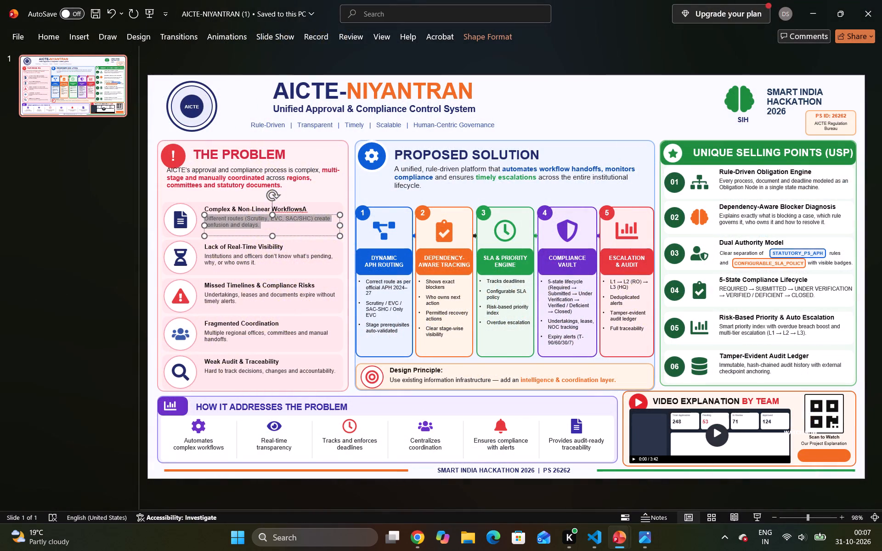
left_click(251, 249)
key("ctrl+a")
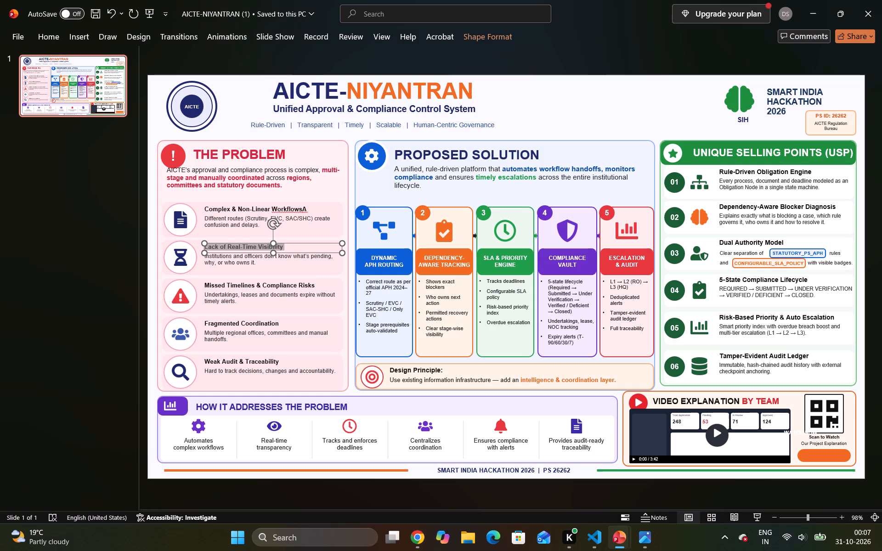
key("ctrl+c")
left_click(583, 490)
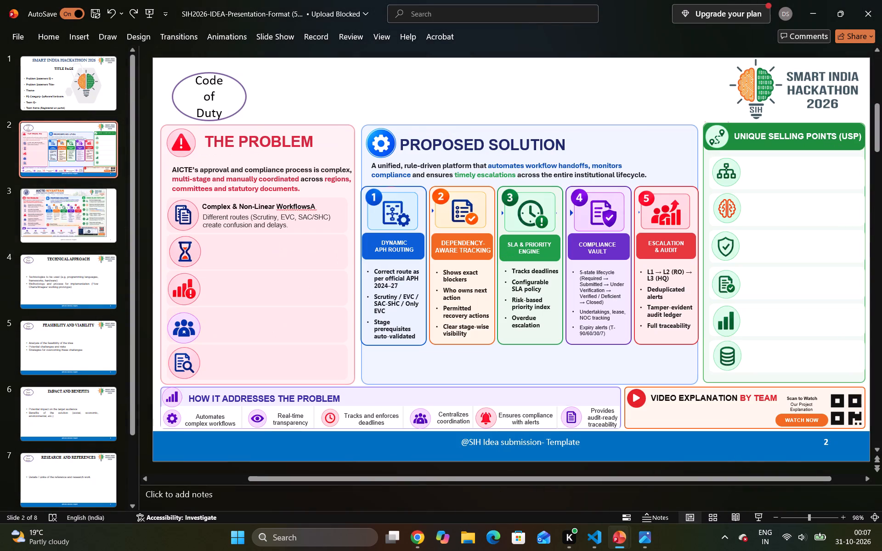
Paste the "Lack of Real-Time Visibility" heading, narrow its text box and place it beside the hourglass icon in the second problem row.
key("ctrl+v")
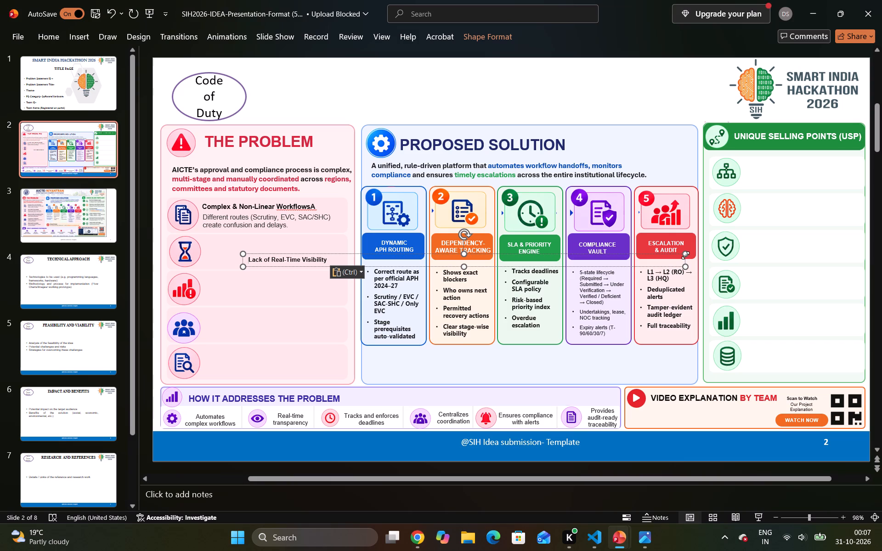
left_click_drag(685, 255, 339, 260)
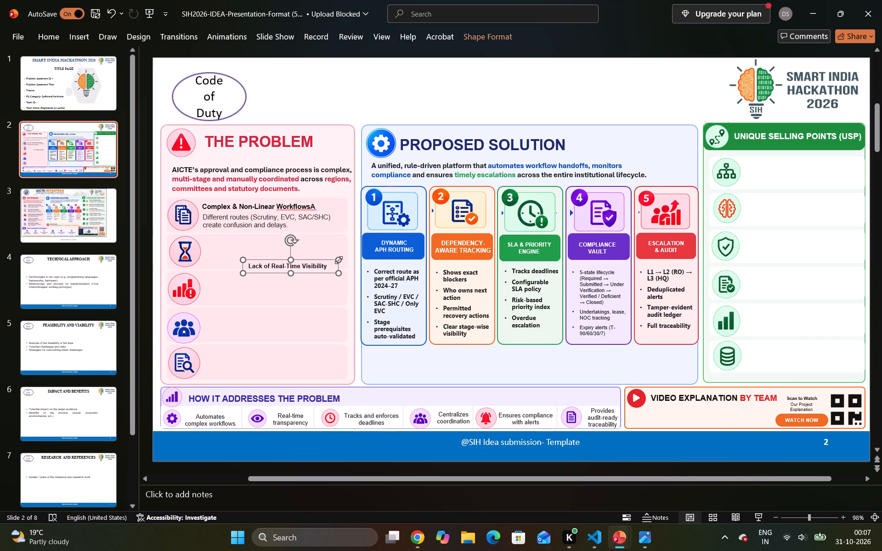
left_click_drag(323, 263, 320, 256)
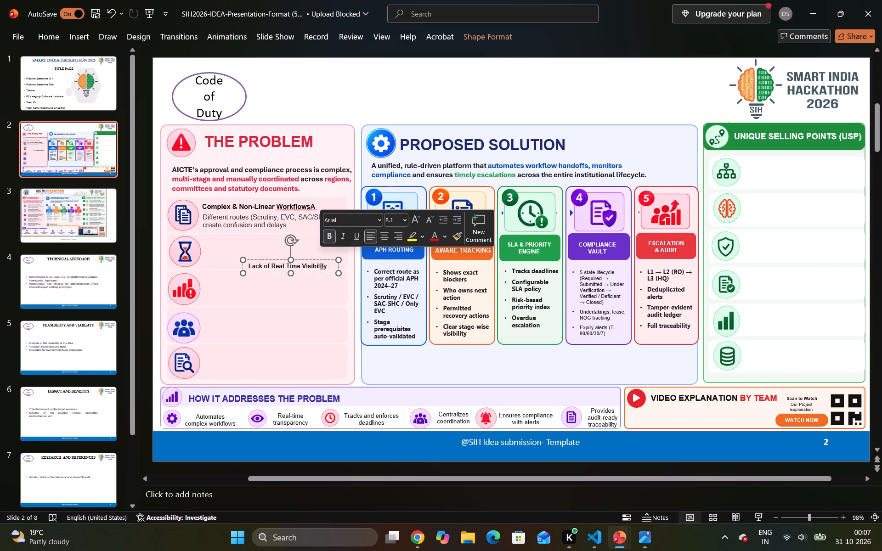
left_click_drag(330, 260, 291, 237)
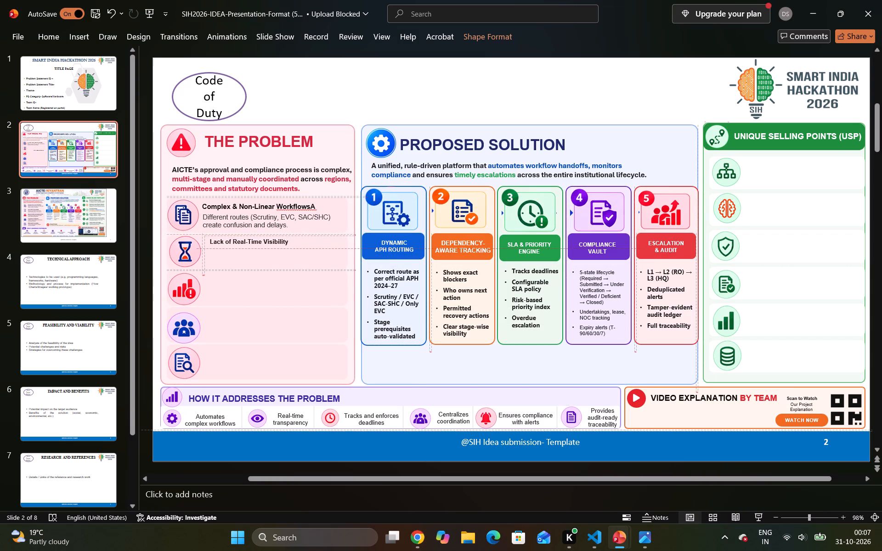
left_click_drag(291, 237, 287, 237)
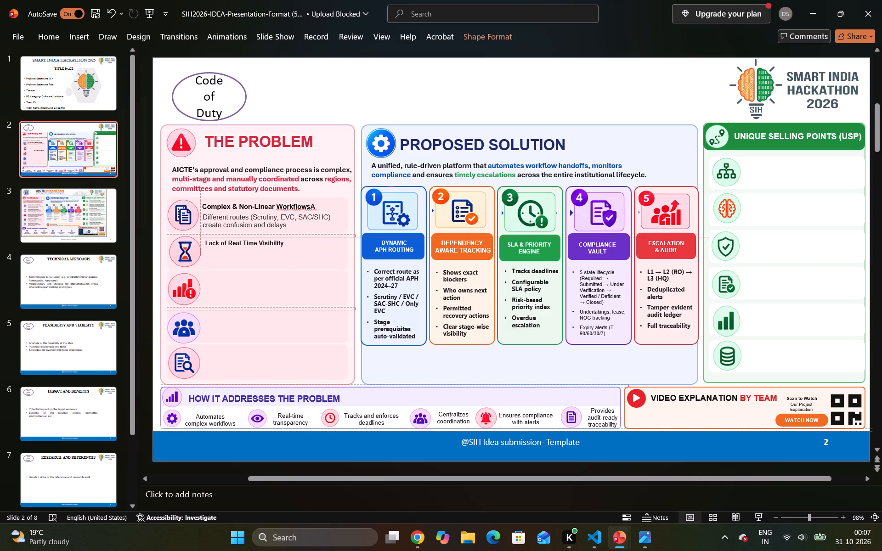
left_click_drag(287, 237, 288, 237)
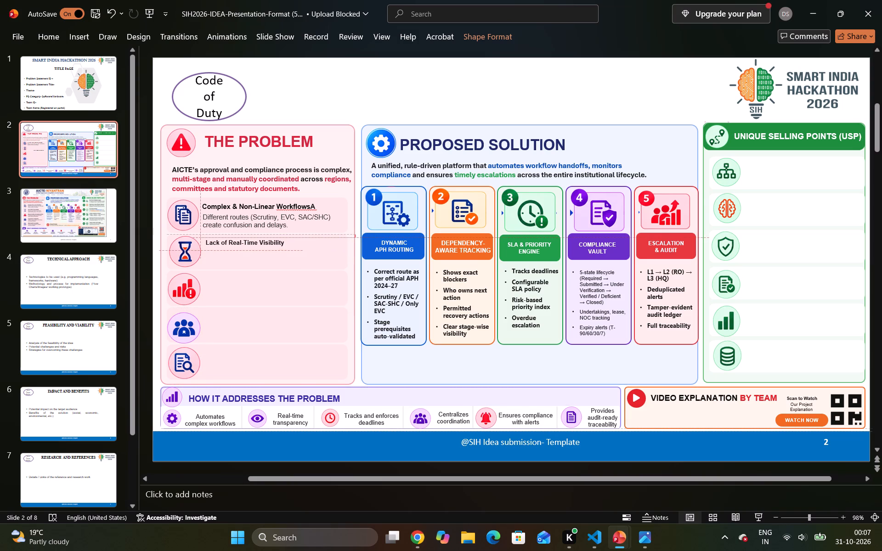
left_click_drag(288, 237, 288, 236)
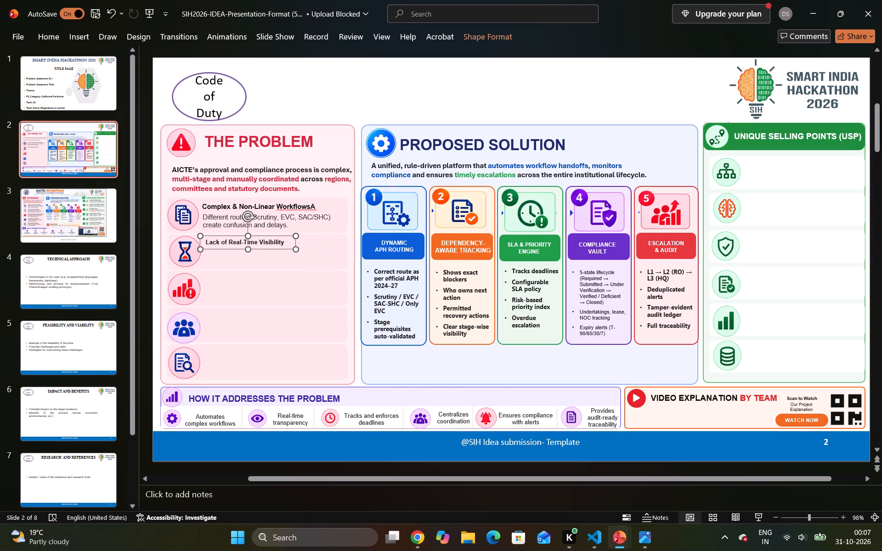
Increase the font size of the "Lack of Real-Time Visibility" heading to 9.
left_click(275, 242)
key("ctrl+a")
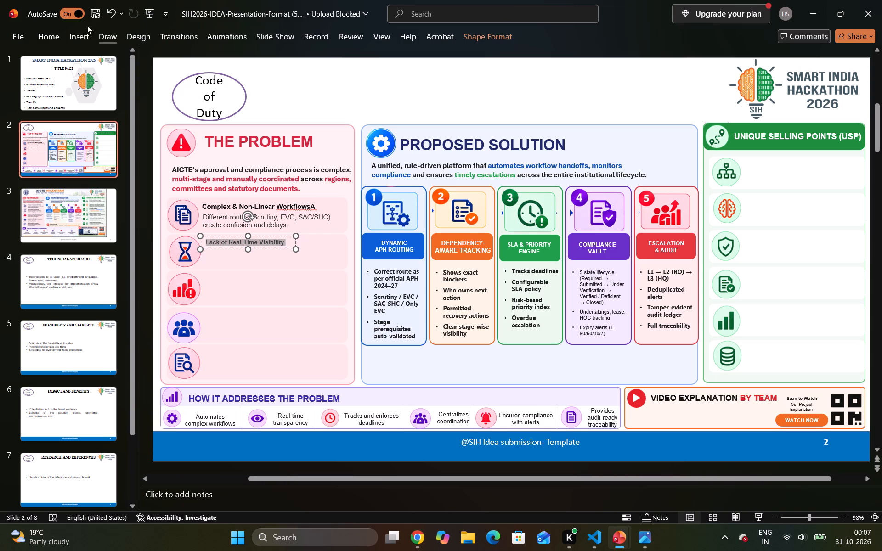
left_click(48, 37)
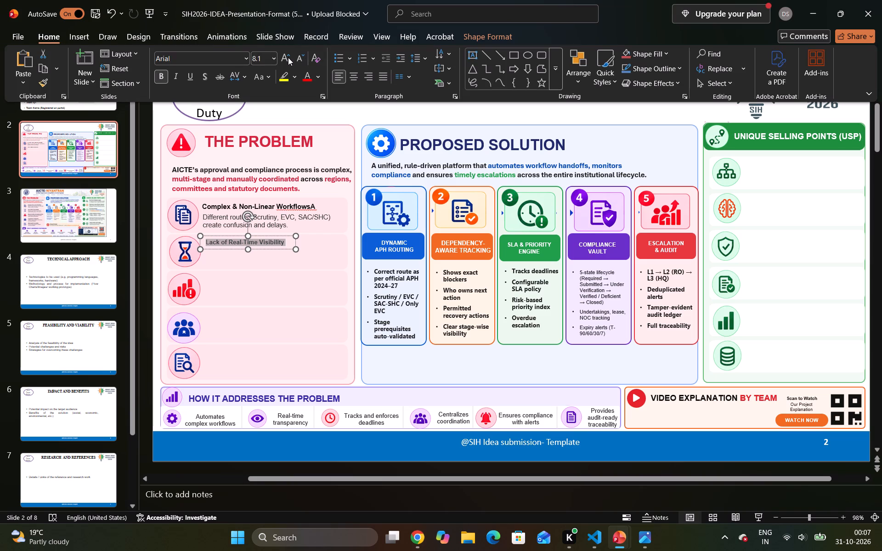
left_click(288, 57)
left_click(288, 57)
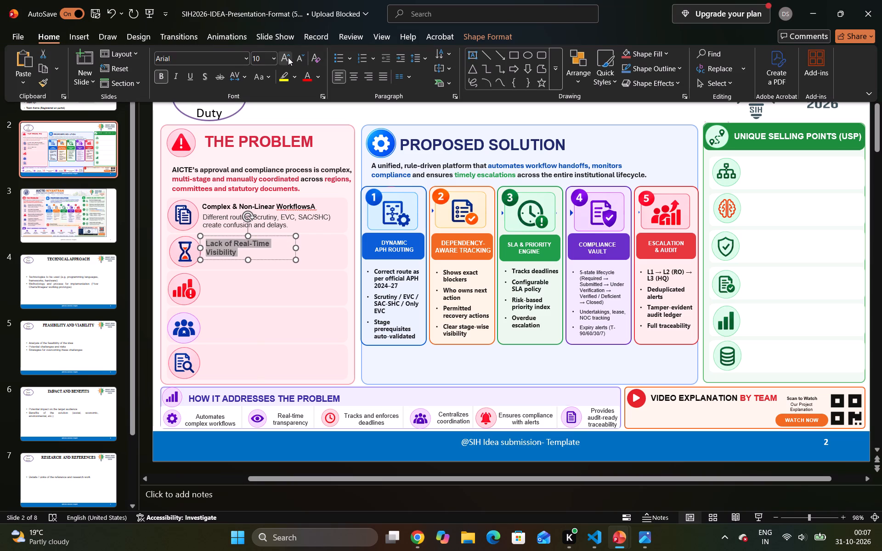
left_click(297, 56)
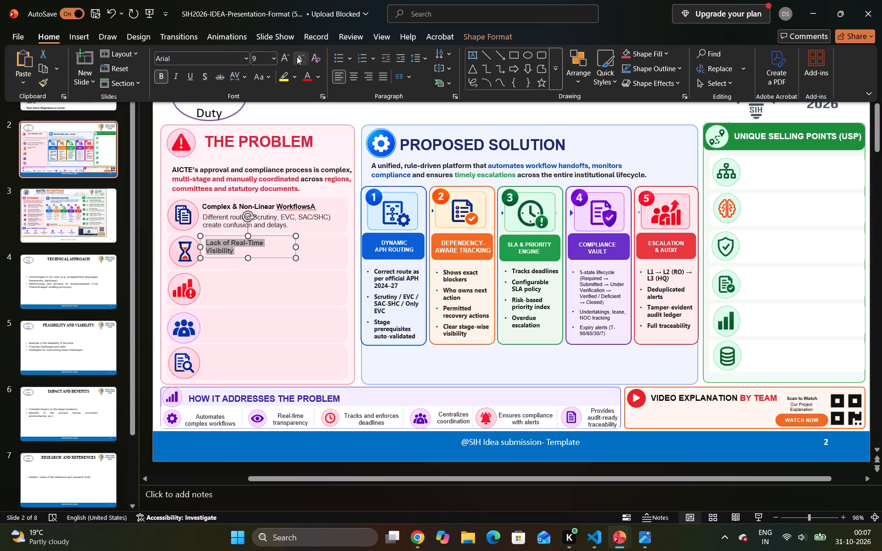
Widen the "Lack of Real-Time Visibility" text box so the heading fits on one line.
left_click(290, 243)
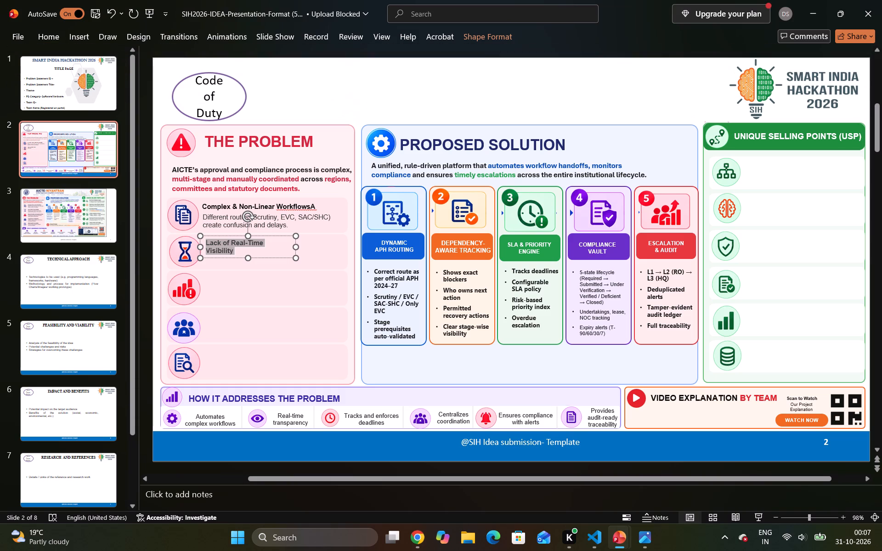
left_click_drag(294, 246, 307, 244)
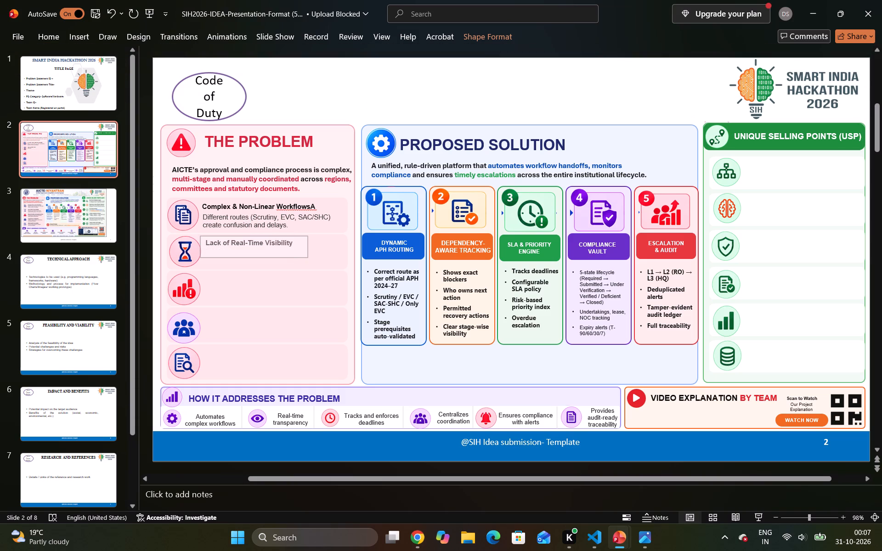
left_click_drag(307, 244, 314, 243)
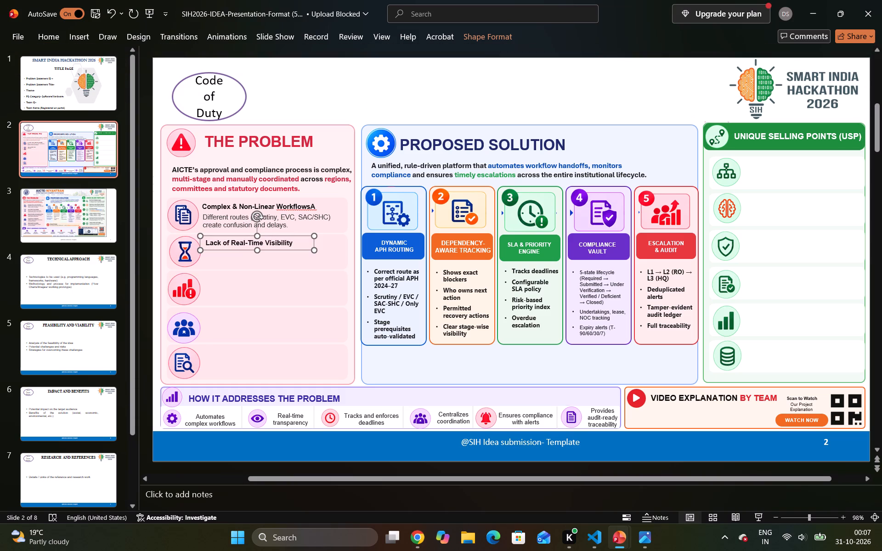
left_click(352, 92)
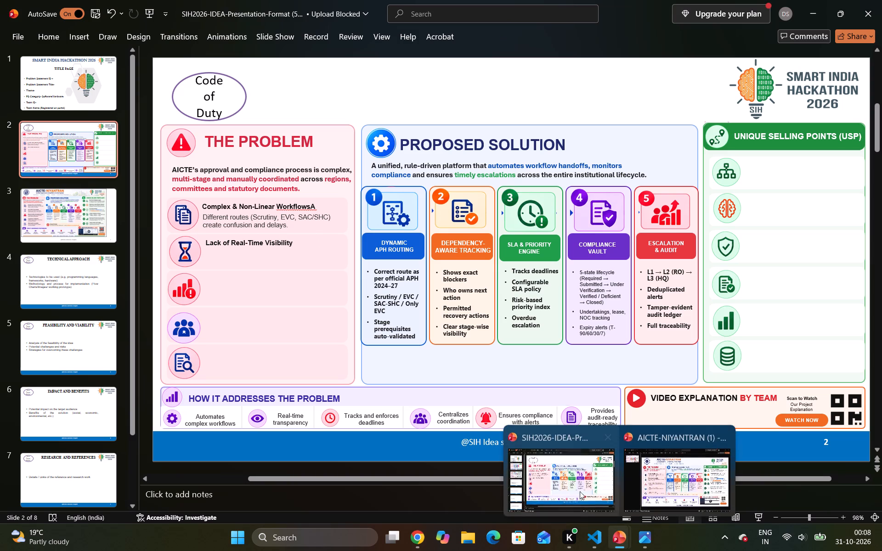
Copy the "Institutions and officers don't know what's pending" description from the AICTE-NIYANTRAN (1) presentation and return to the SIH2026 presentation.
left_click(574, 487)
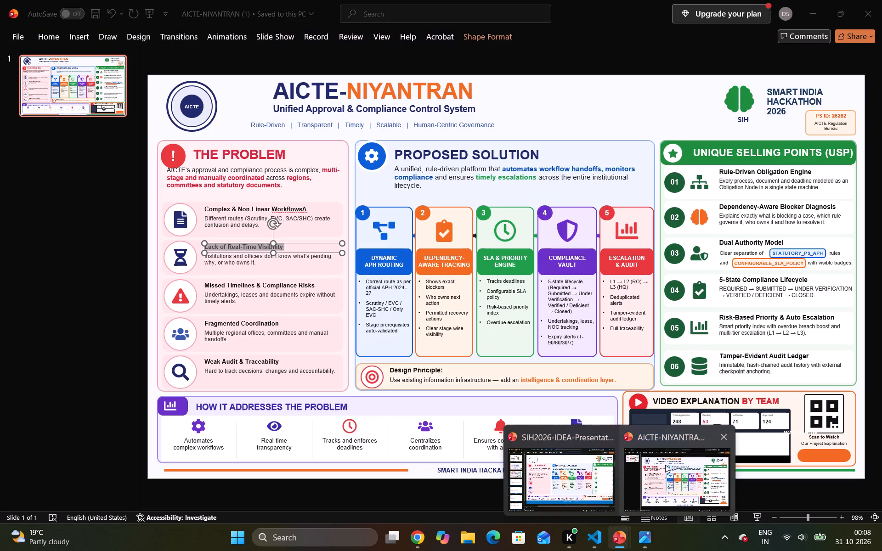
left_click(665, 465)
left_click_drag(257, 264, 248, 261)
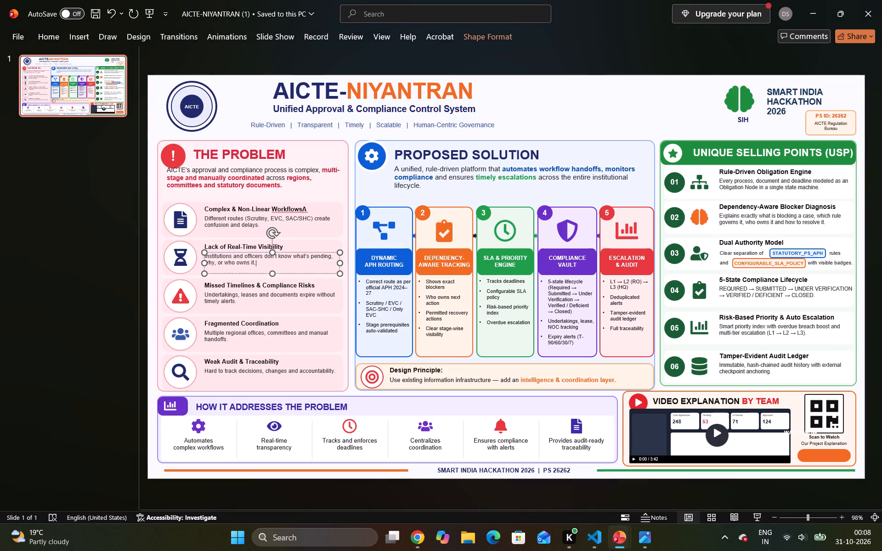
left_click_drag(248, 261, 209, 255)
key("ctrl+c")
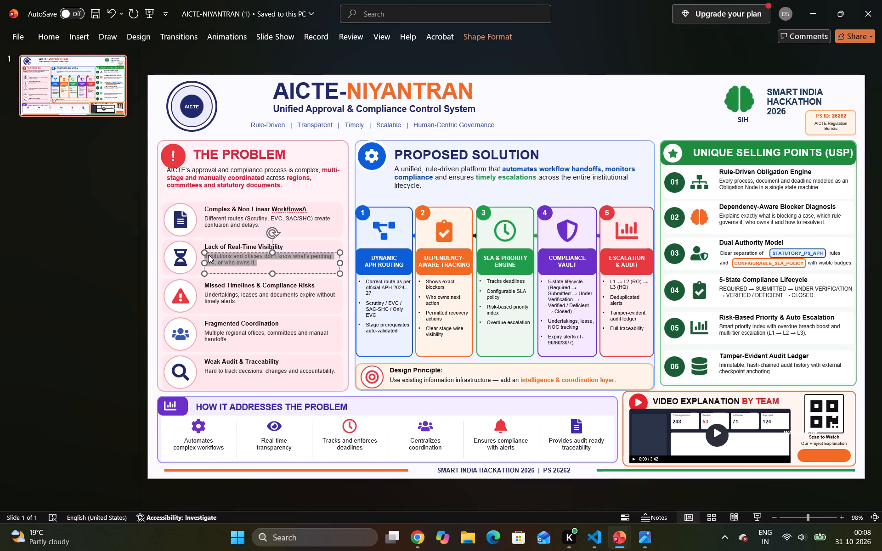
left_click(578, 480)
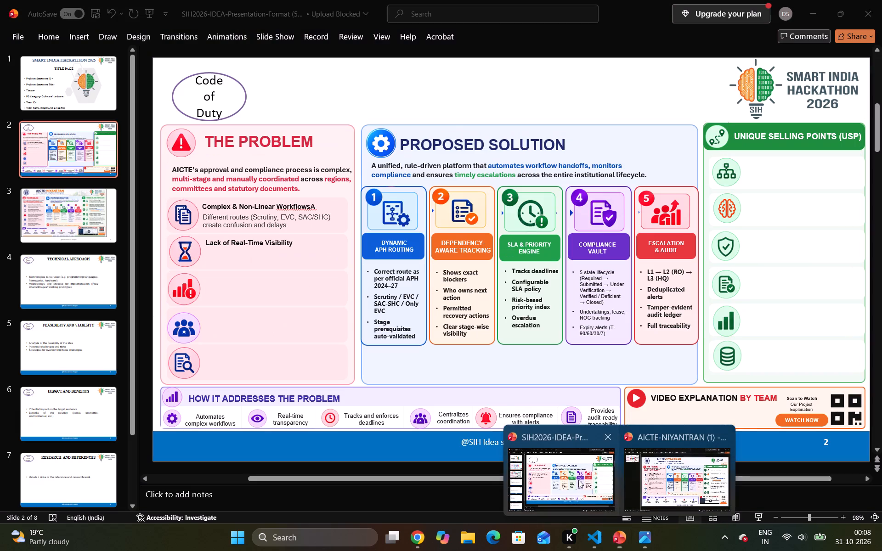
Paste the "Institutions and officers" description under the "Lack of Real-Time Visibility" heading and size its box to two lines across the row.
key("ctrl+v")
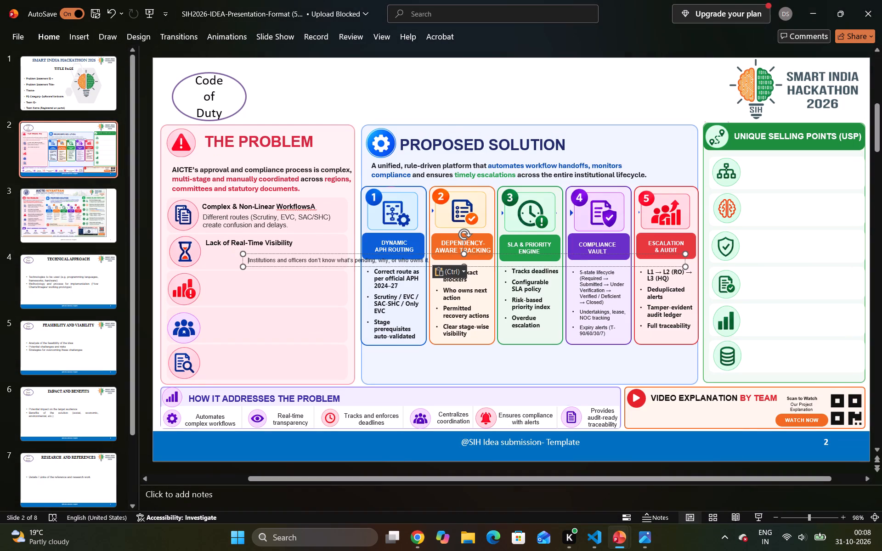
left_click_drag(686, 266, 348, 292)
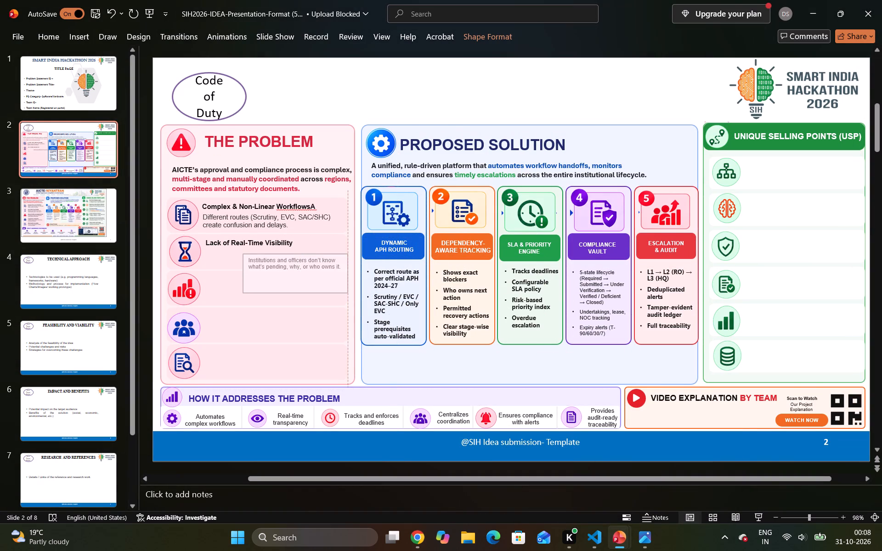
left_click_drag(278, 255, 238, 249)
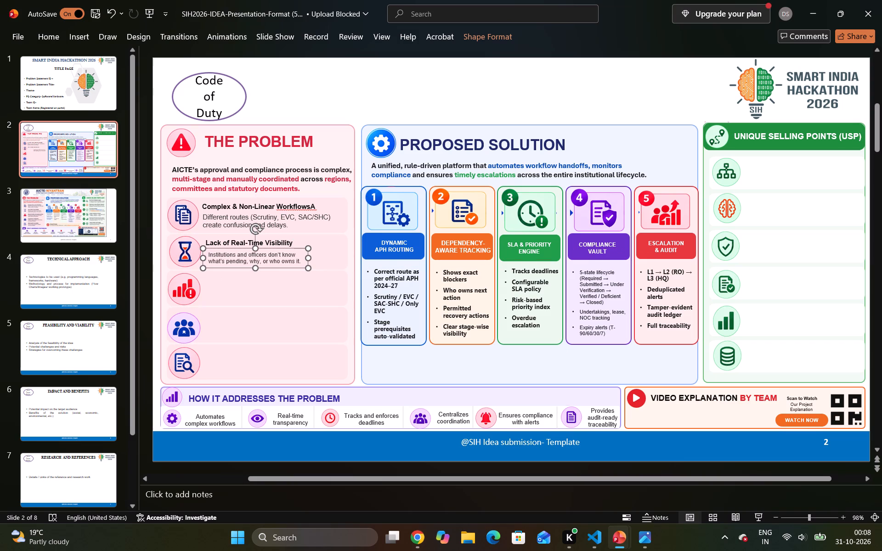
left_click(202, 256)
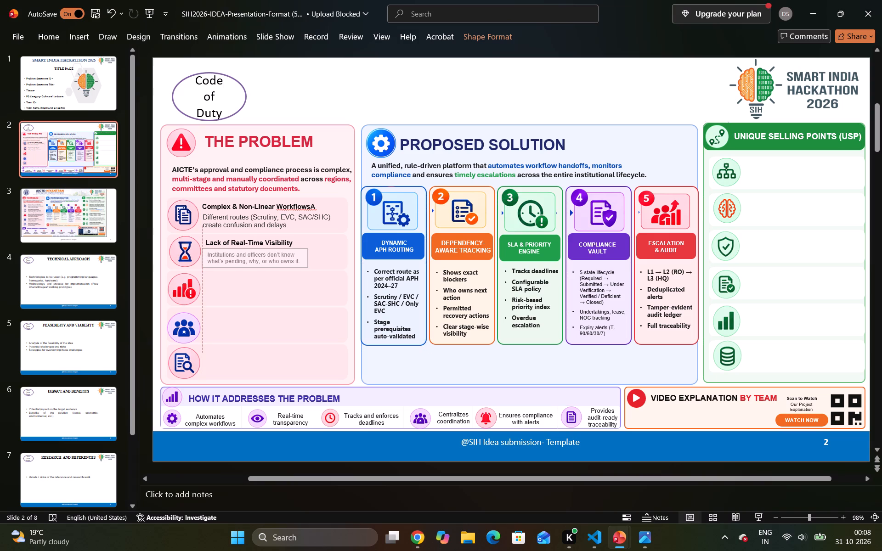
left_click_drag(309, 256, 327, 256)
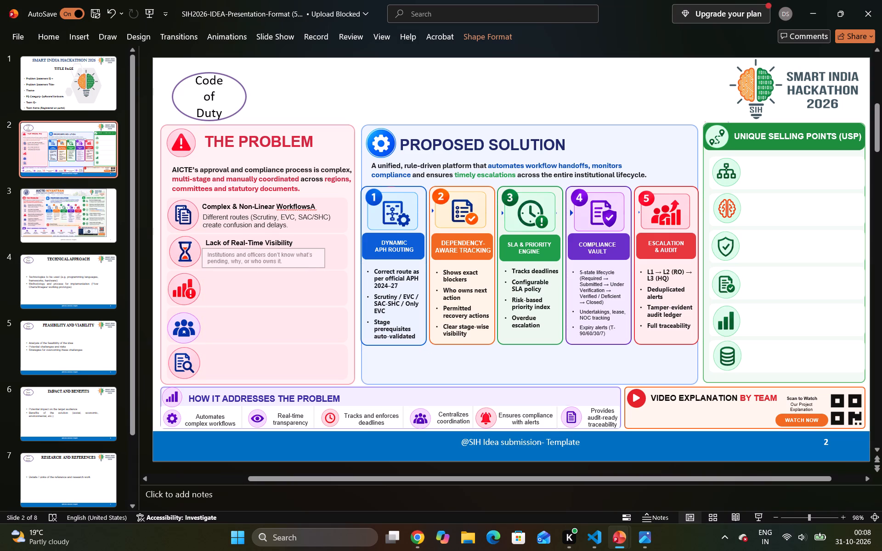
left_click_drag(327, 256, 346, 256)
Increase the font size of the "Institutions and officers" description to 8.
left_click(261, 263)
key("ctrl+a")
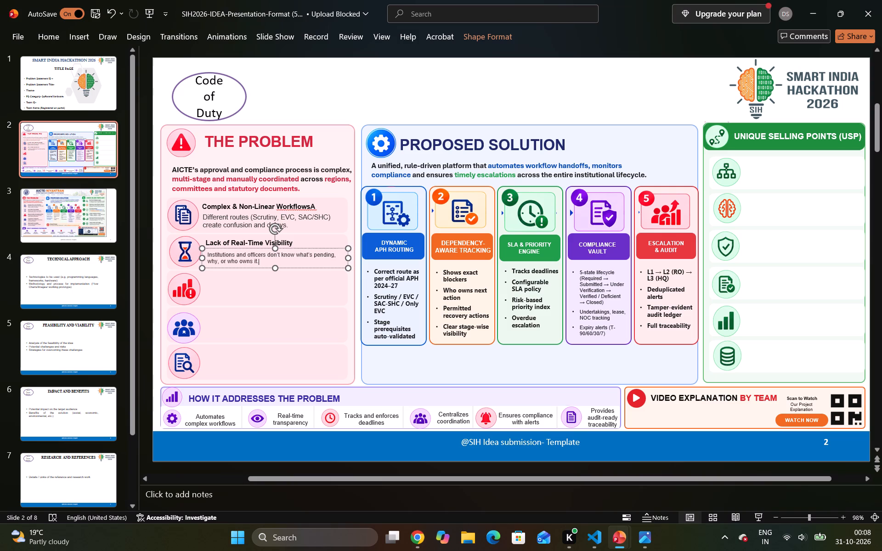
left_click(45, 40)
left_click(285, 58)
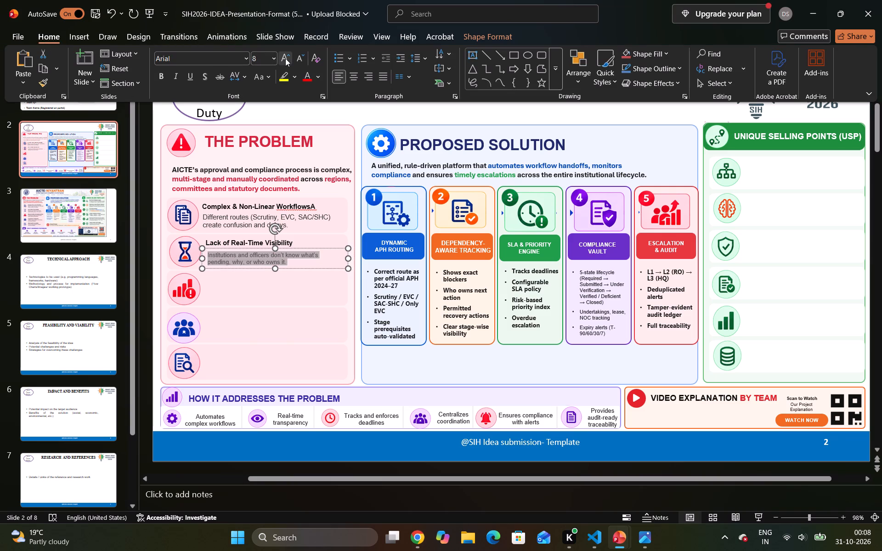
Check the font and size of the "Different routes" description in the first problem row for comparison, undoing any stray typing.
left_click(247, 62)
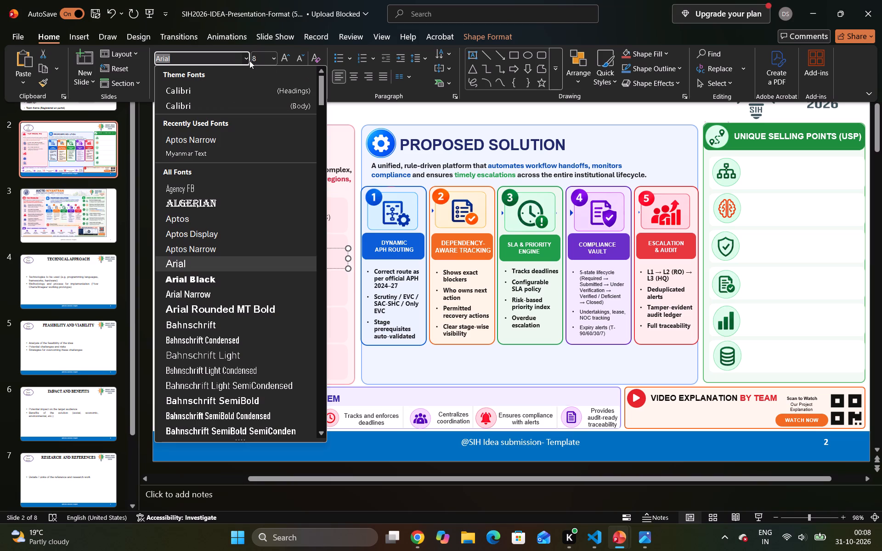
left_click(364, 21)
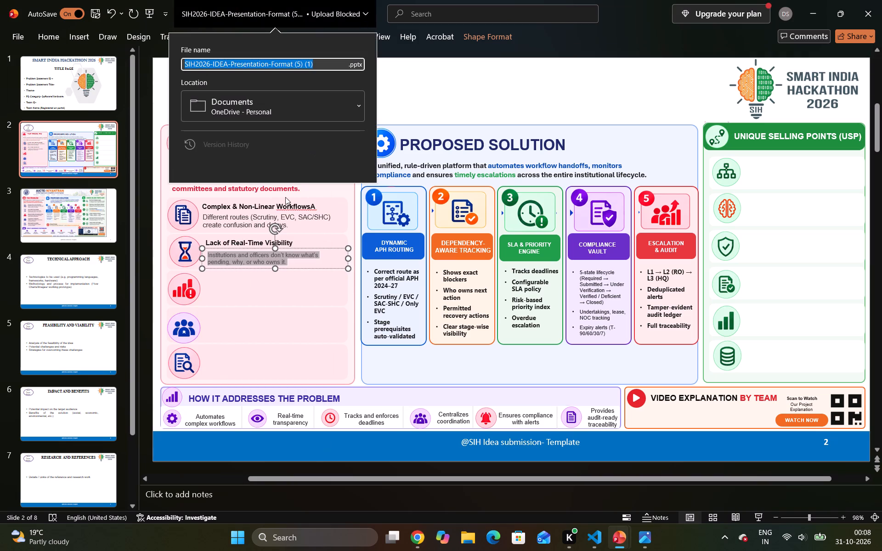
left_click(294, 216)
left_click(289, 218)
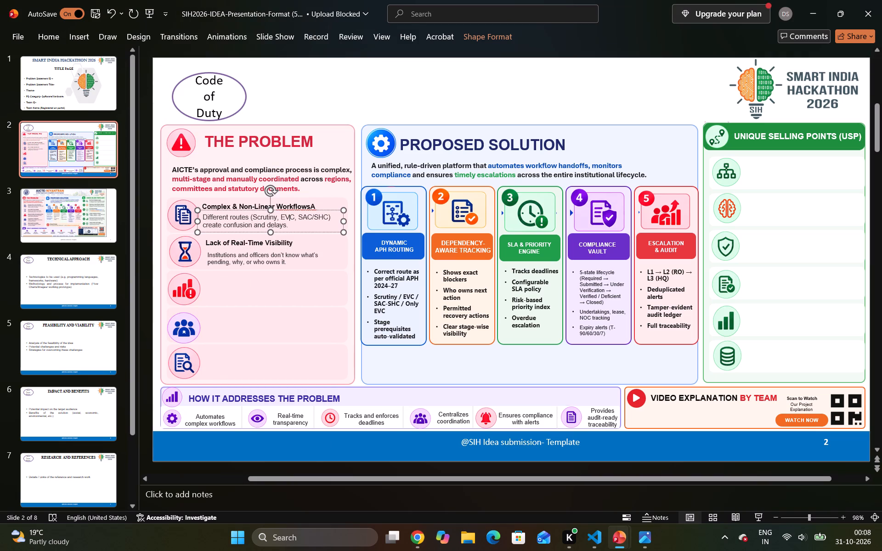
left_click(48, 36)
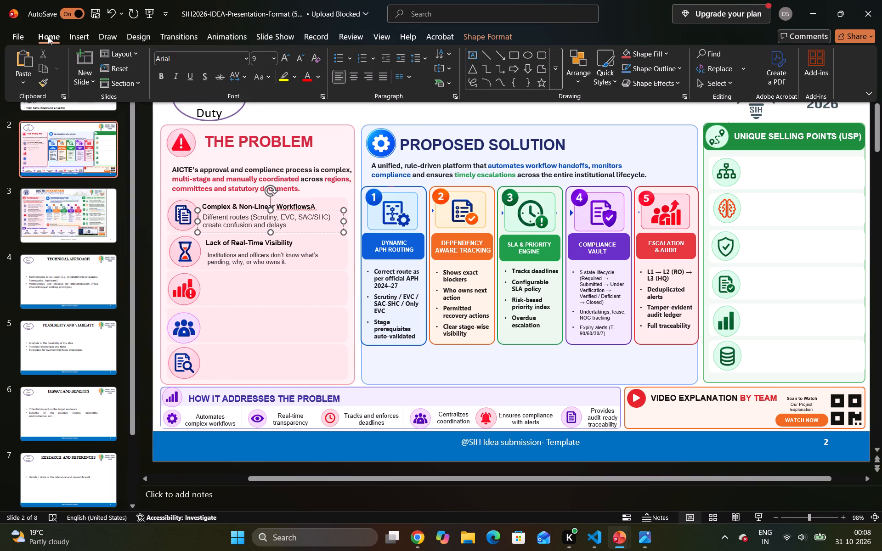
key("a")
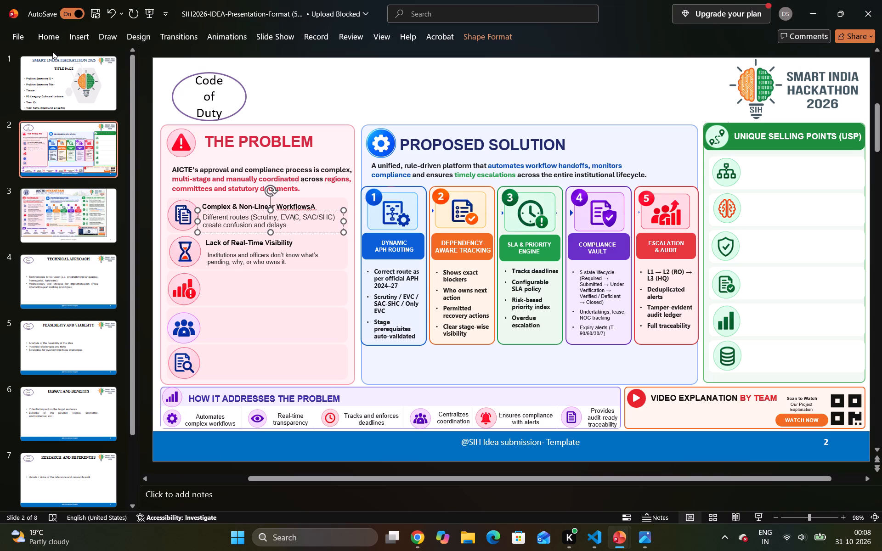
key("ctrl+z")
key("ctrl+a")
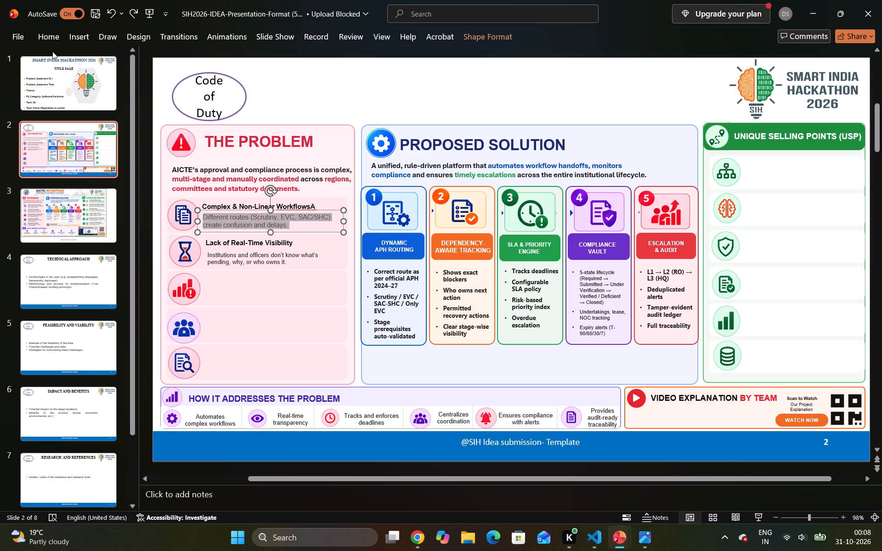
left_click(52, 37)
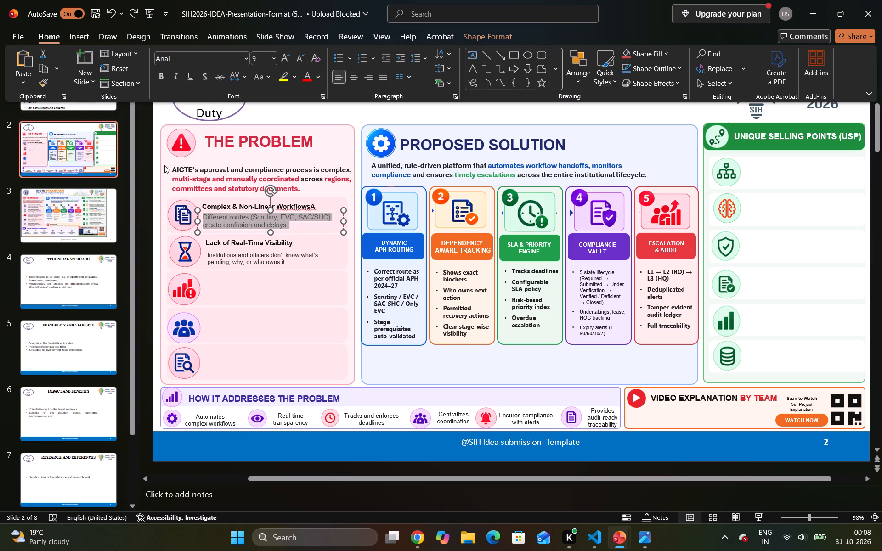
Increase the font size of the "Institutions and officers" description in the second problem row to 9.
left_click(250, 256)
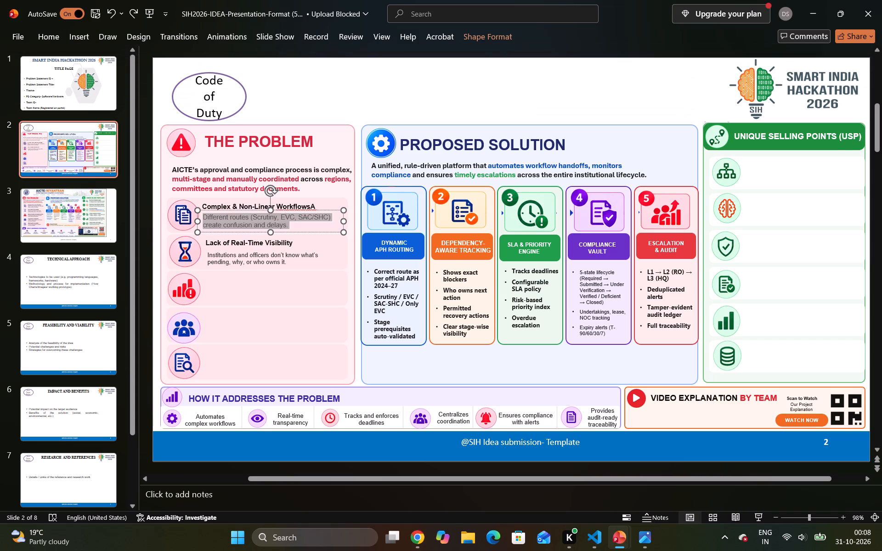
left_click(271, 263)
key("ctrl+a")
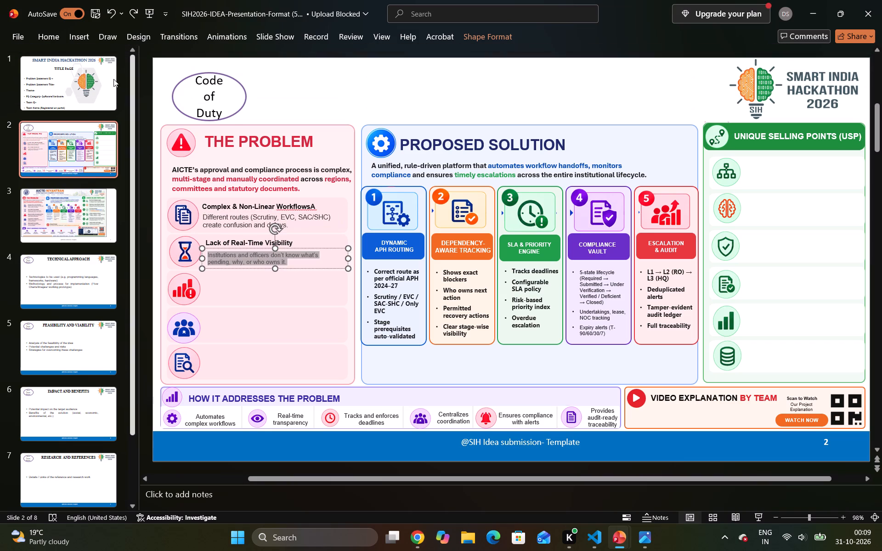
left_click(57, 35)
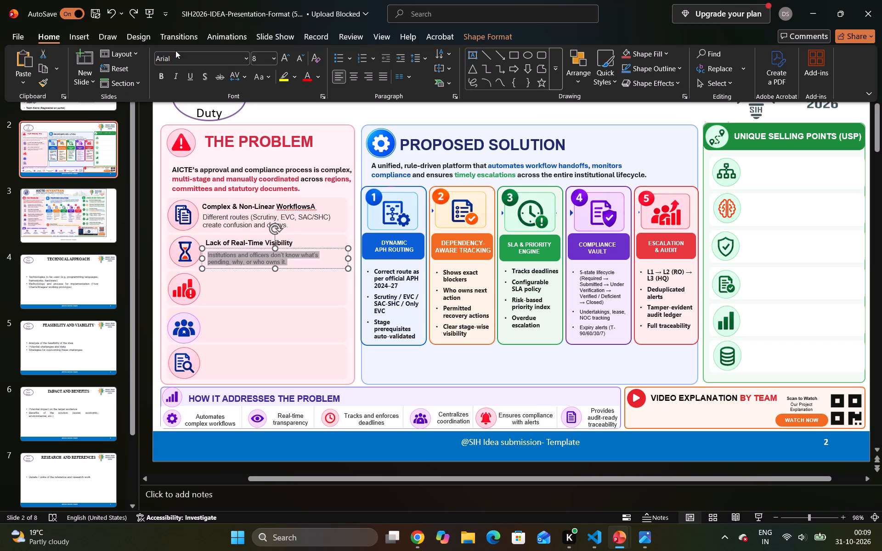
left_click(282, 62)
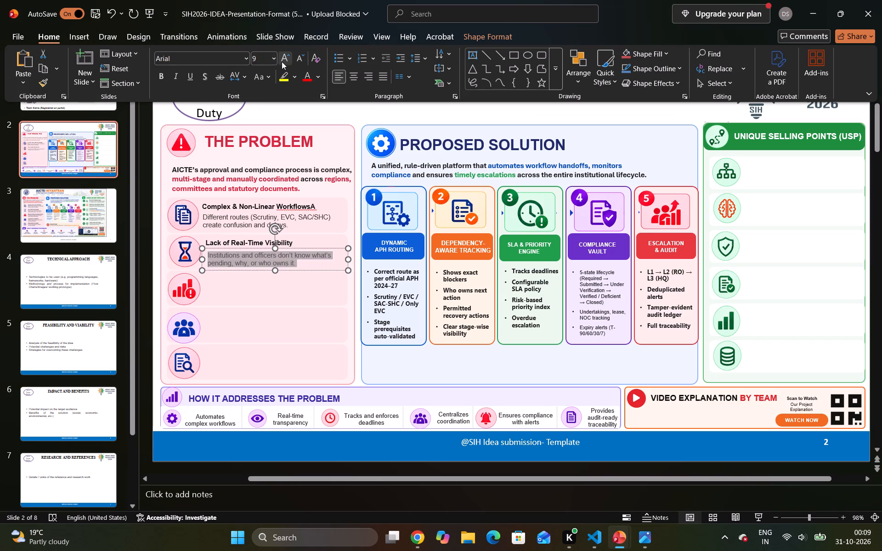
left_click(329, 107)
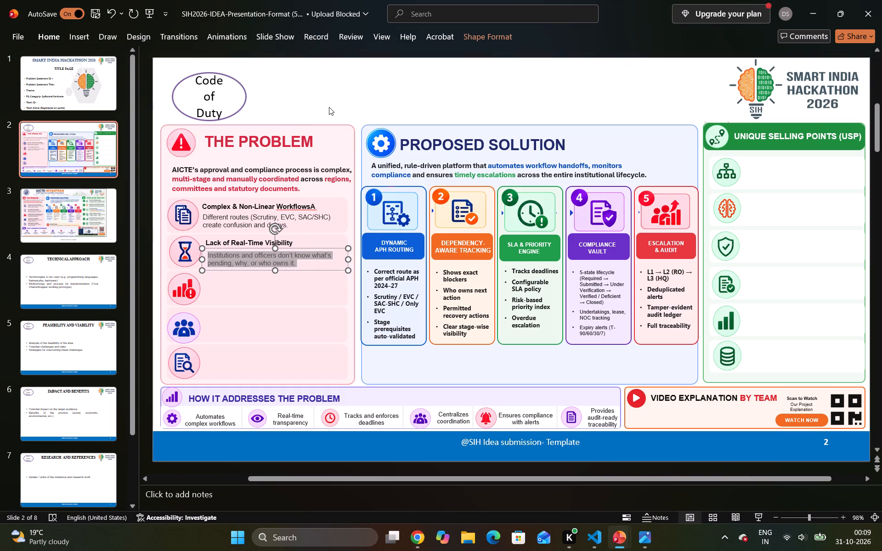
left_click(361, 116)
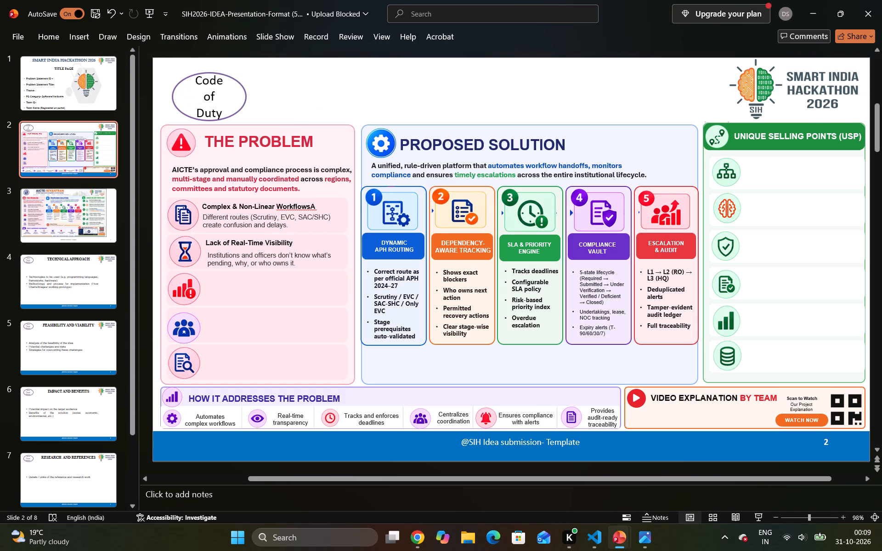
Move the "Institutions and officers" description slightly up and left so it sits close beneath the "Lack of Real-Time Visibility" heading.
left_click(274, 271)
left_click(275, 264)
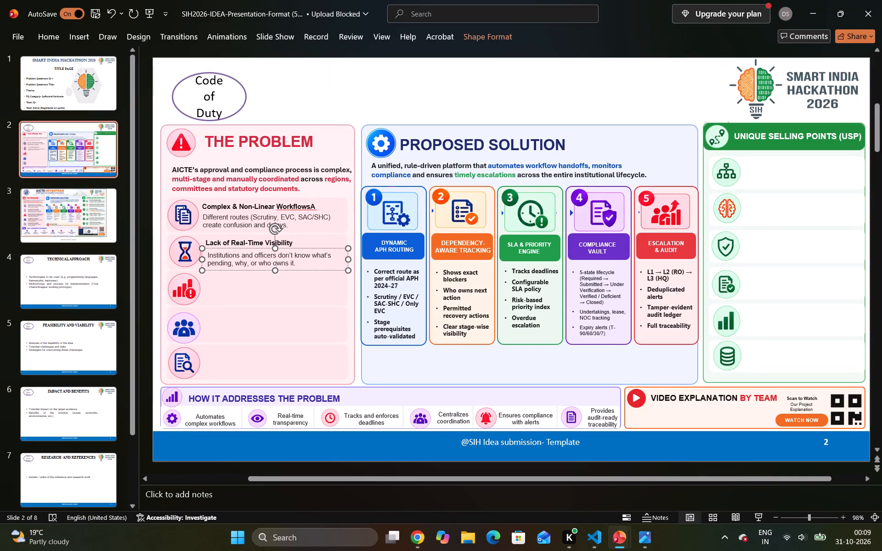
left_click(311, 250)
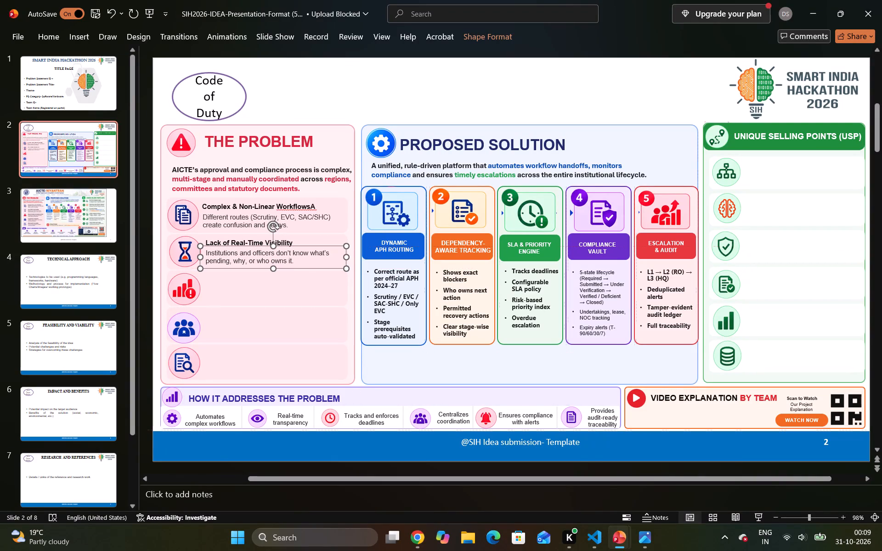
left_click(369, 88)
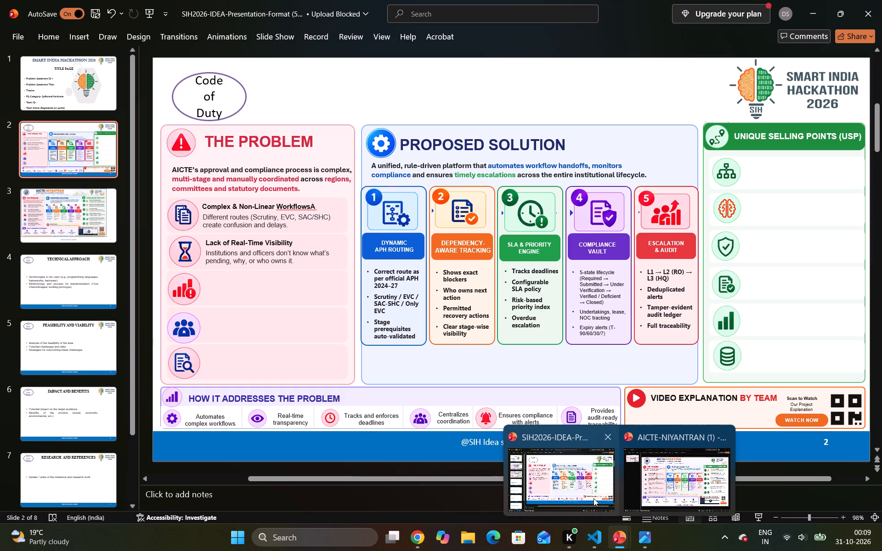
Copy the "Missed Timelines & Compliance Risks" heading from the AICTE-NIYANTRAN (1) presentation and return to the SIH2026 presentation.
left_click(657, 478)
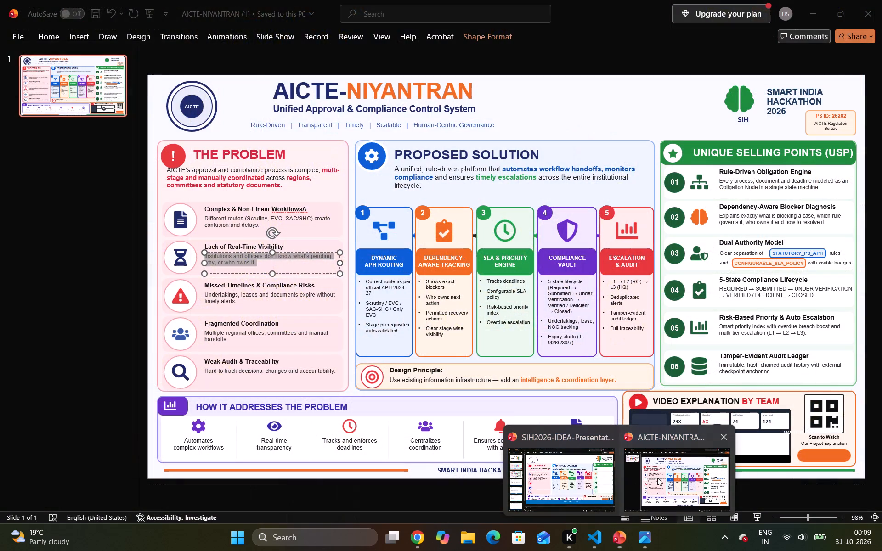
left_click(300, 287)
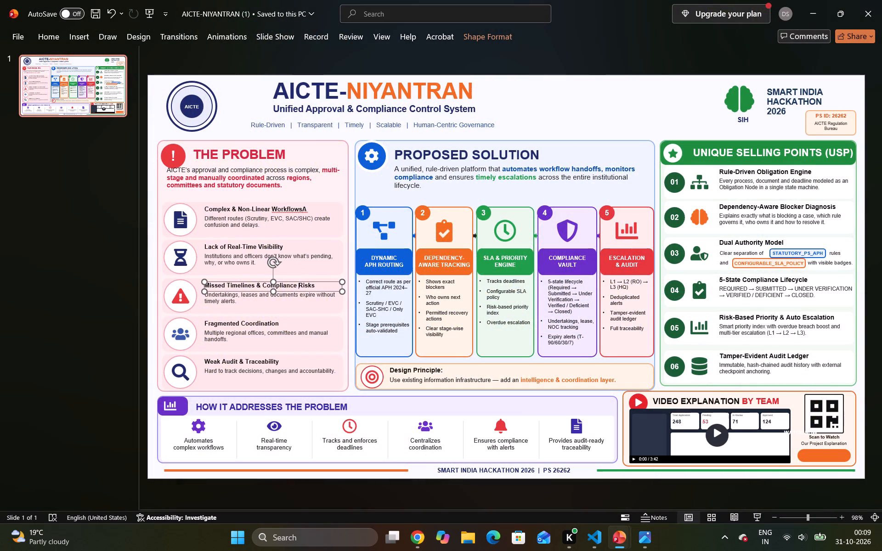
key("ctrl+a")
key("ctrl+c")
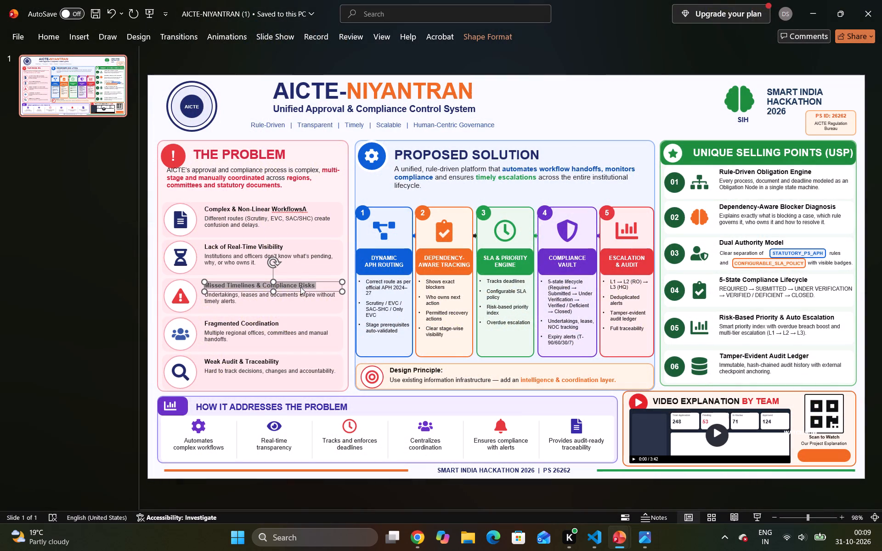
left_click(554, 492)
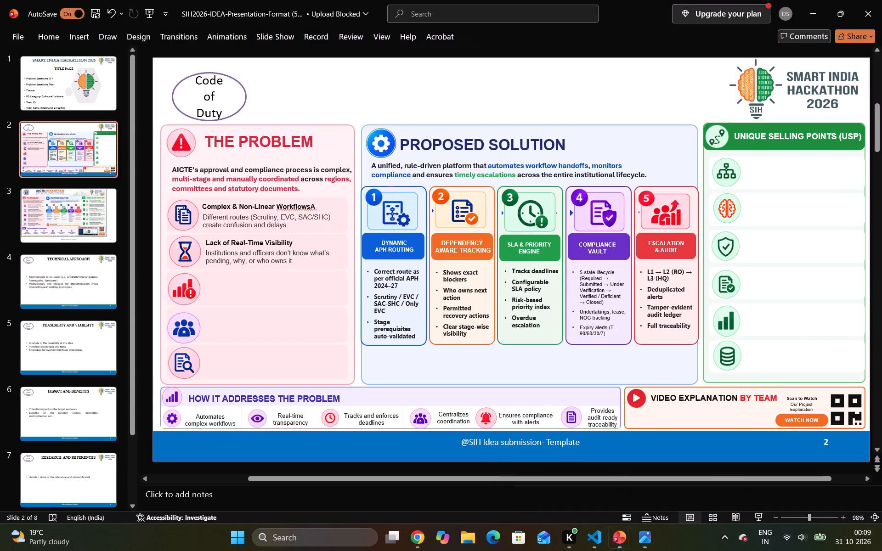
Paste the "Missed Timelines & Compliance Risks" heading at the top of the third problem row and narrow its box to the row's width.
key("ctrl+v")
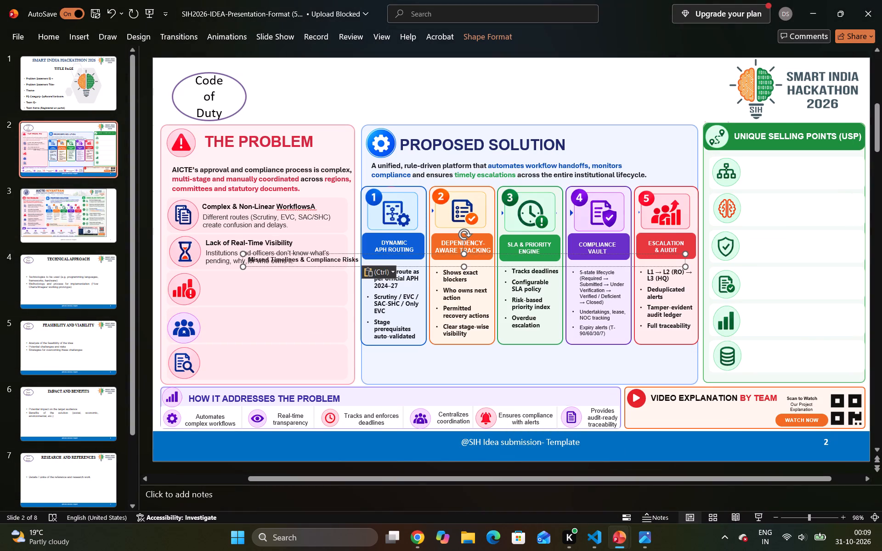
left_click_drag(348, 253, 295, 283)
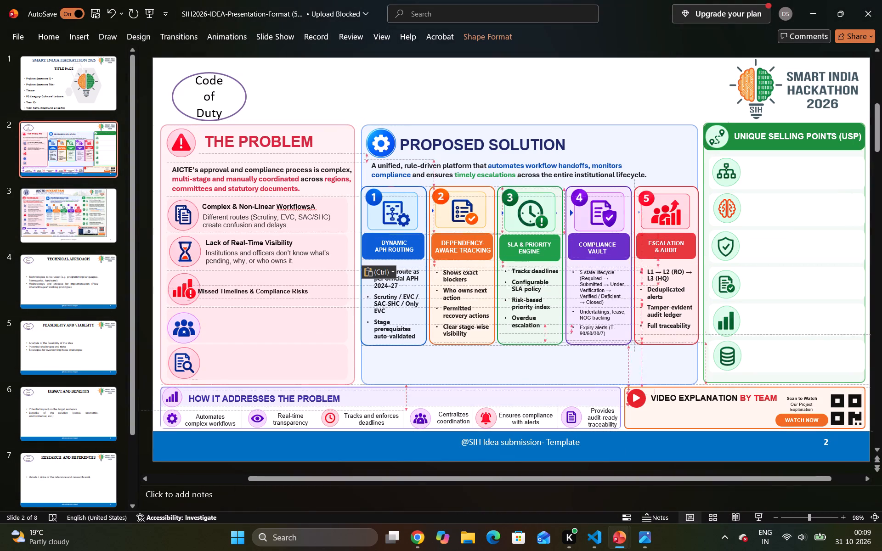
left_click_drag(295, 283, 307, 274)
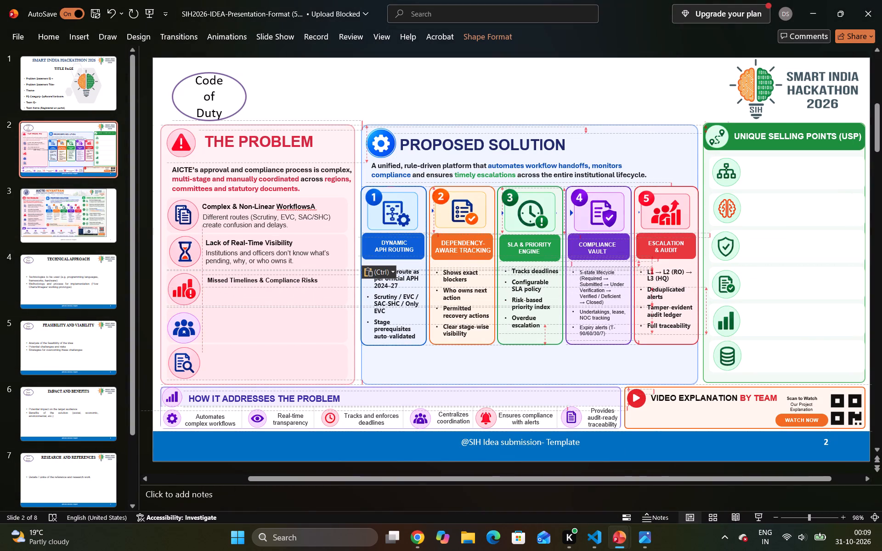
left_click_drag(307, 274, 307, 275)
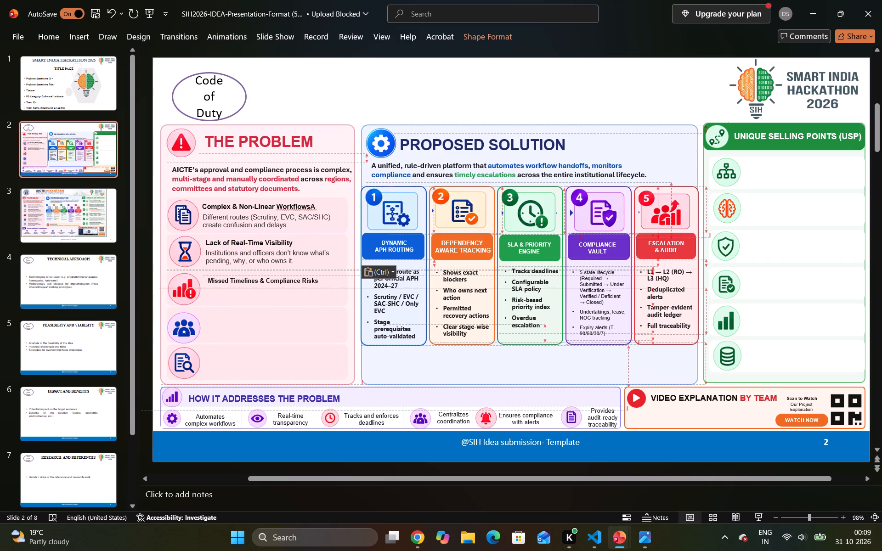
left_click_drag(307, 275, 307, 275)
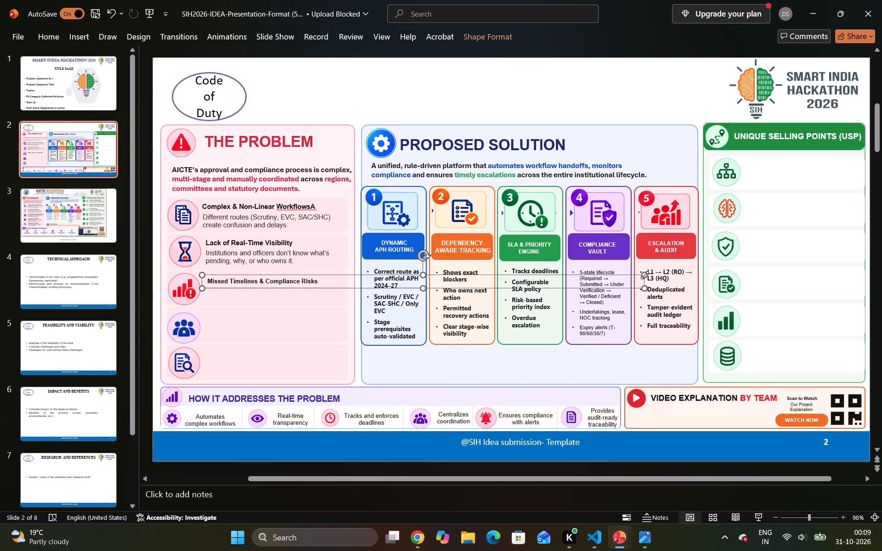
left_click_drag(645, 275, 345, 291)
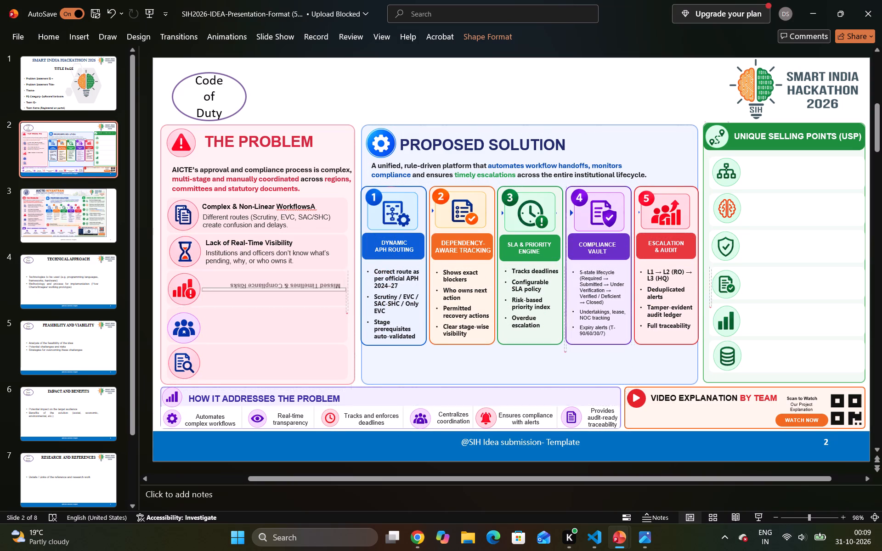
left_click_drag(345, 291, 347, 279)
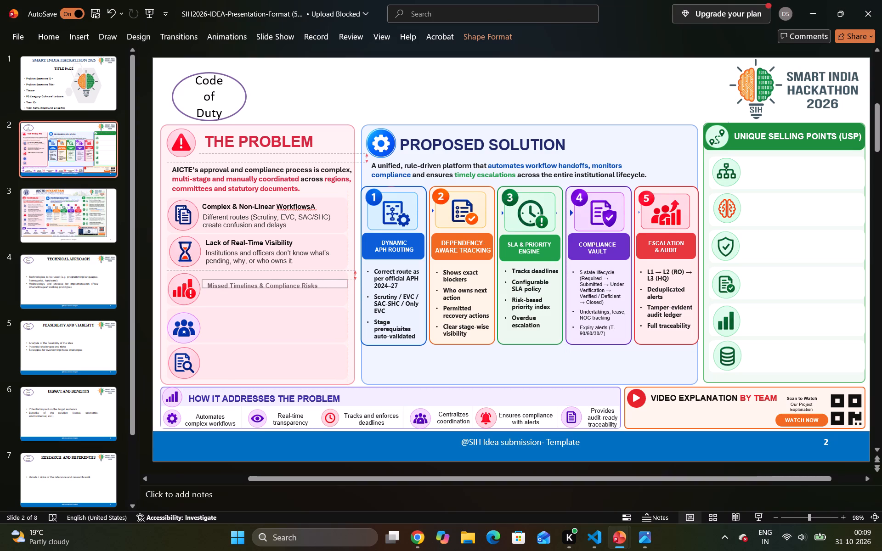
left_click_drag(347, 279, 347, 272)
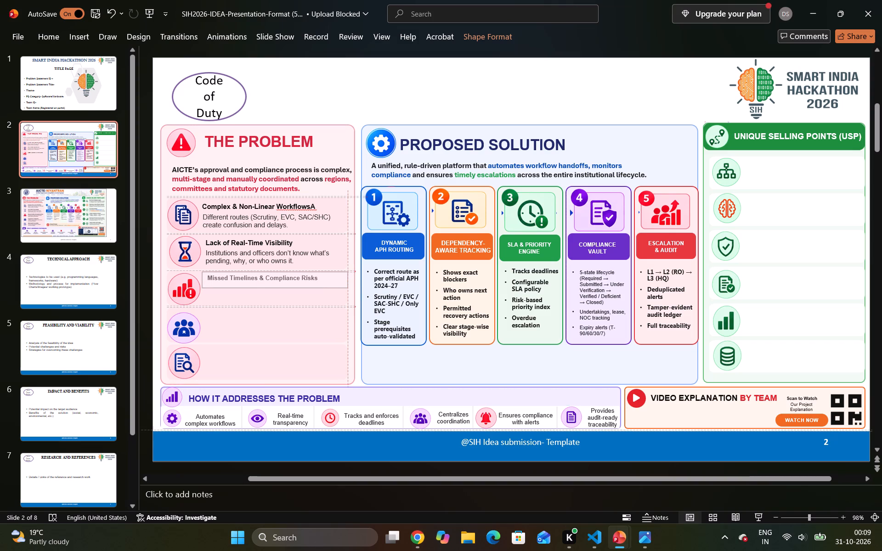
left_click_drag(347, 272, 347, 273)
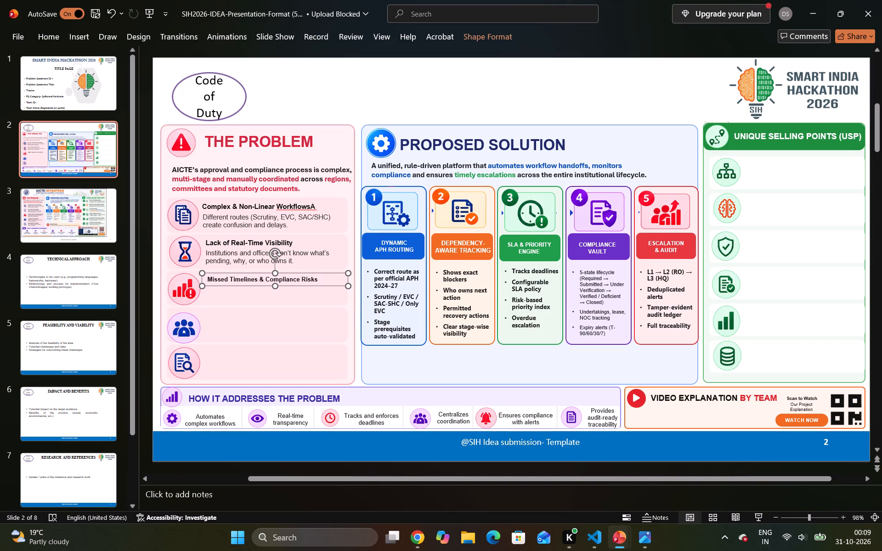
left_click(315, 273)
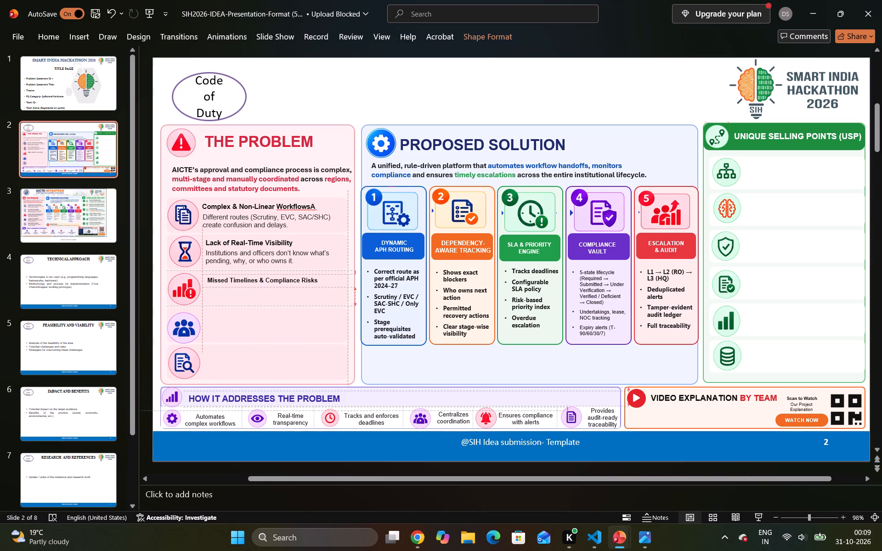
Increase the font size of the "Missed Timelines & Compliance Risks" heading to 9.
left_click(303, 283)
key("ctrl+a")
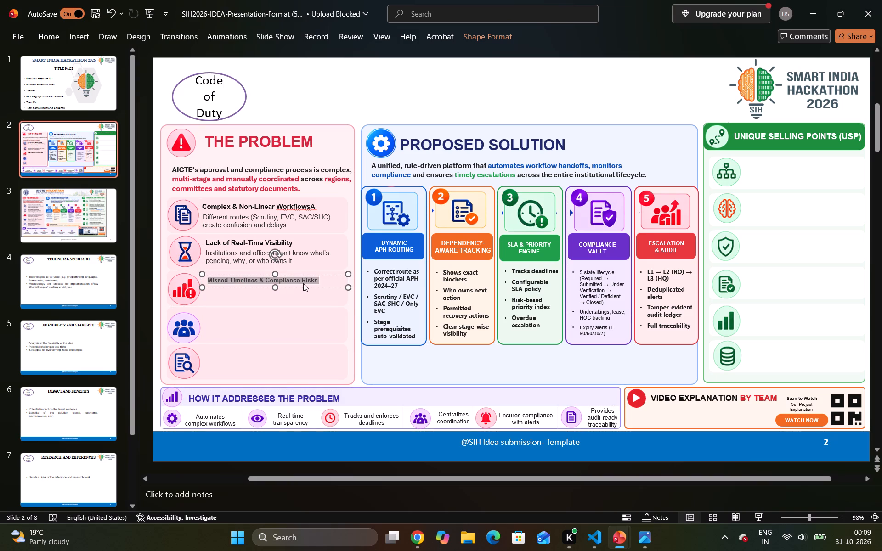
left_click(51, 41)
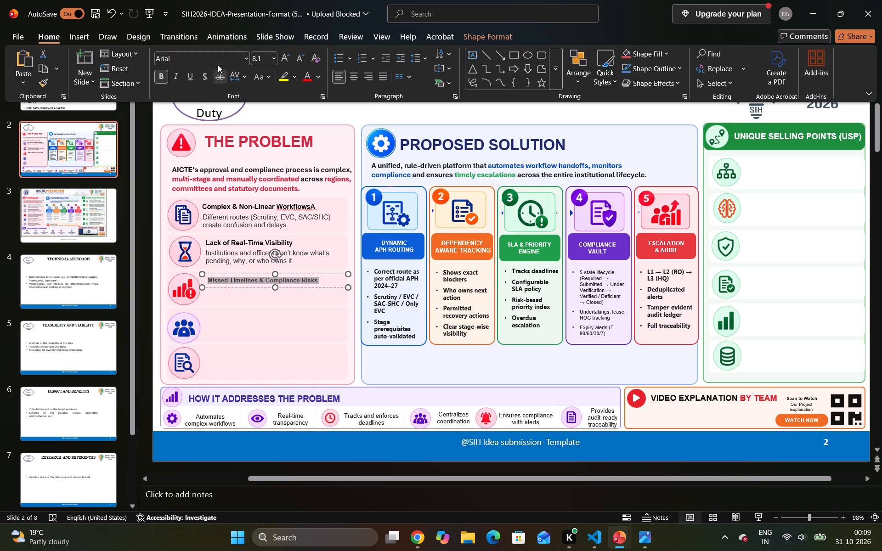
left_click(278, 57)
left_click(283, 58)
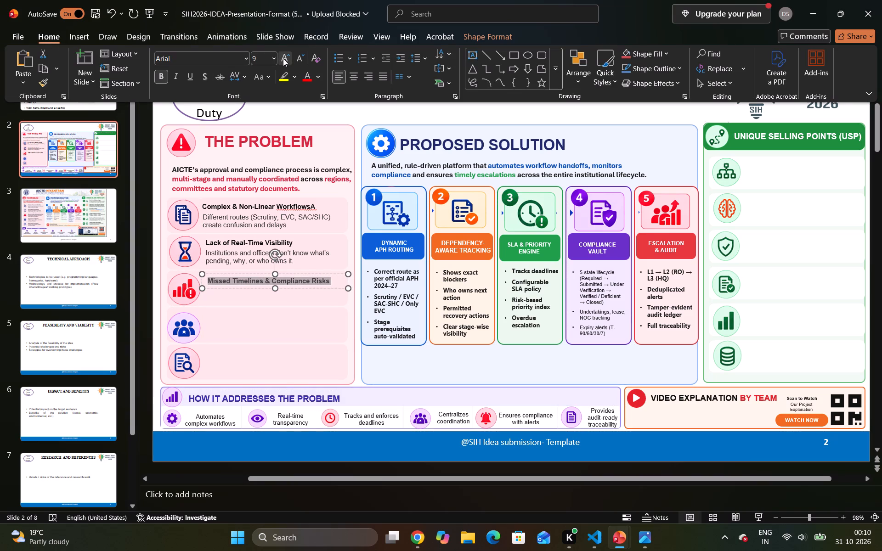
left_click(384, 114)
left_click(307, 283)
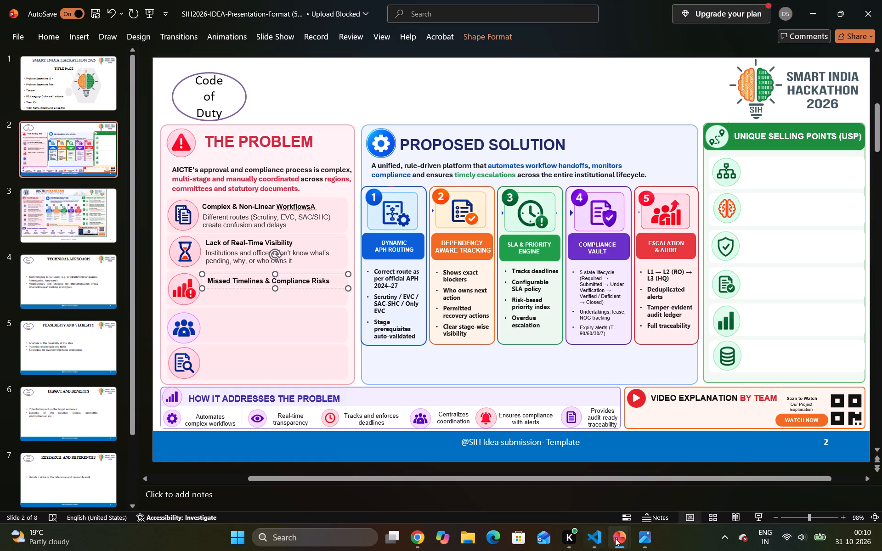
Copy the "Undertakings, leases and documents expire without timely alerts" description from the AICTE-NIYANTRAN (1) presentation and return to the SIH2026 presentation.
left_click(571, 475)
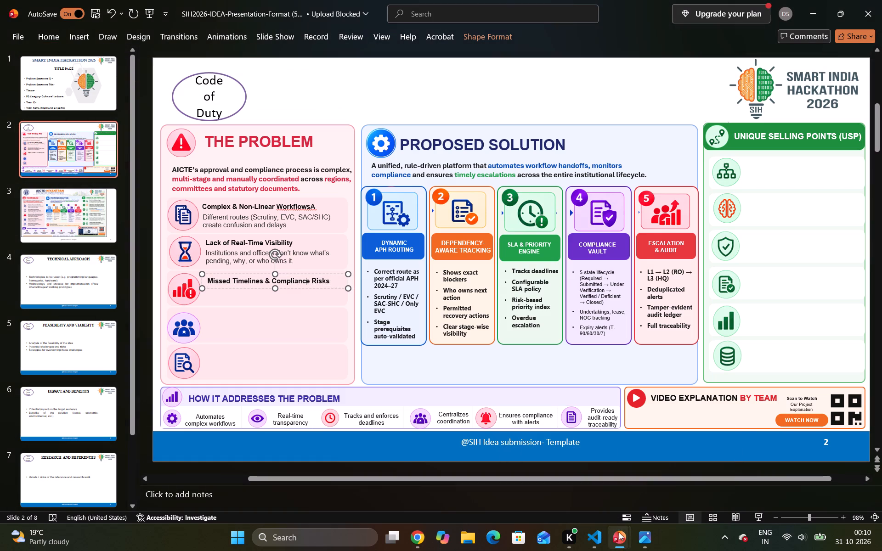
left_click(653, 486)
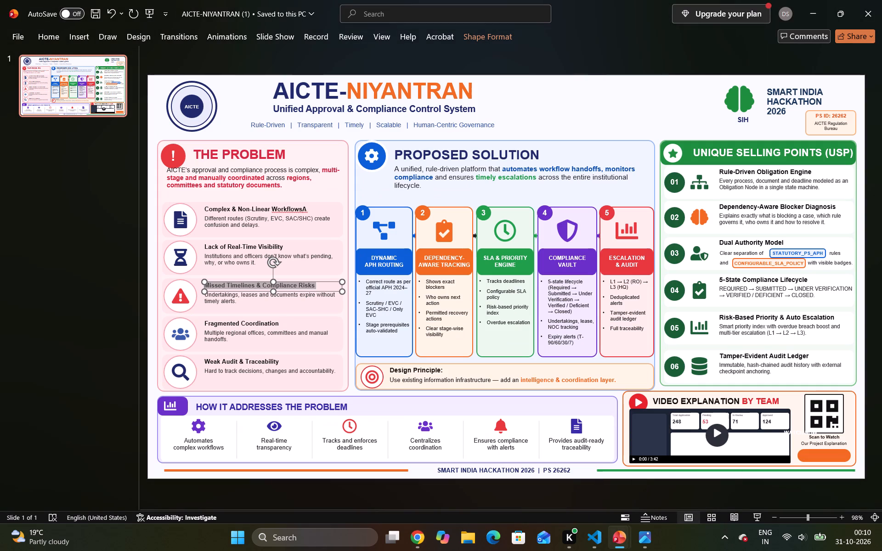
left_click(237, 301)
key("ctrl+a")
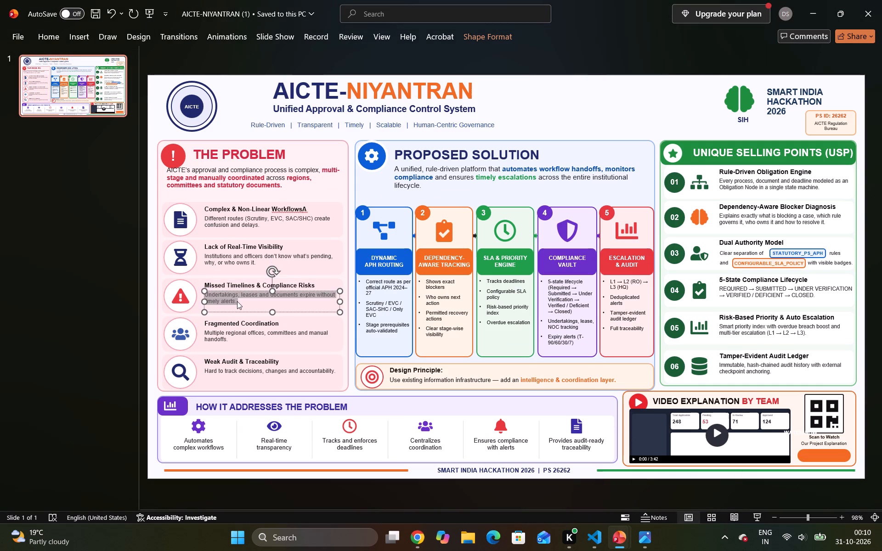
key("ctrl+c")
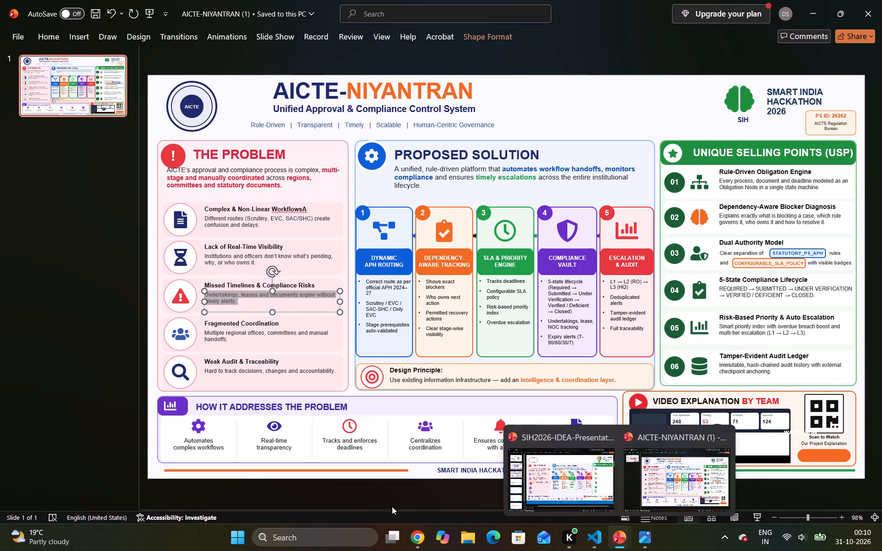
left_click(568, 481)
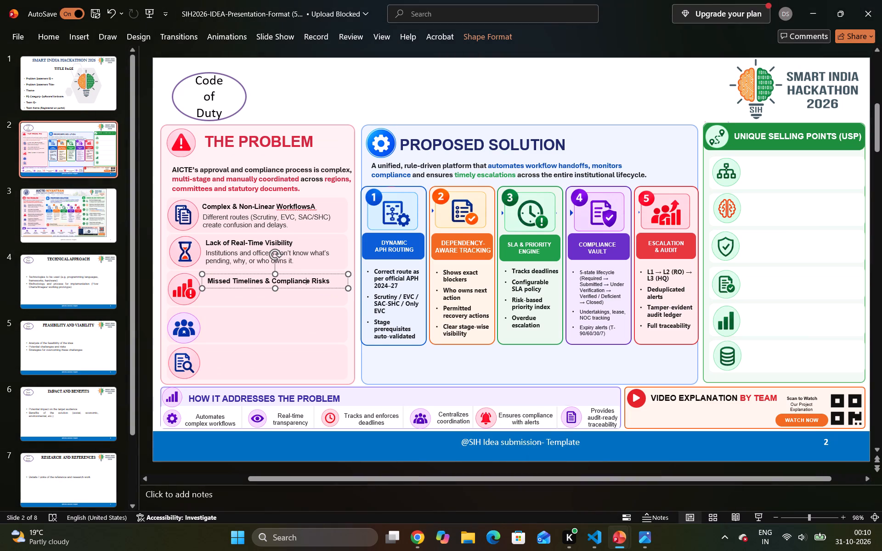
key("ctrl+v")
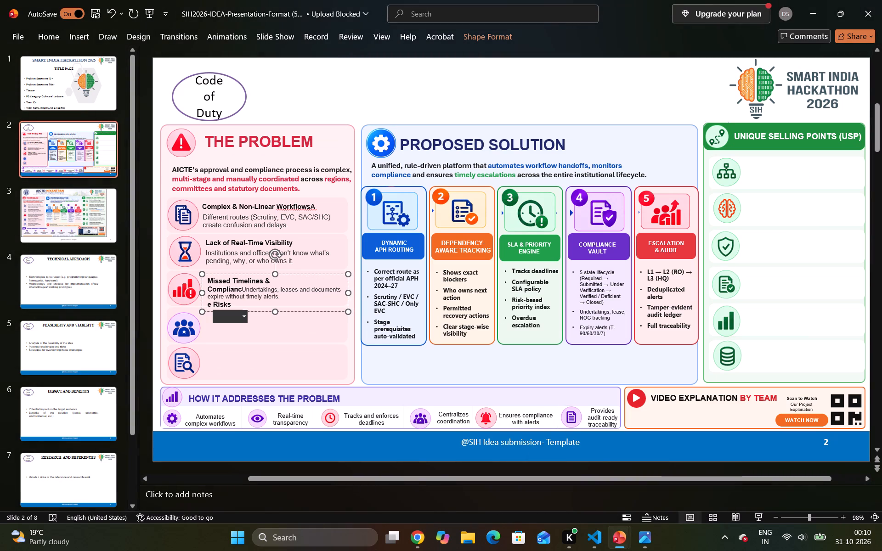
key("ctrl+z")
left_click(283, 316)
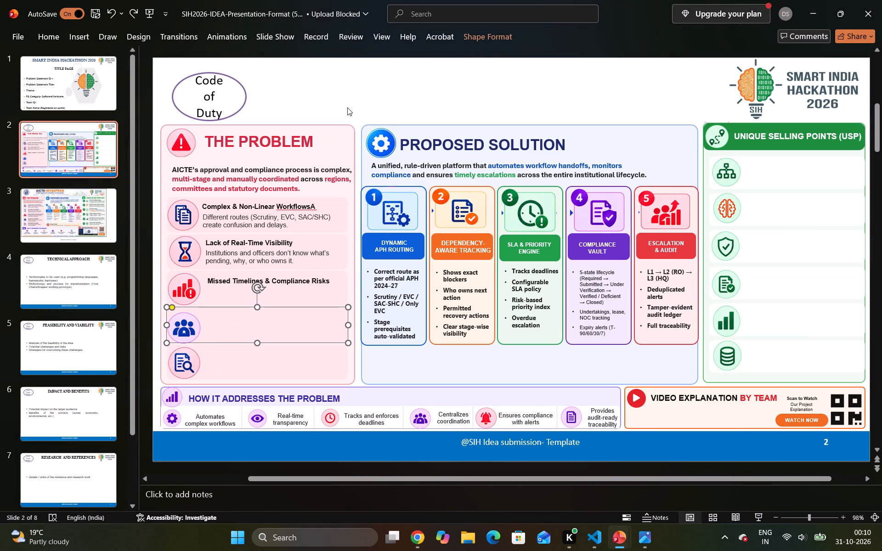
Paste the "Undertakings, leases and documents" description as a separate box under the third problem row's heading and fit it to the row's width.
left_click(366, 99)
key("ctrl+v")
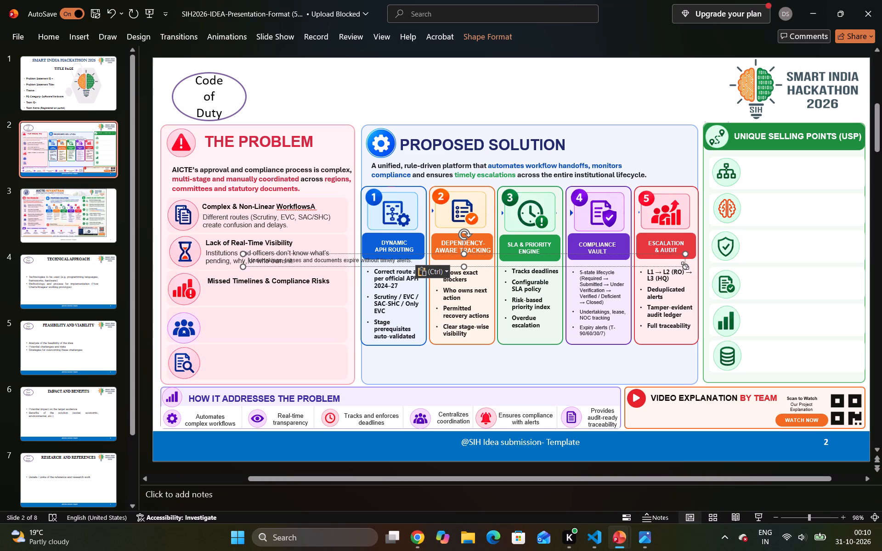
left_click_drag(685, 265, 358, 317)
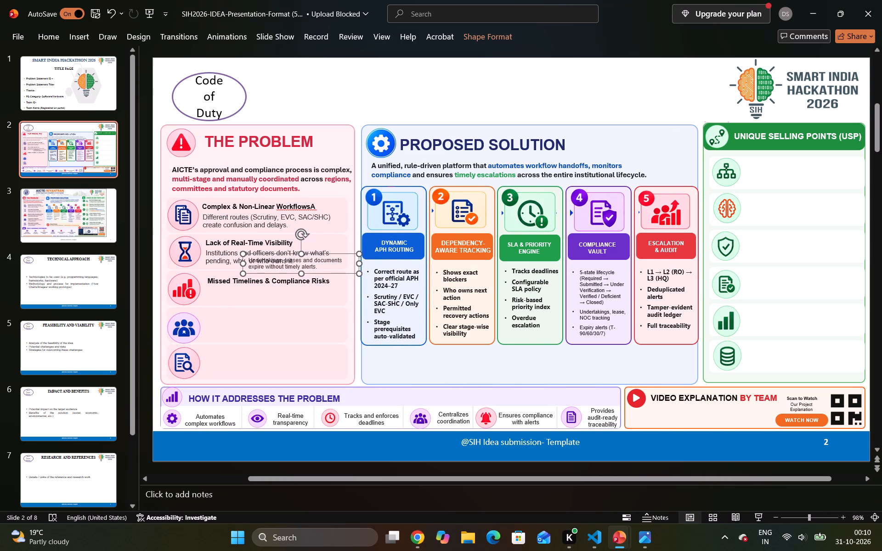
left_click_drag(348, 255, 305, 286)
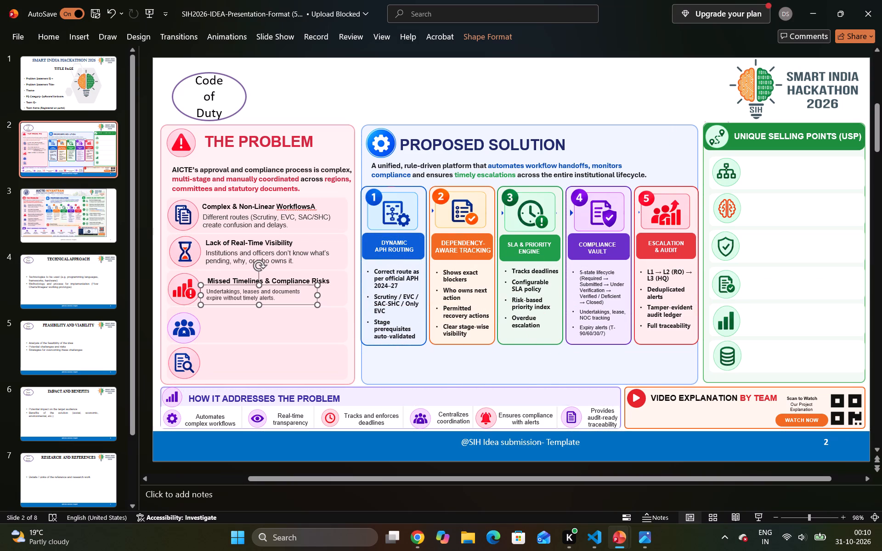
left_click_drag(318, 294, 345, 293)
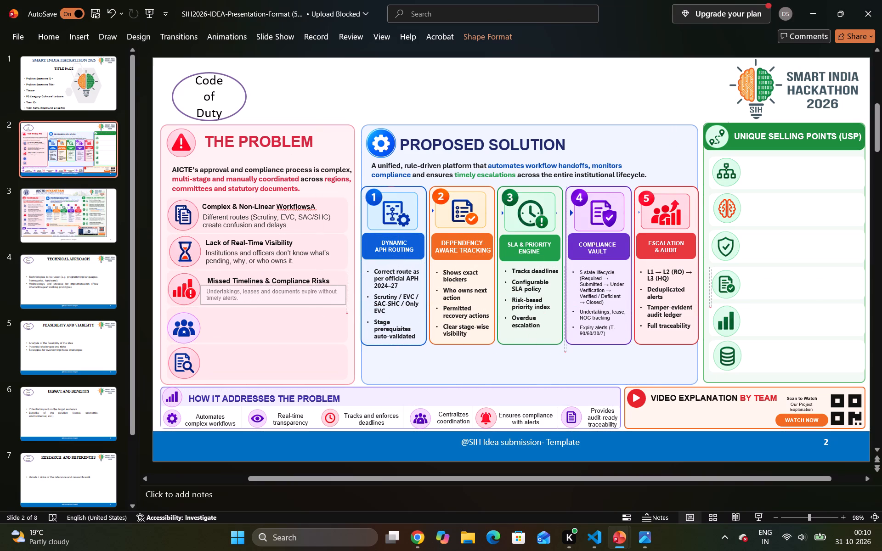
left_click_drag(345, 293, 348, 293)
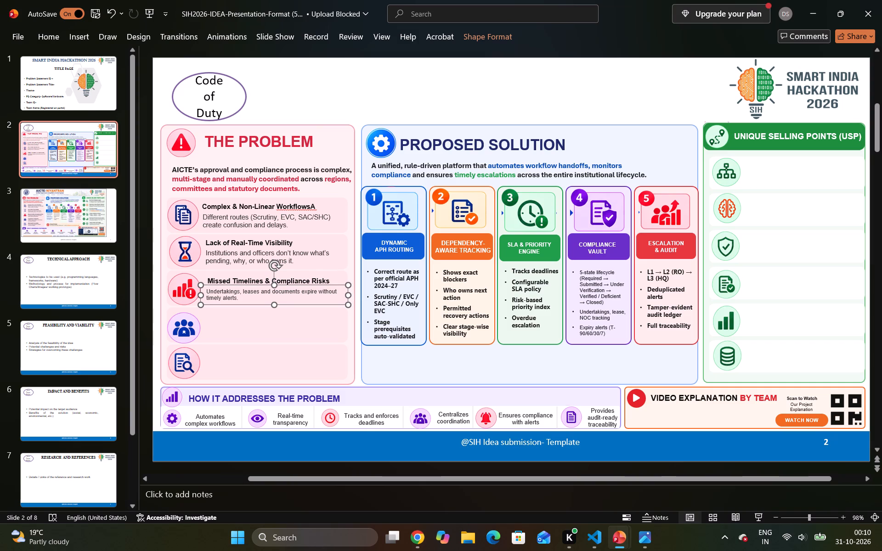
left_click(198, 294)
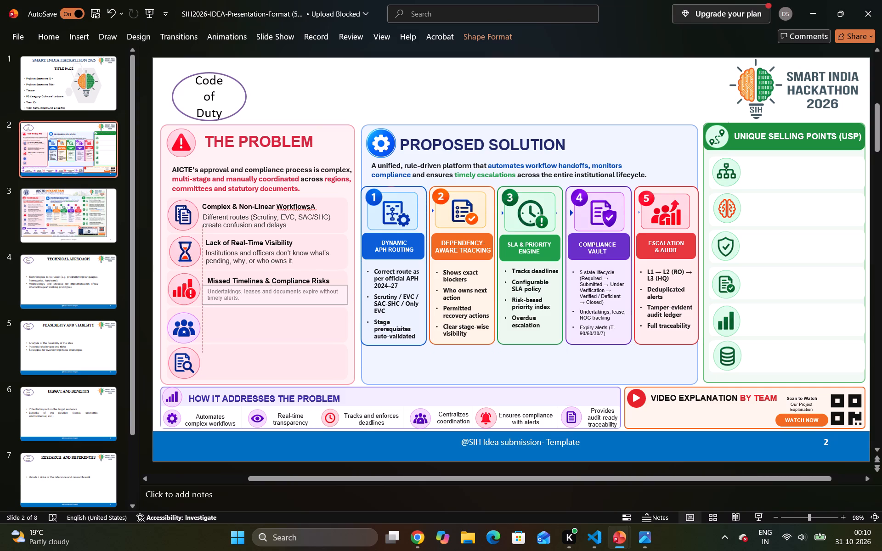
left_click(221, 280)
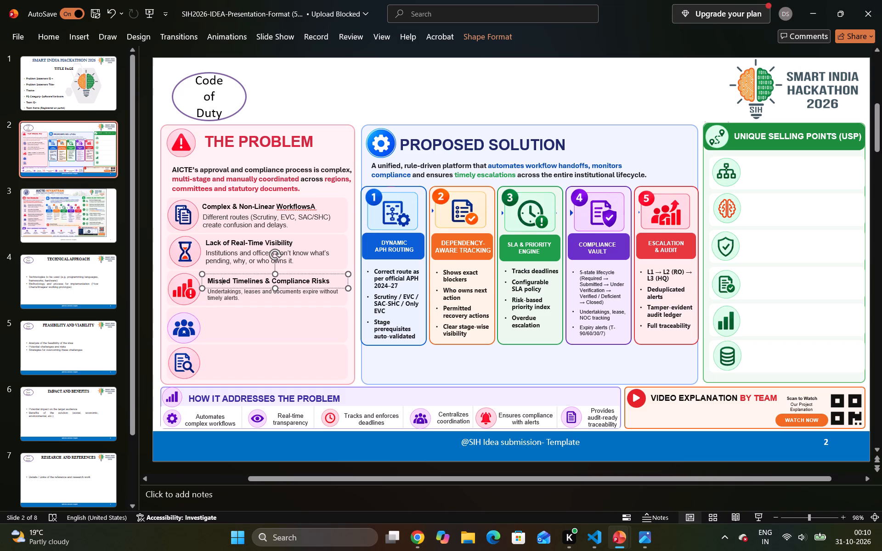
left_click(230, 275)
Increase the font size of the "Undertakings, leases and documents" description to 9.
left_click(232, 301)
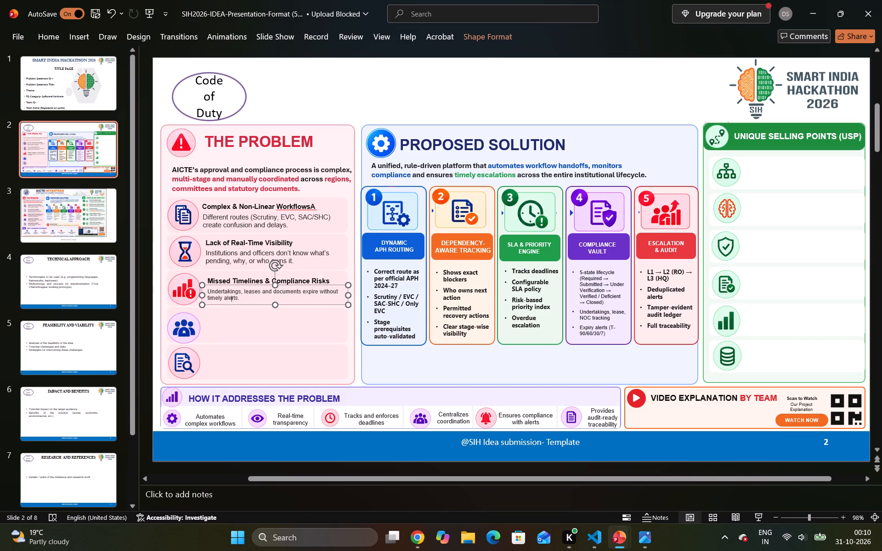
key("ctrl+a")
left_click(55, 34)
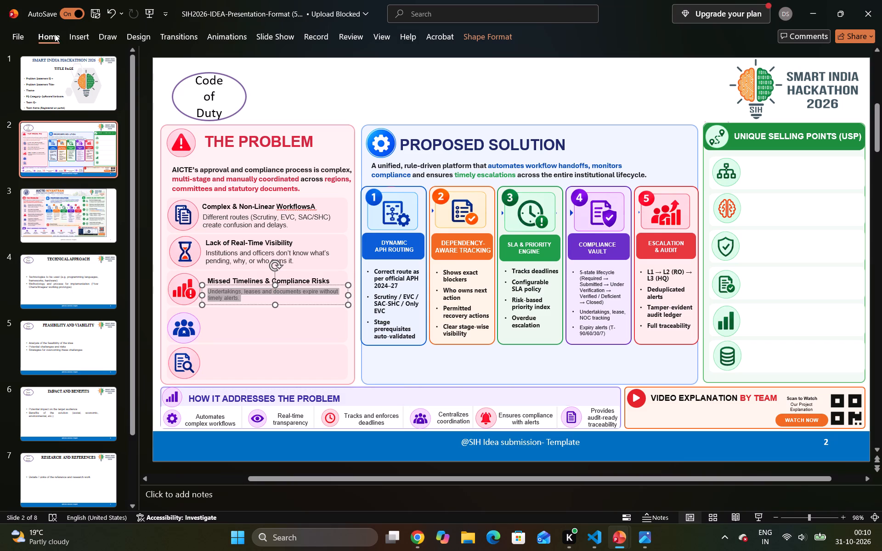
left_click(282, 59)
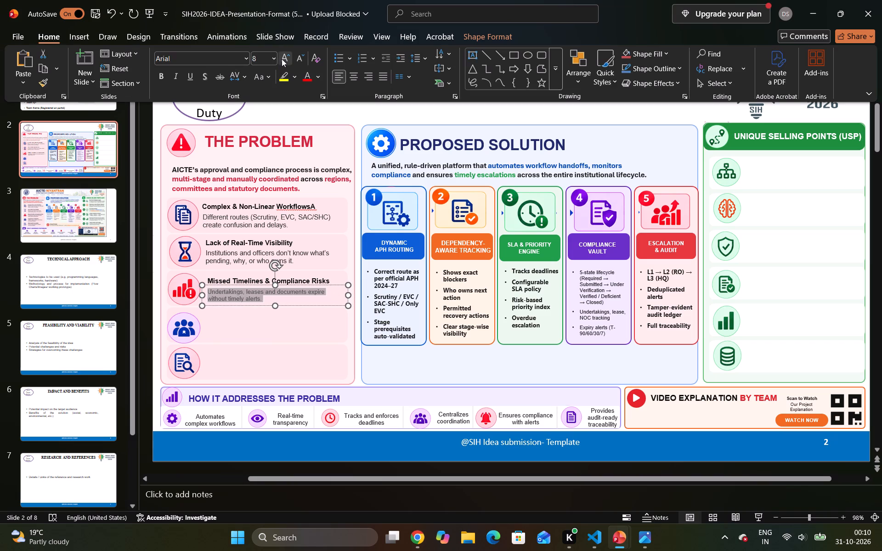
left_click(282, 59)
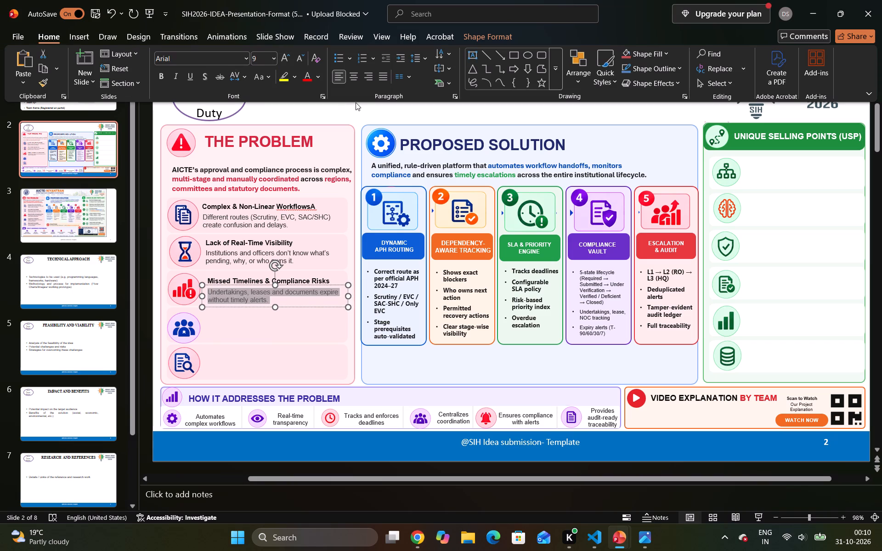
left_click(612, 19)
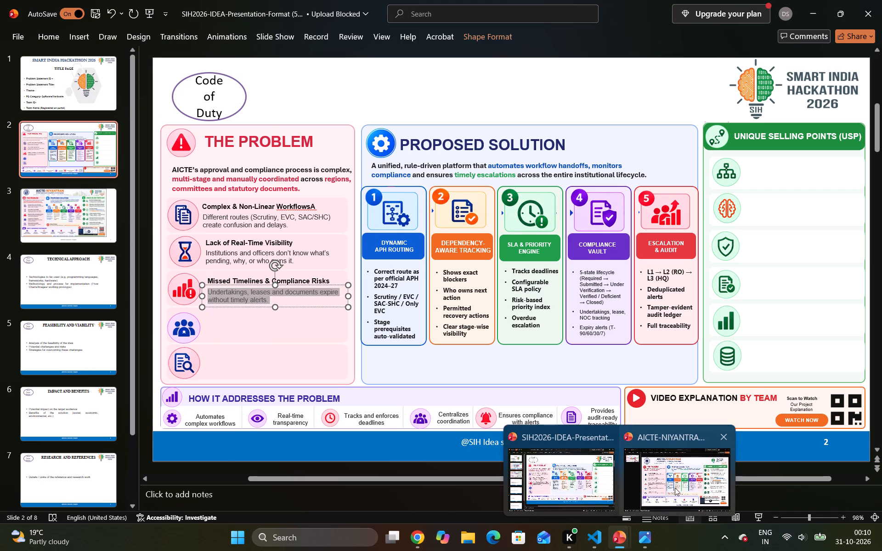
Copy the "Fragmented Coordination" heading from the AICTE-NIYANTRAN (1) presentation and return to the SIH2026 presentation.
left_click(687, 482)
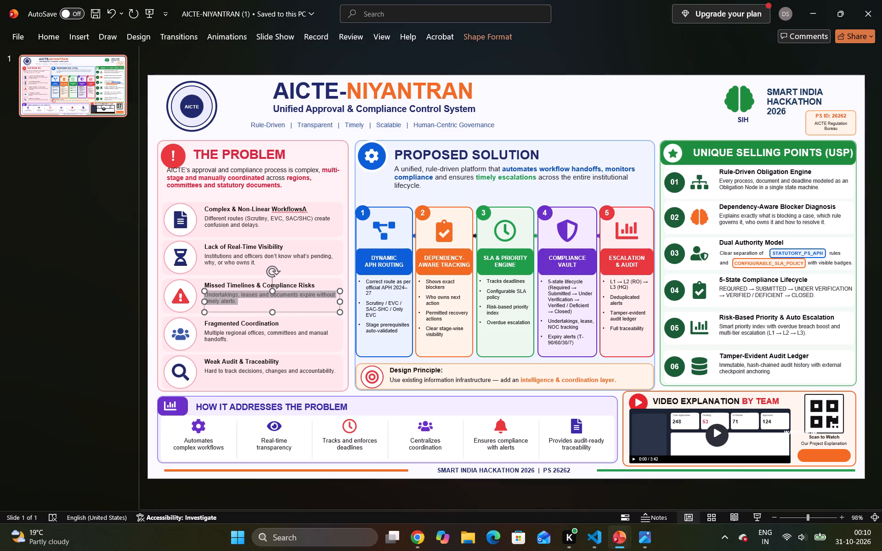
left_click(275, 323)
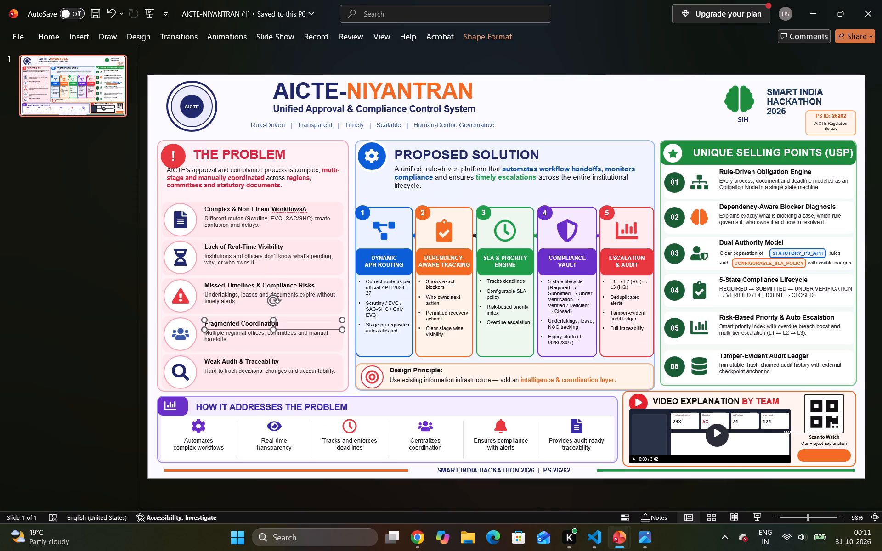
key("ctrl+a")
key("ctrl+c")
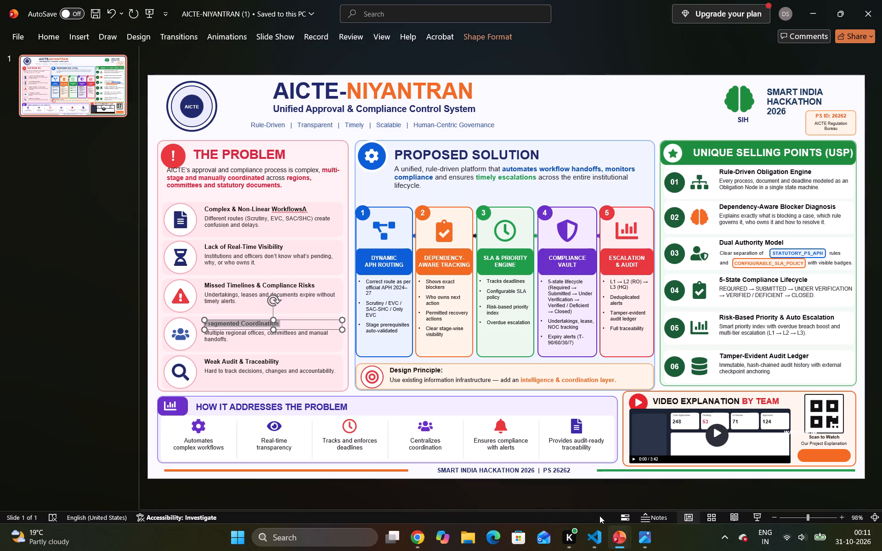
left_click(573, 495)
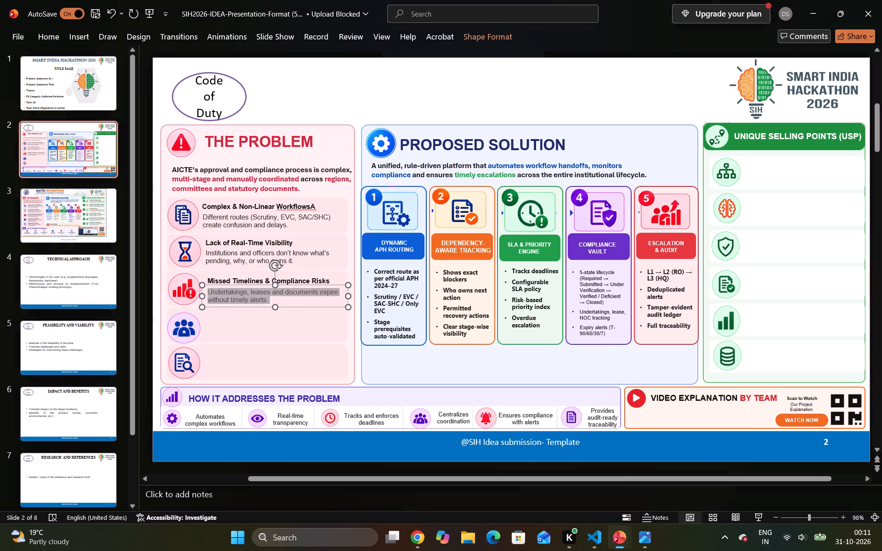
Paste the "Fragmented Coordination" heading at the top of the fourth problem row, aligned with the heading above.
left_click(398, 112)
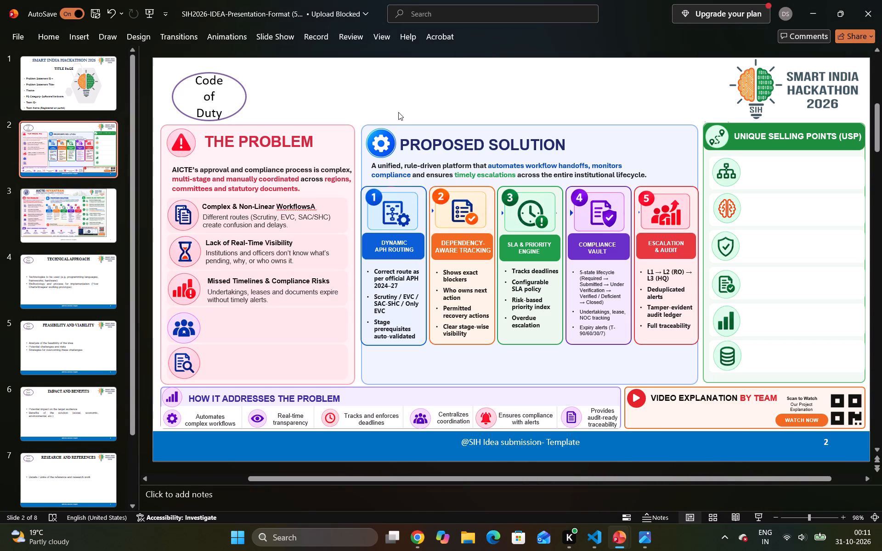
key("ctrl+v")
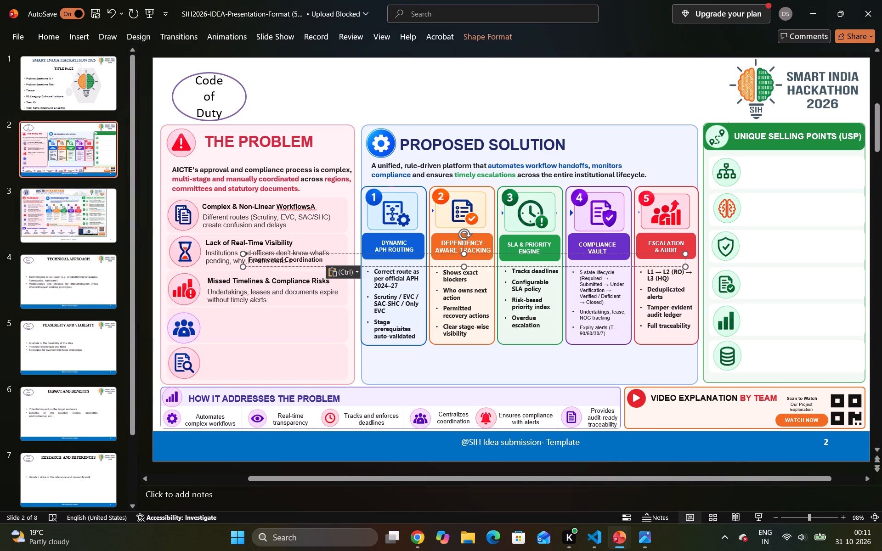
left_click_drag(359, 256, 314, 311)
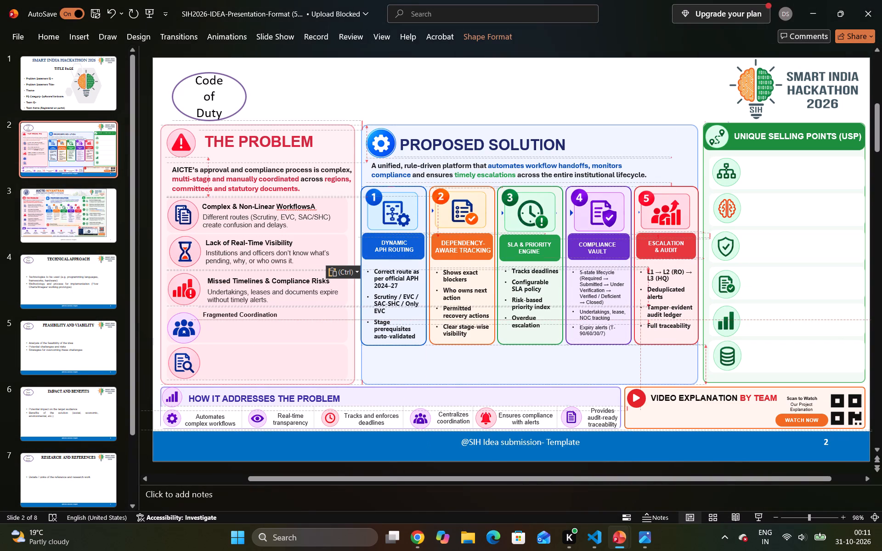
left_click_drag(314, 311, 315, 313)
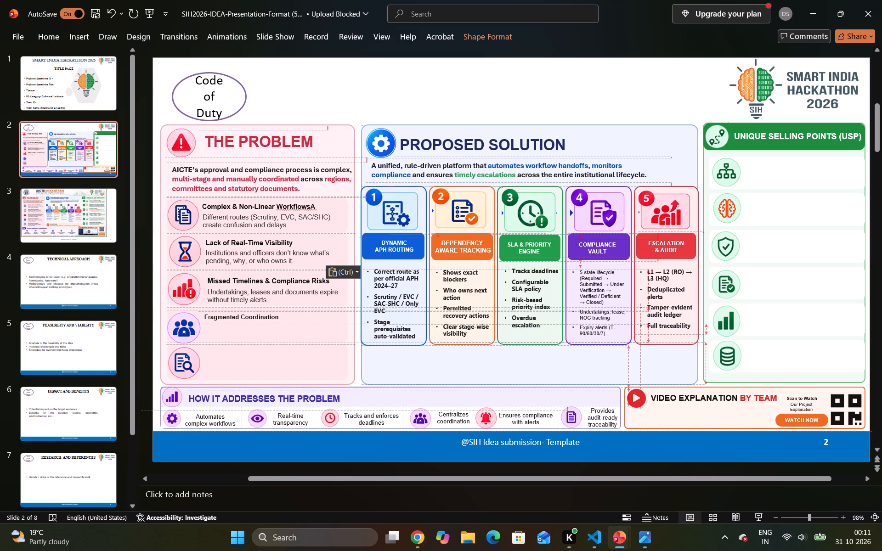
left_click_drag(315, 313, 319, 314)
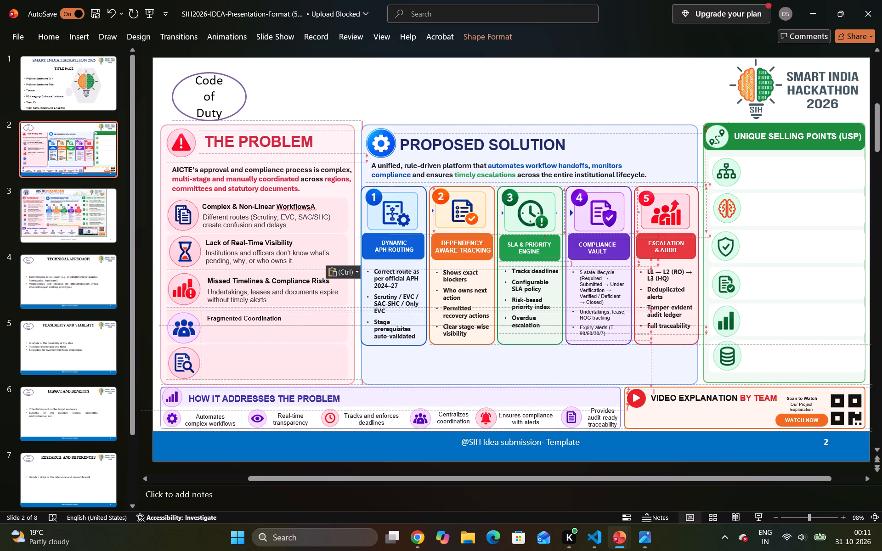
left_click_drag(319, 314, 319, 314)
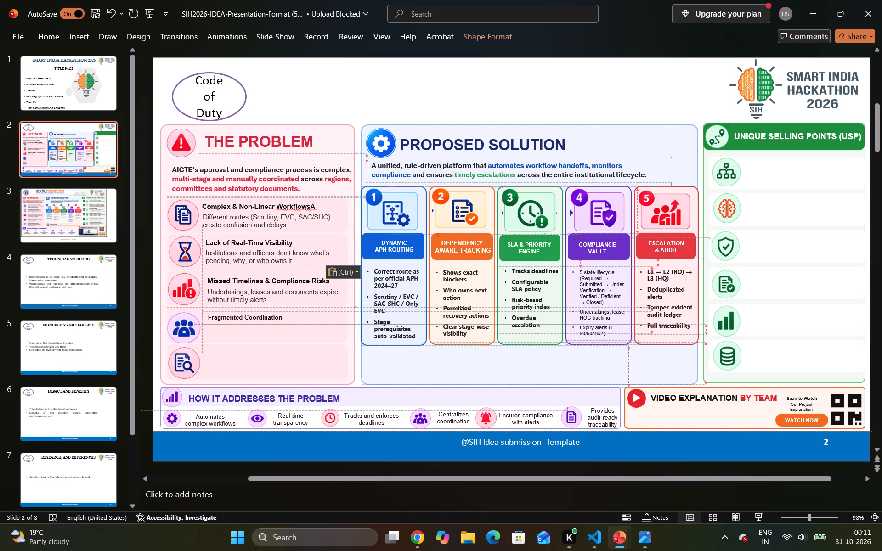
left_click_drag(319, 314, 318, 312)
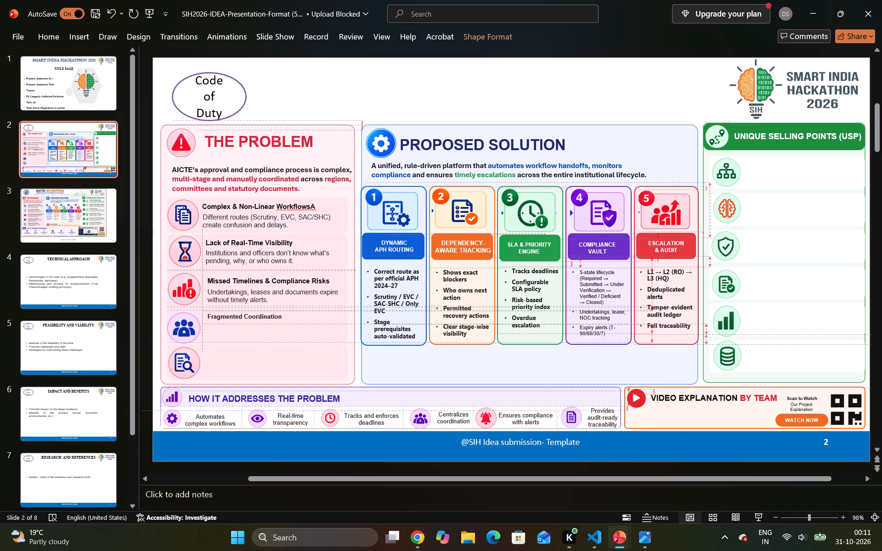
Increase the font size of the "Fragmented Coordination" heading to 9.
left_click(285, 317)
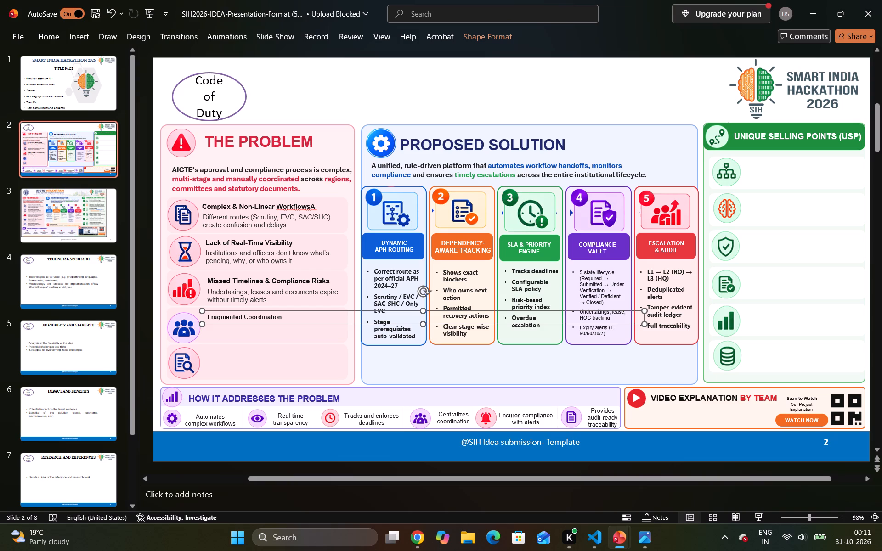
left_click(274, 316)
key("ctrl+a")
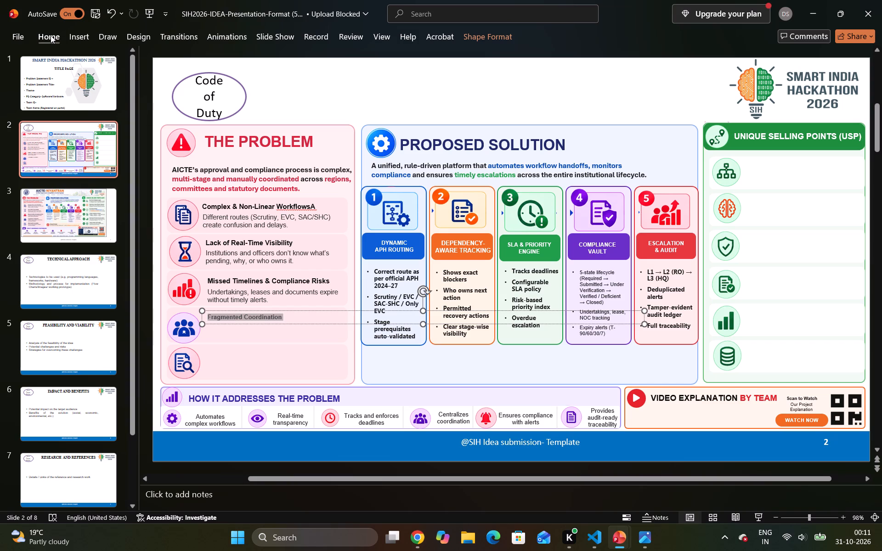
left_click(51, 35)
left_click(288, 57)
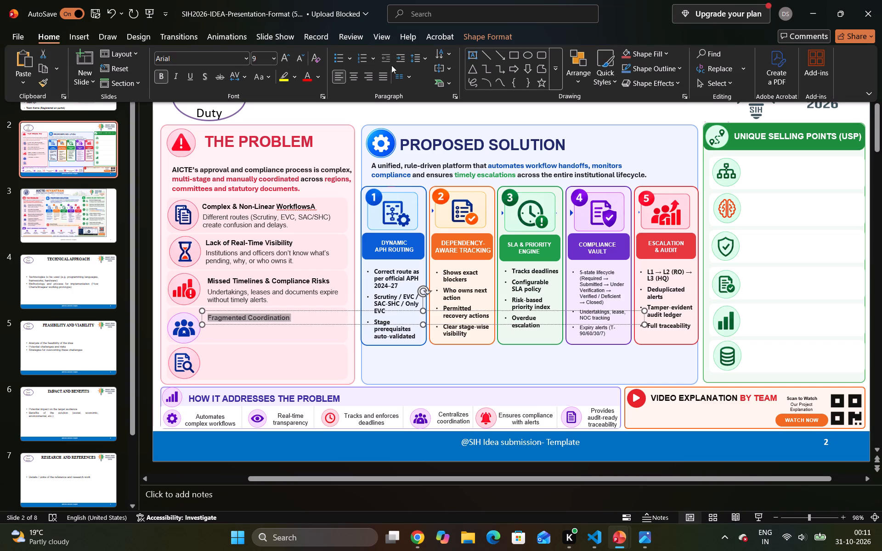
left_click(630, 22)
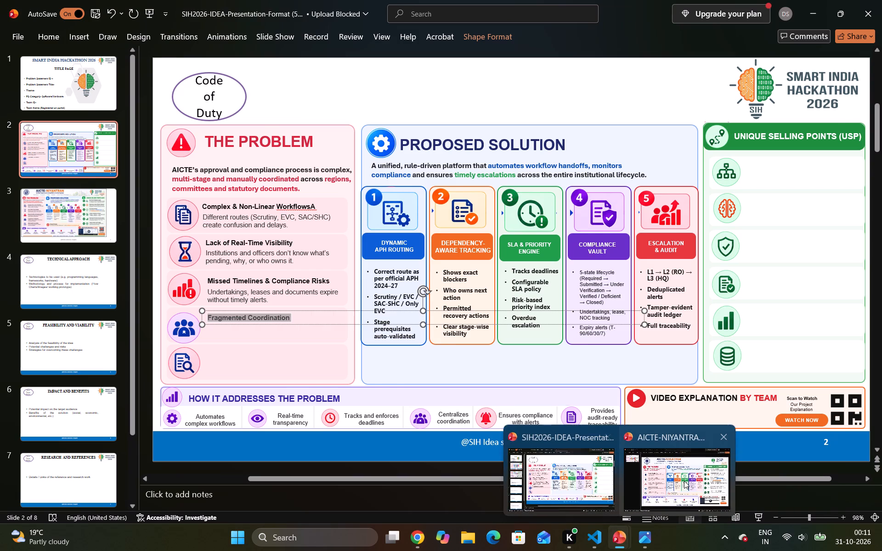
Copy the "Multiple regional offices, committees and manual handoffs" description from the AICTE-NIYANTRAN (1) presentation and return to the SIH2026 presentation's fourth problem row.
left_click(684, 481)
left_click(232, 343)
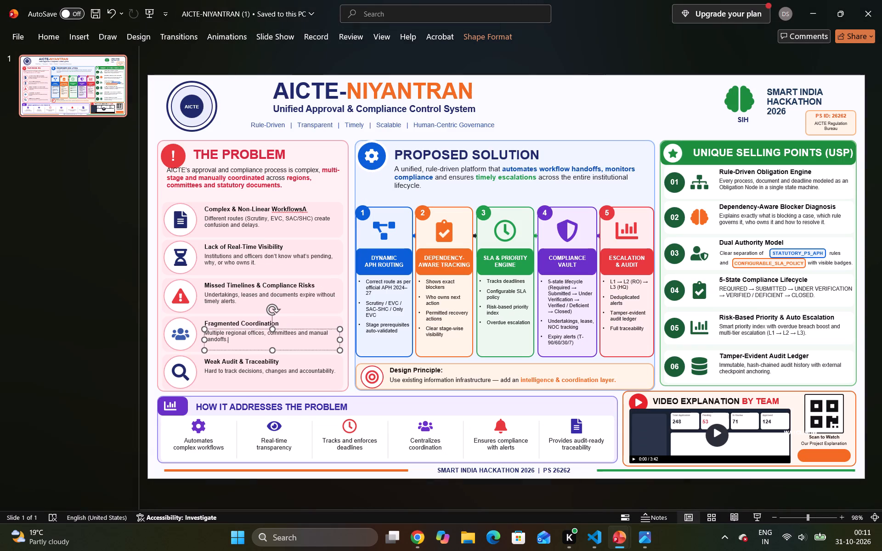
key("ctrl+a")
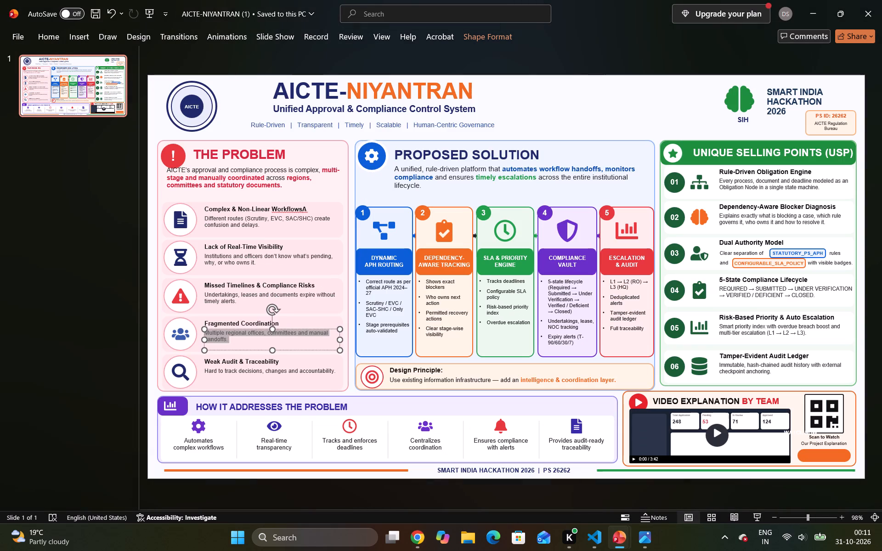
key("ctrl+c")
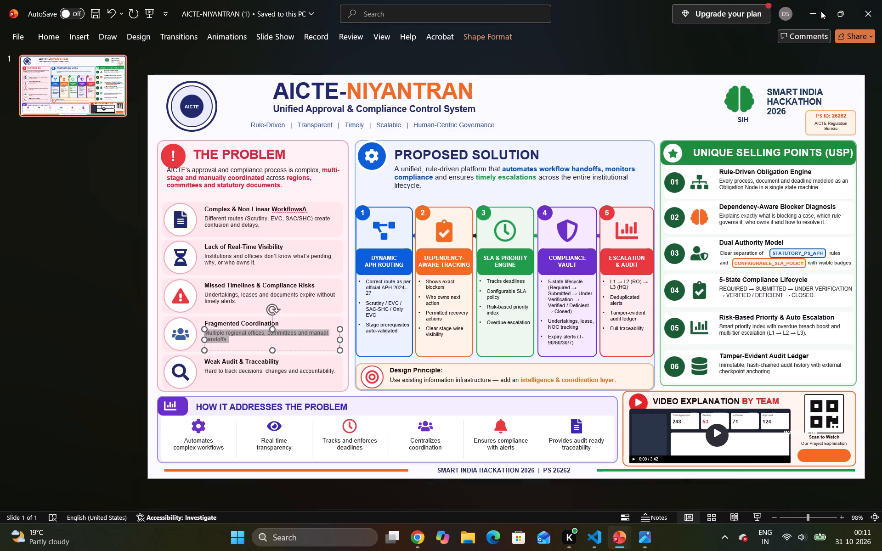
left_click(821, 11)
left_click(239, 329)
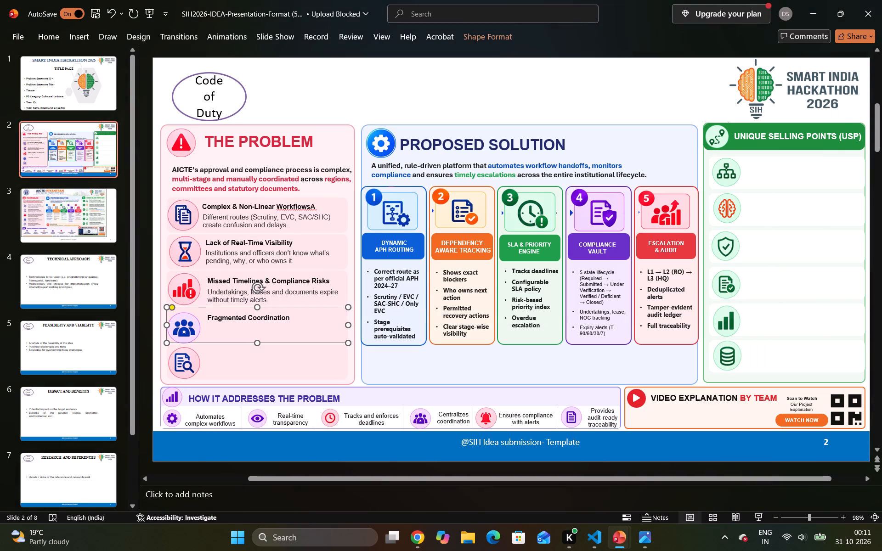
Paste the "Multiple regional offices, committees and manual handoffs" description below the "Fragmented Coordination" heading and narrow its text box to fit the row.
left_click(396, 107)
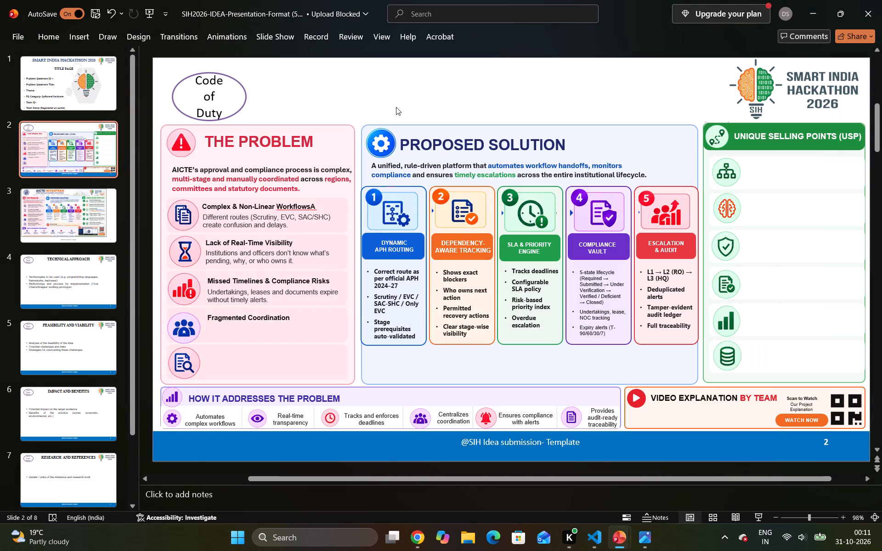
key("ctrl+v")
left_click_drag(355, 253, 329, 304)
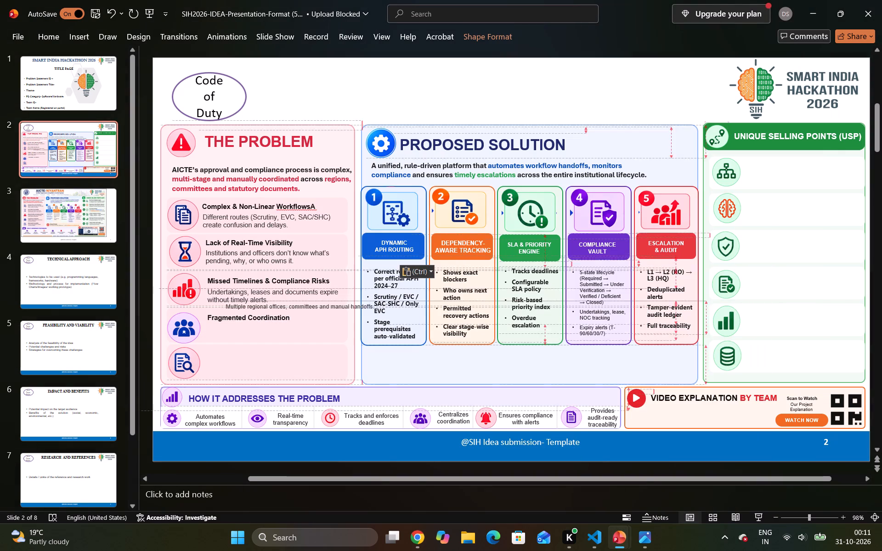
left_click_drag(329, 304, 314, 322)
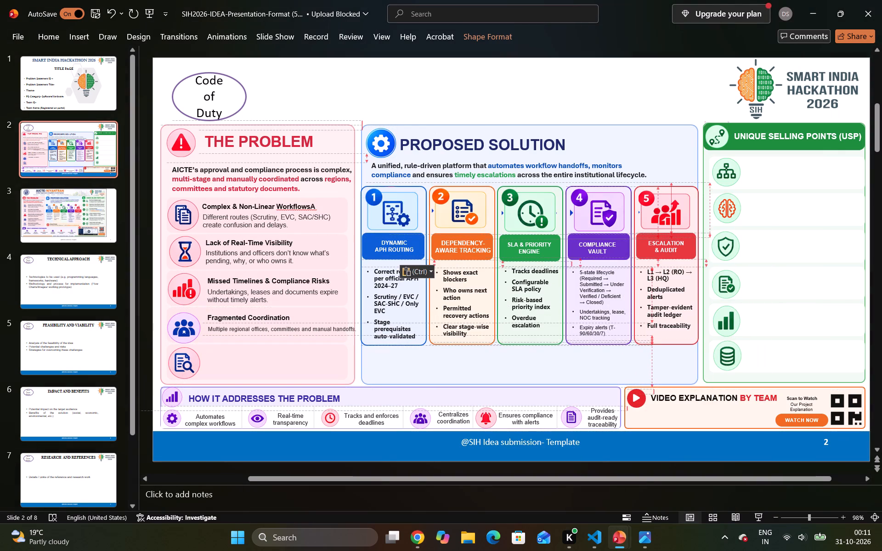
left_click_drag(314, 322, 313, 322)
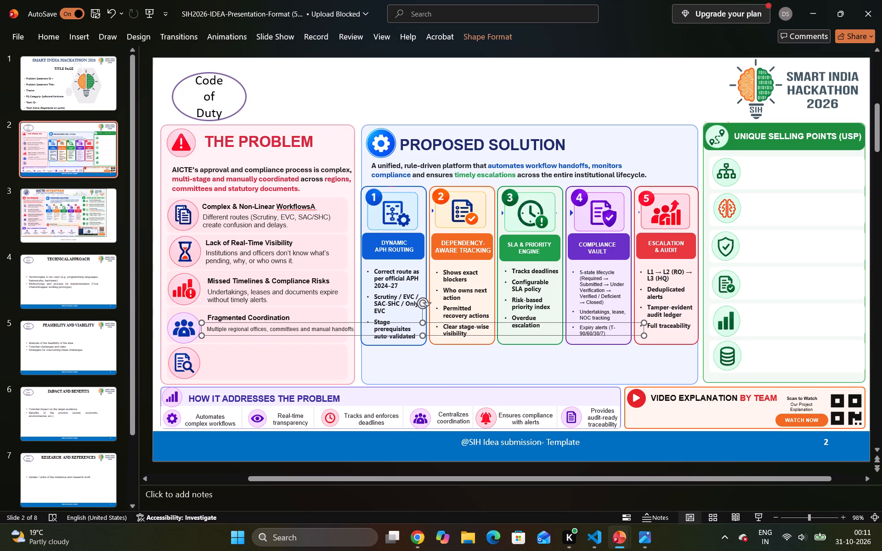
left_click_drag(642, 336, 493, 334)
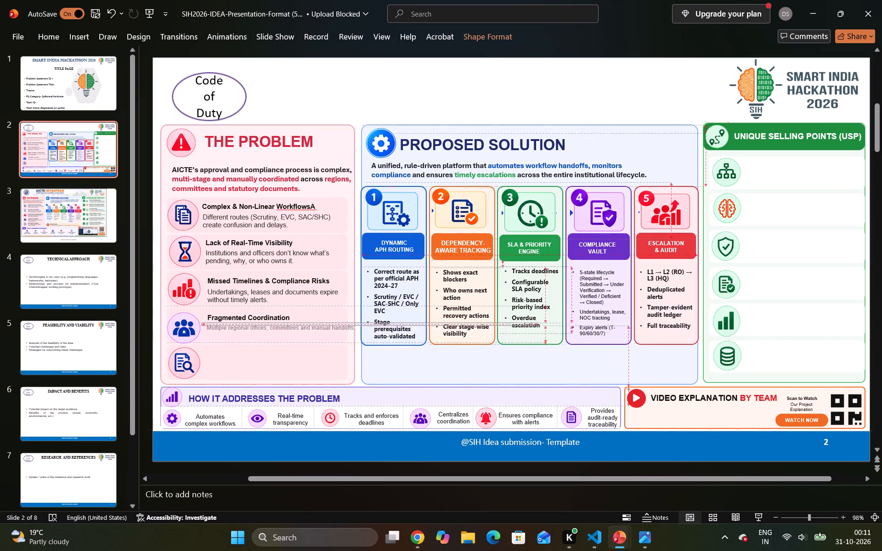
left_click_drag(493, 334, 351, 346)
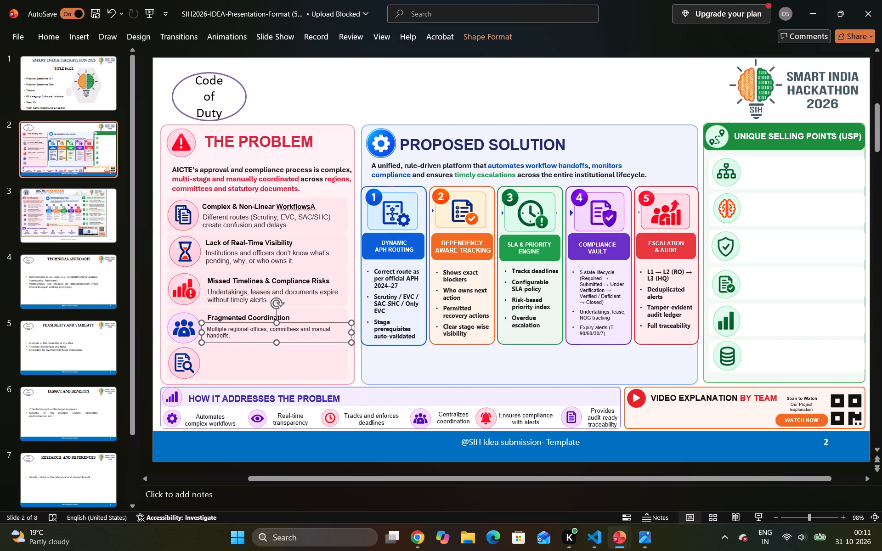
left_click(264, 325)
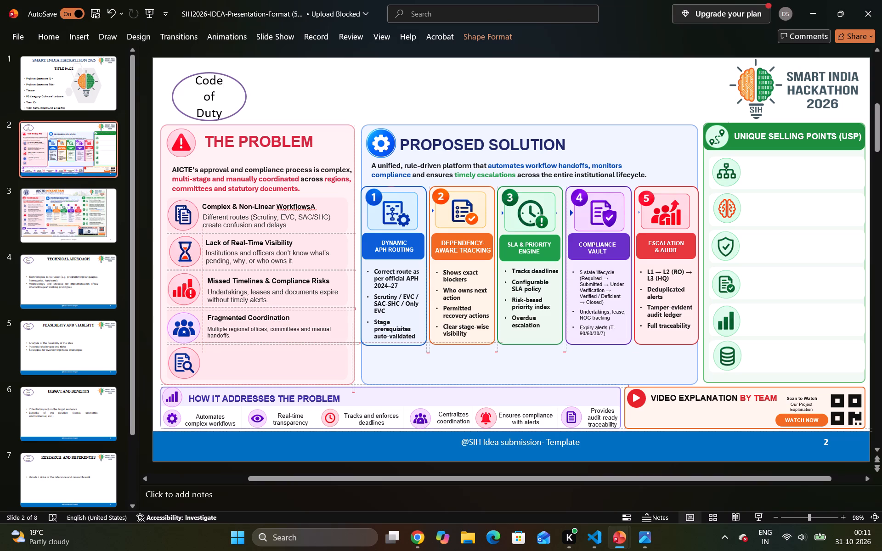
Increase the font size of the "Multiple regional offices, committees and manual handoffs" description by two increments to match the descriptions above.
left_click(228, 335)
key("ctrl+a")
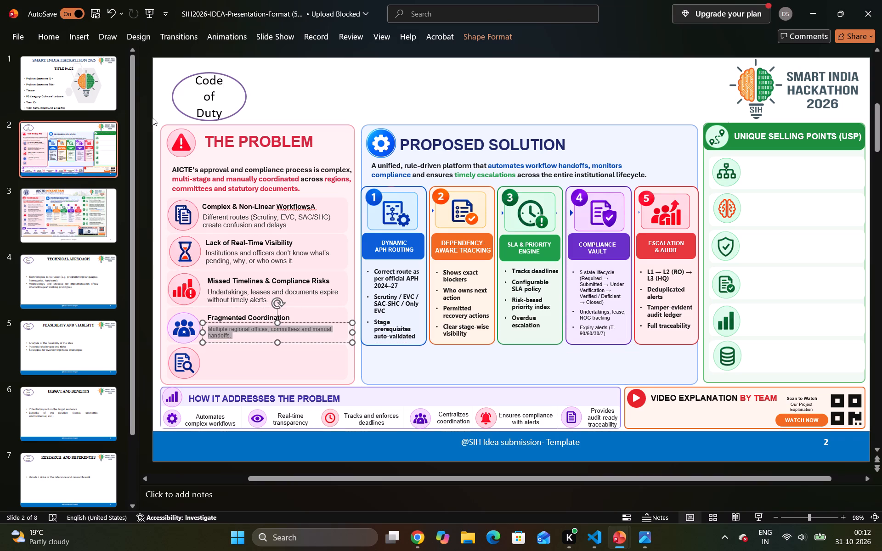
left_click(55, 39)
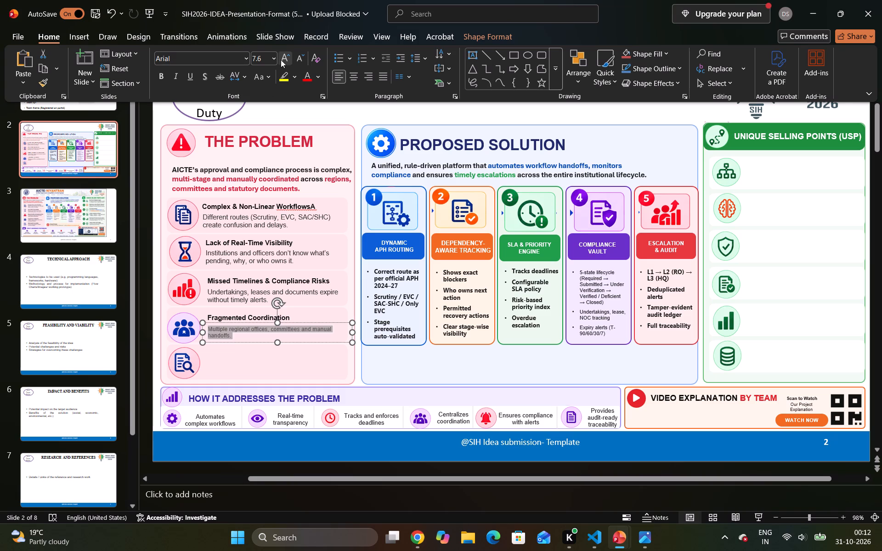
left_click(282, 58)
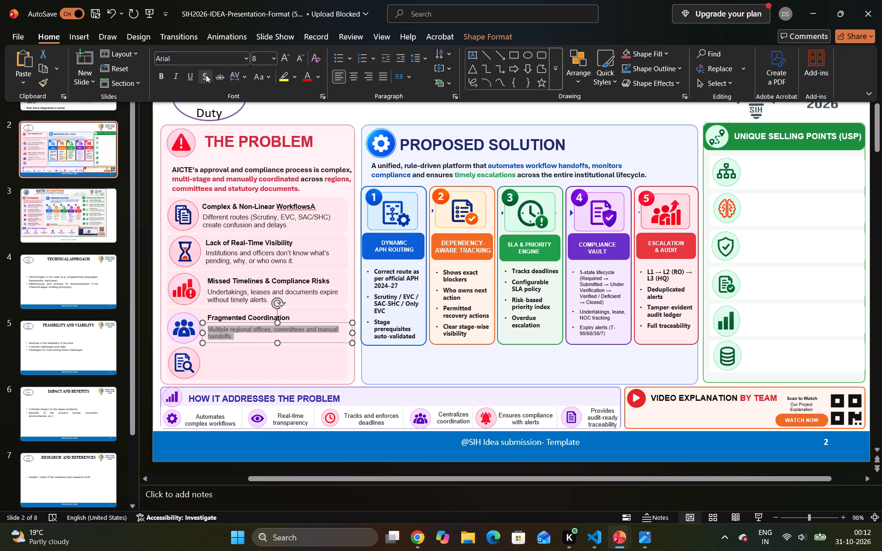
left_click(287, 59)
left_click(642, 16)
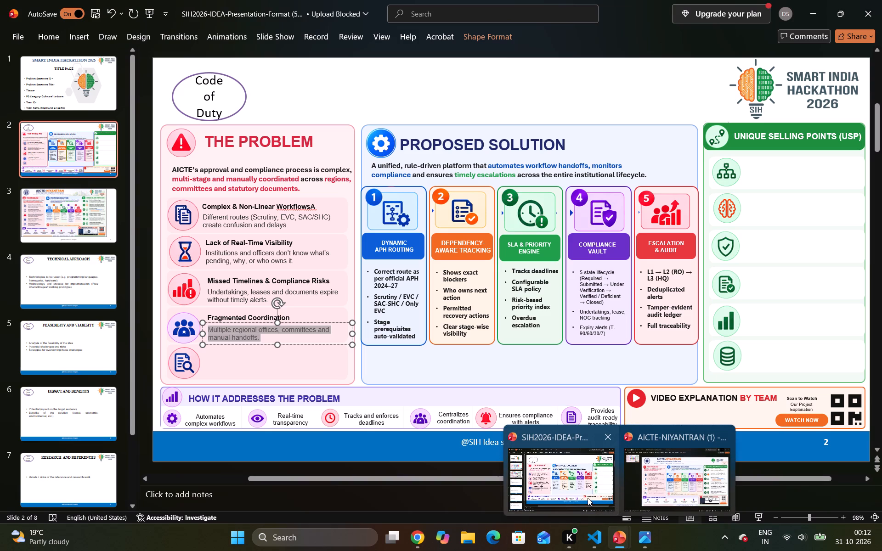
Copy the "Weak Audit & Traceability" heading from the AICTE-NIYANTRAN (1) presentation and return to the SIH2026 presentation.
left_click(662, 482)
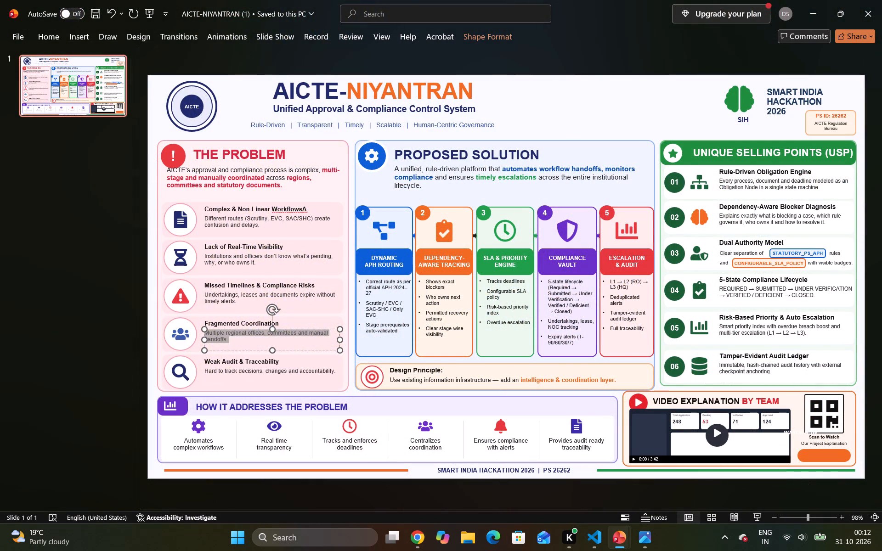
left_click(260, 359)
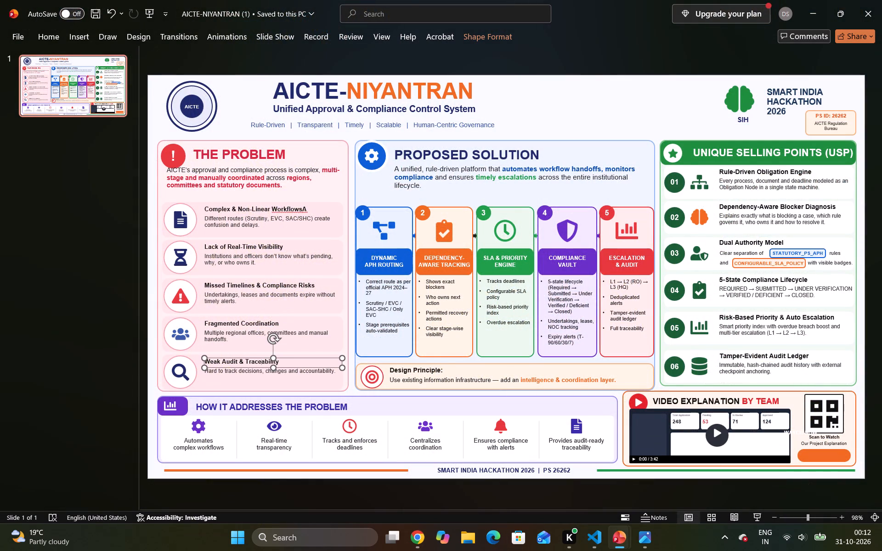
key("ctrl+a")
key("ctrl+c")
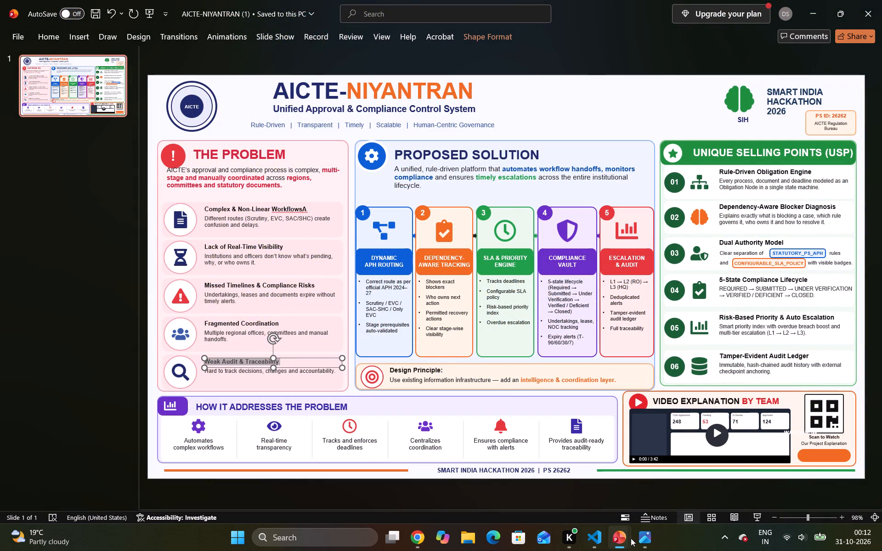
left_click(573, 488)
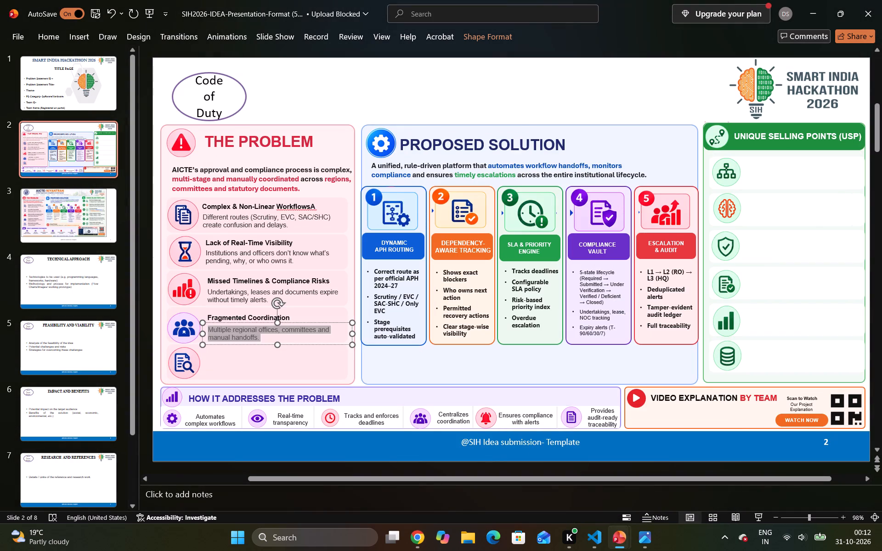
Paste the "Weak Audit & Traceability" heading at the top of the fifth problem row, aligned with the heading above, and narrow its box to the row's width.
left_click(429, 92)
key("ctrl+v")
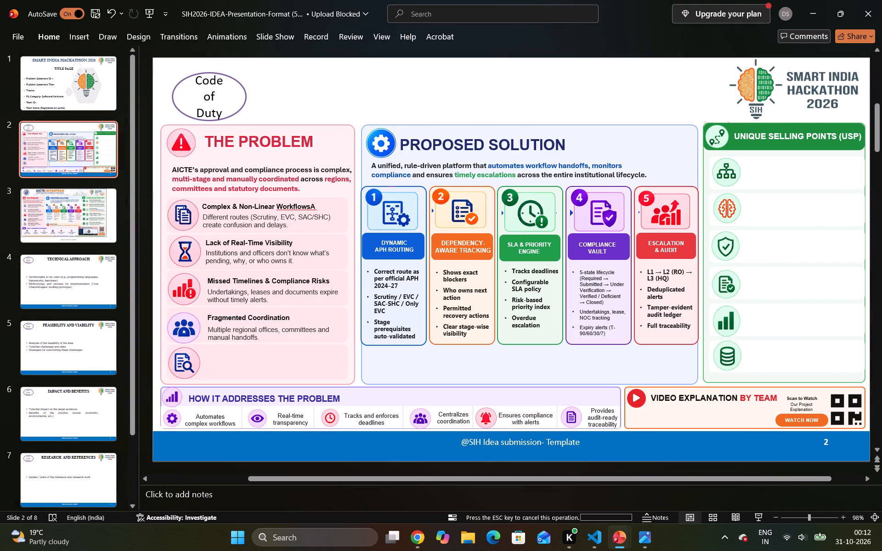
left_click_drag(347, 254, 335, 300)
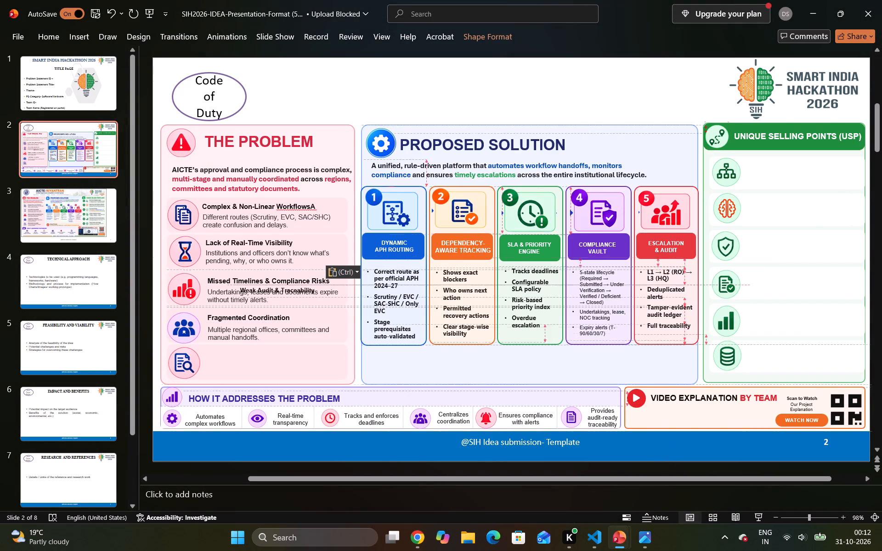
left_click_drag(335, 300, 307, 346)
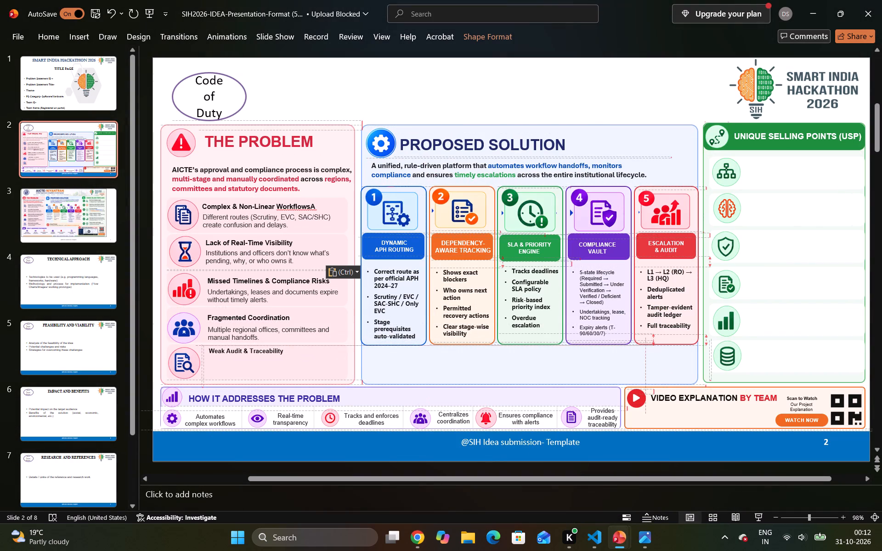
left_click_drag(307, 346, 308, 345)
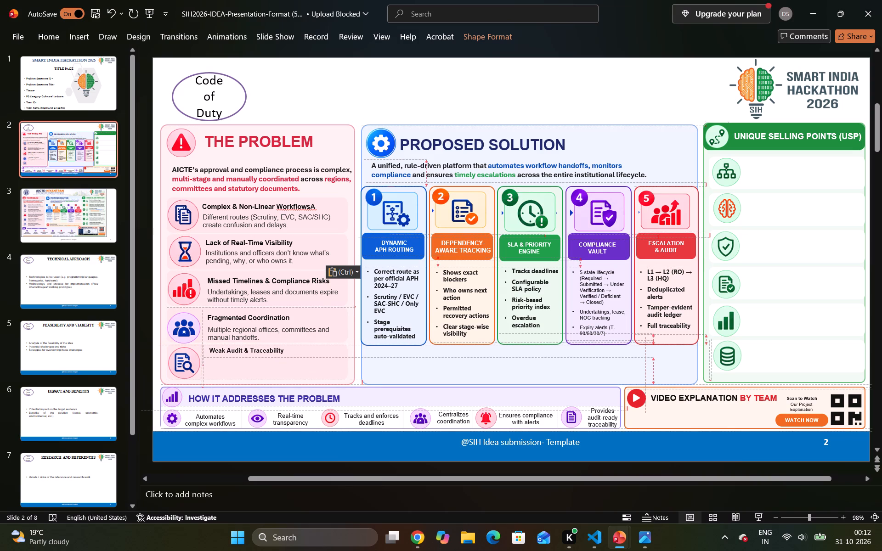
left_click_drag(308, 345, 306, 345)
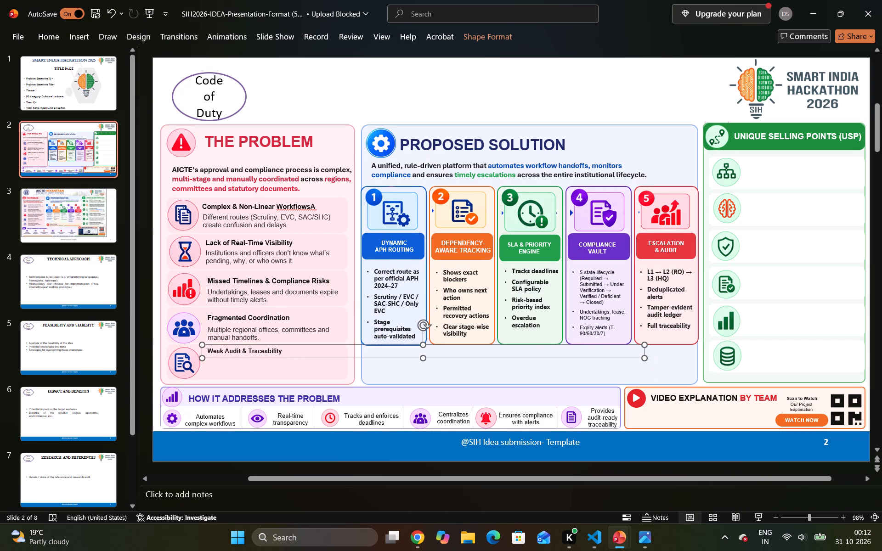
left_click_drag(646, 358, 612, 360)
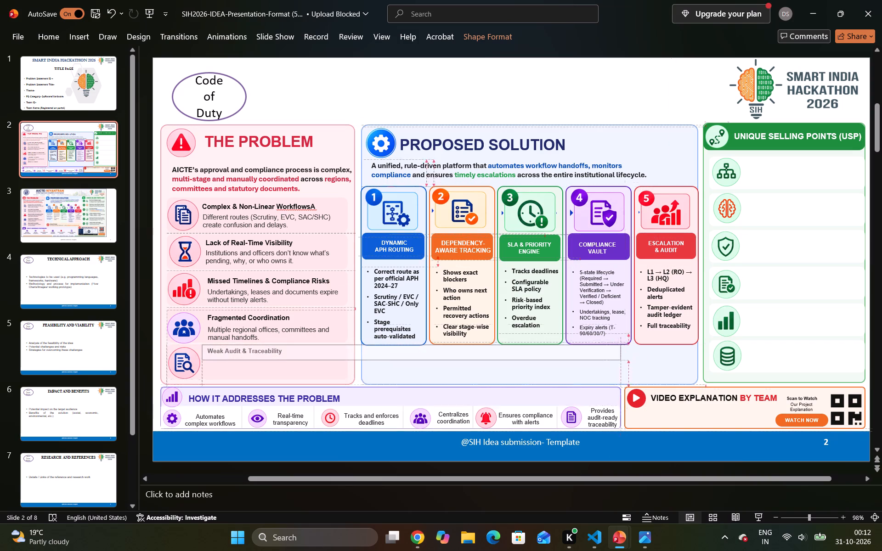
left_click_drag(612, 360, 368, 360)
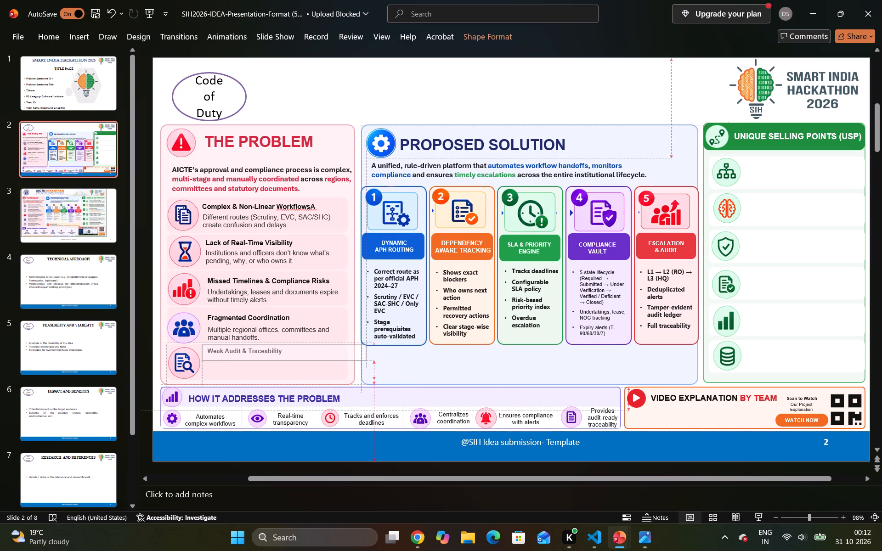
left_click_drag(368, 360, 359, 359)
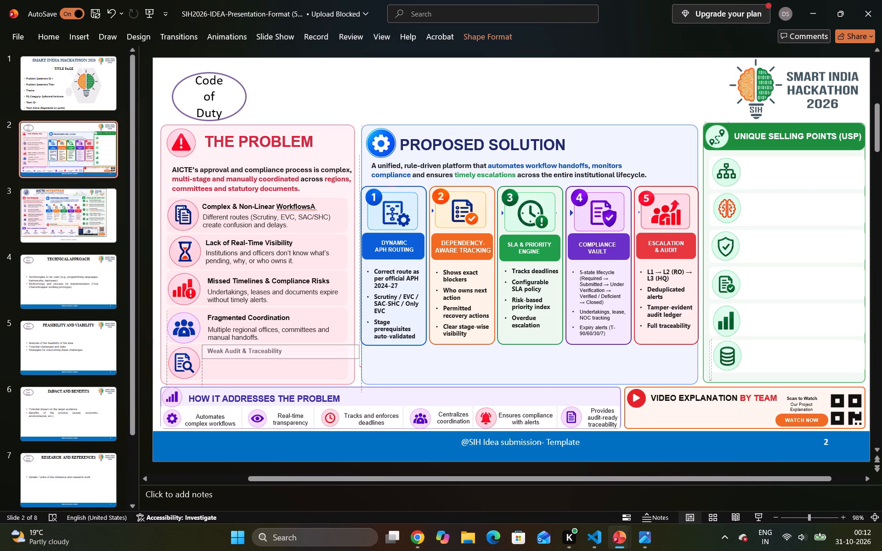
left_click_drag(359, 359, 355, 358)
Increase the font size of the "Weak Audit & Traceability" heading to 9.
left_click(268, 349)
key("ctrl+a")
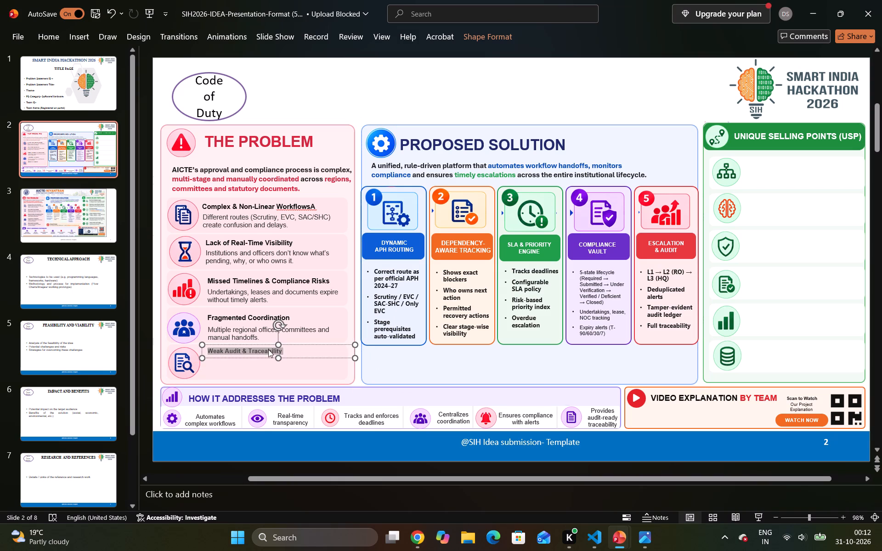
left_click(39, 34)
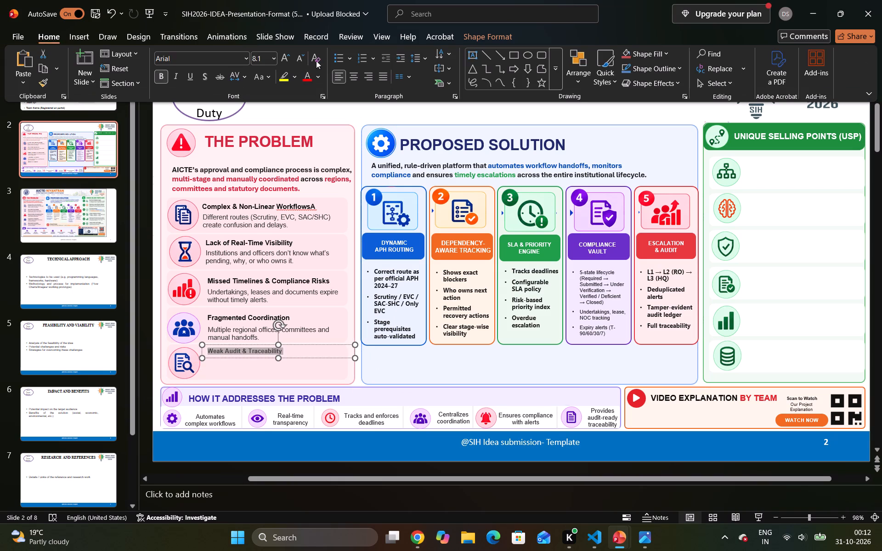
left_click(279, 59)
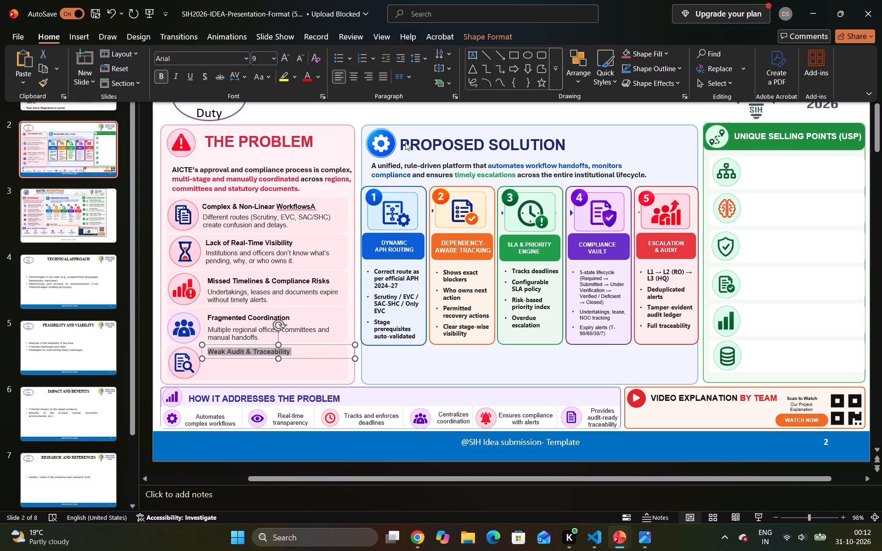
left_click(444, 102)
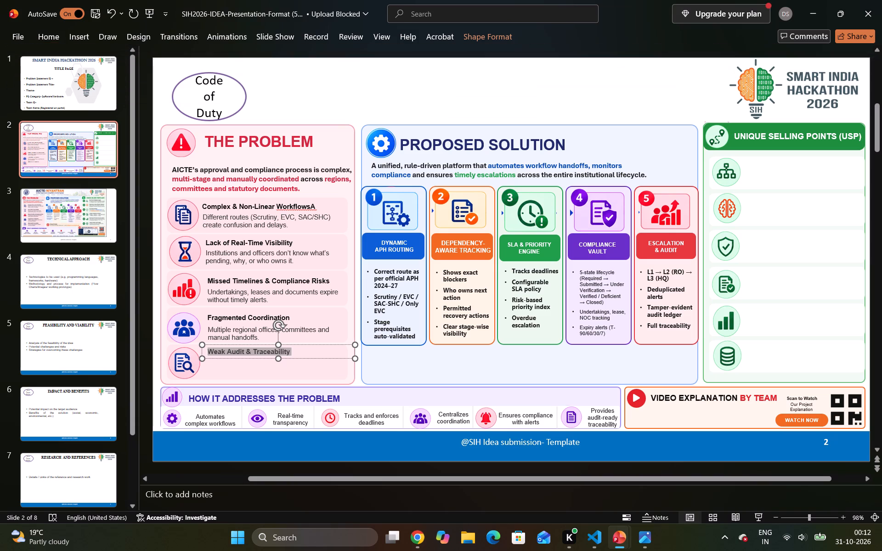
Copy the "Hard to track decisions, changes and accountability" description from the AICTE-NIYANTRAN (1) presentation and return to the SIH2026 presentation.
left_click(659, 497)
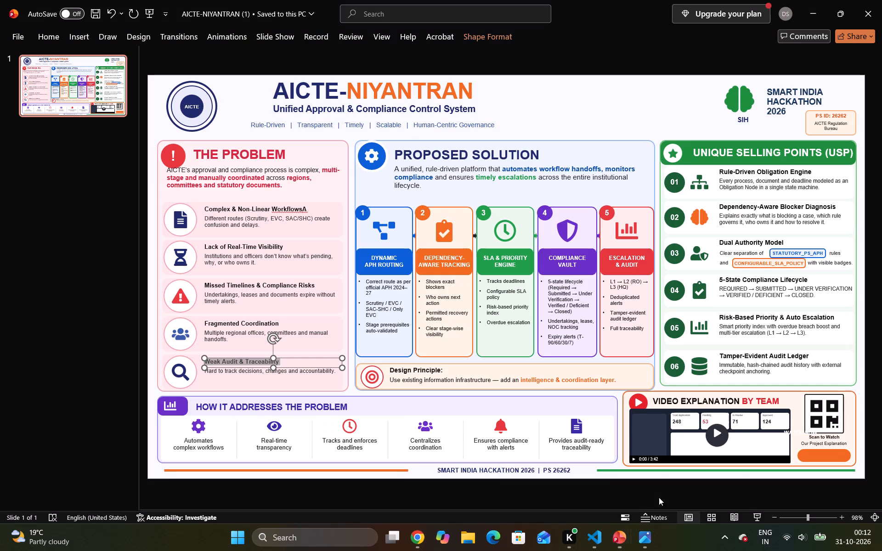
left_click(299, 370)
key("ctrl+a")
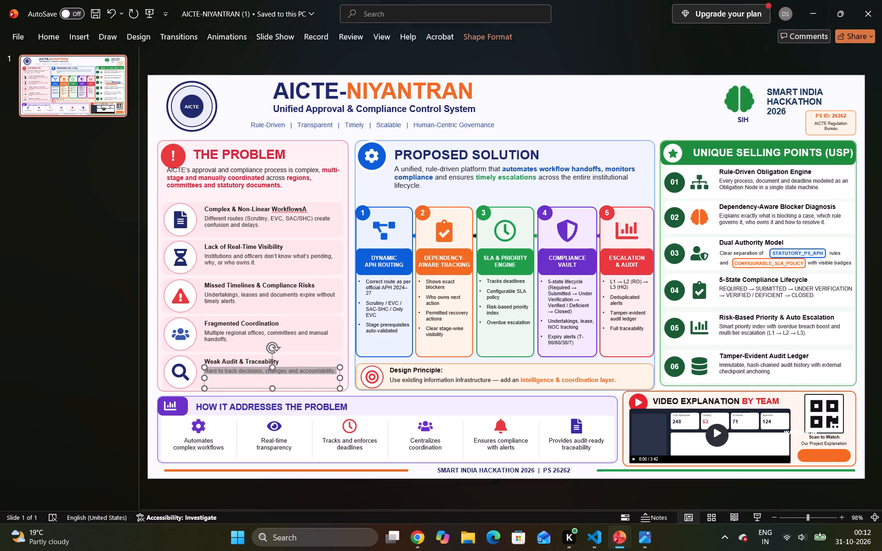
key("ctrl+c")
left_click(566, 461)
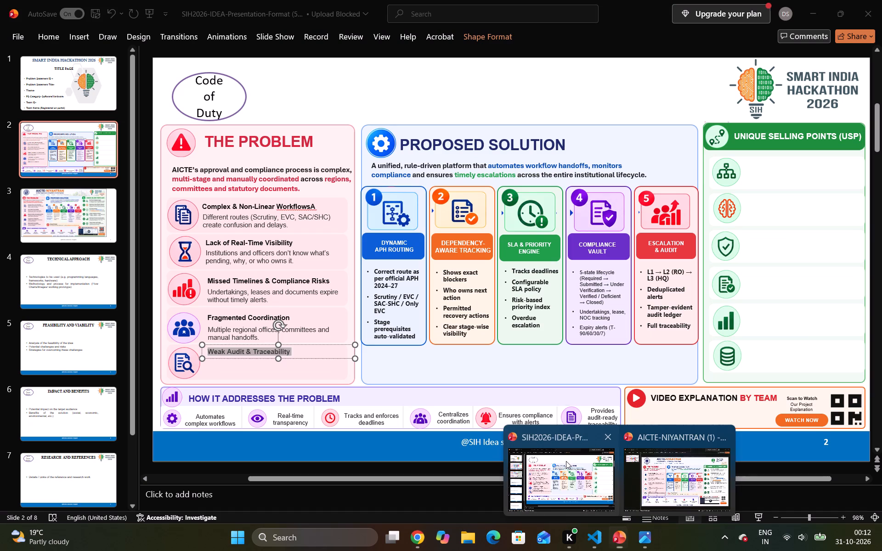
Paste the "Hard to track decisions, changes and accountability." description under the "Weak Audit & Traceability" heading and fit its box to the row's width.
left_click(460, 104)
key("ctrl+v")
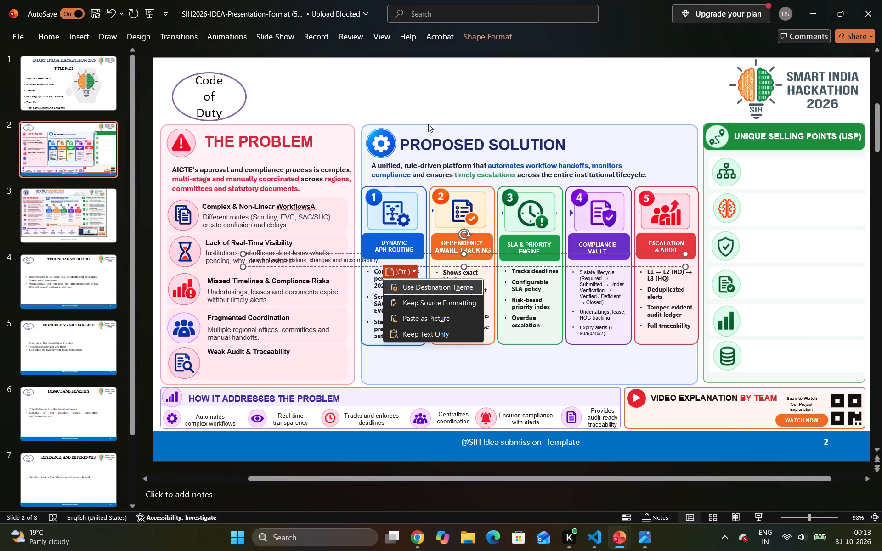
left_click(428, 101)
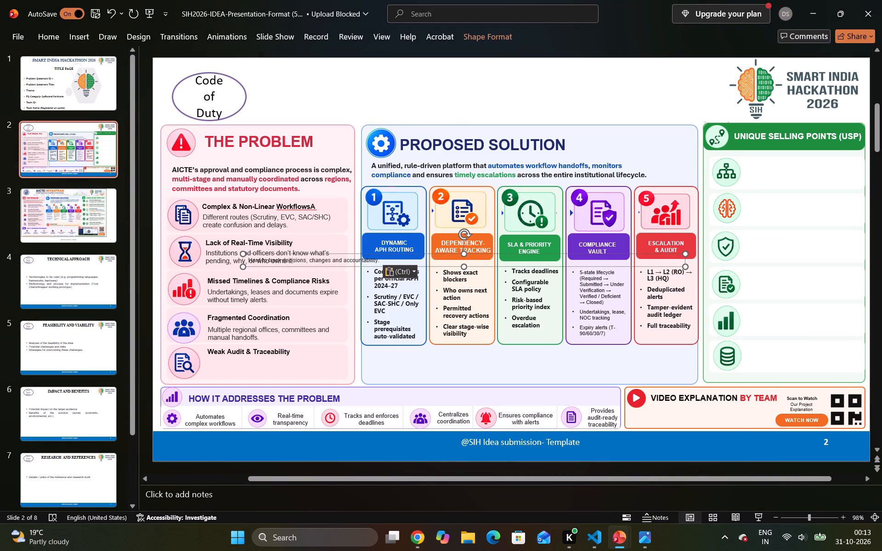
left_click_drag(348, 254, 307, 356)
left_click_drag(645, 369, 419, 384)
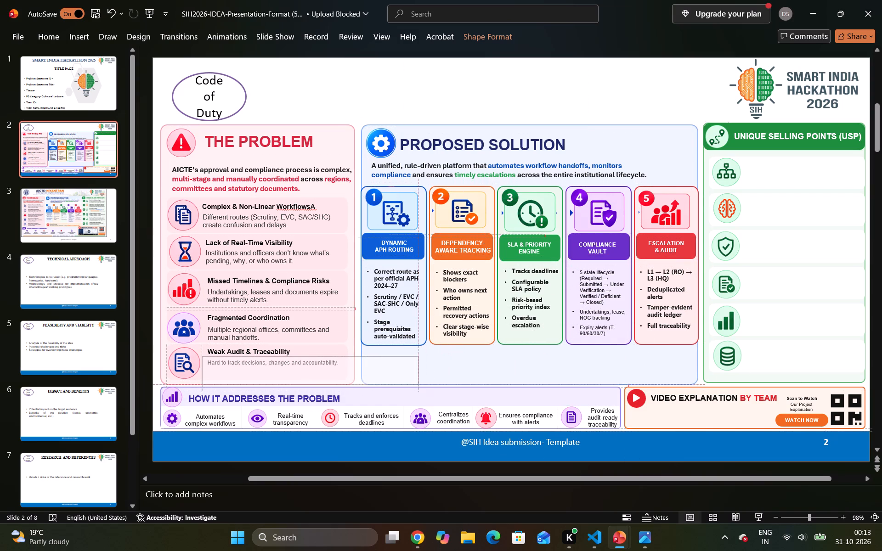
left_click_drag(419, 384, 352, 379)
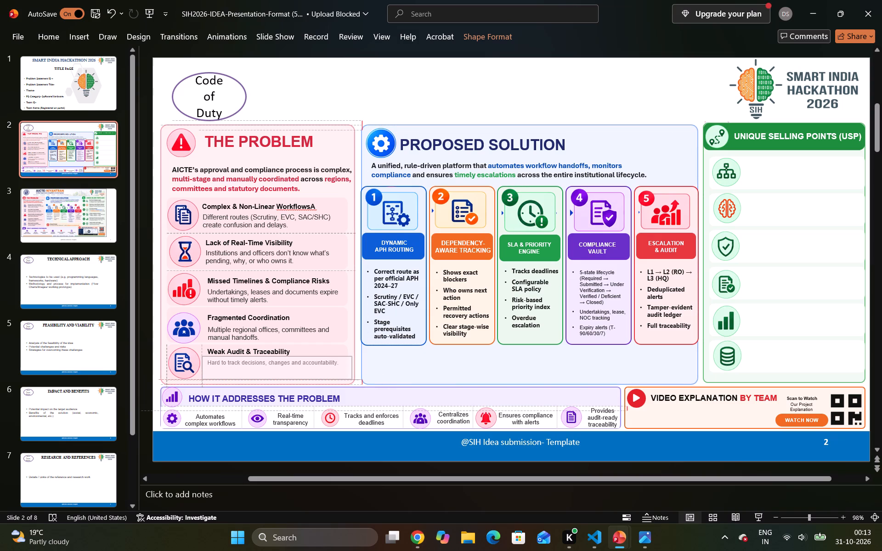
left_click_drag(352, 379, 353, 379)
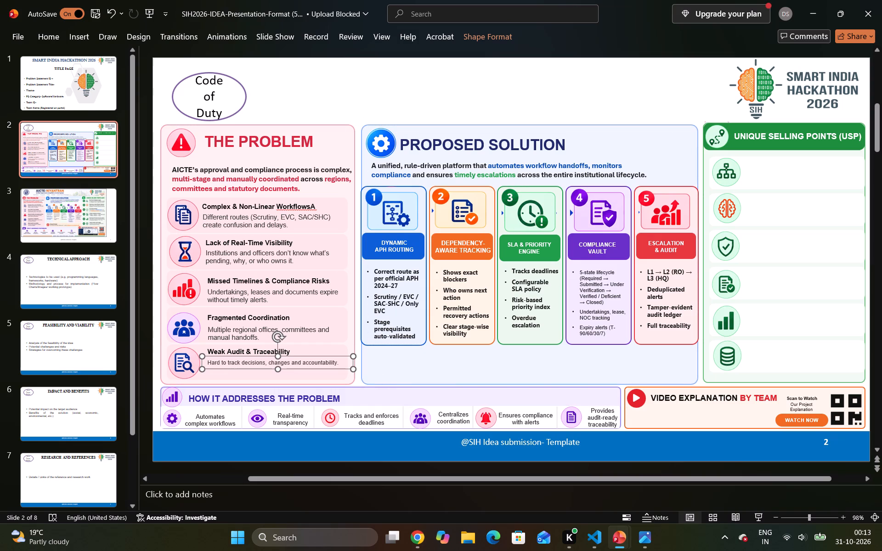
left_click(300, 364)
left_click_drag(300, 364, 362, 363)
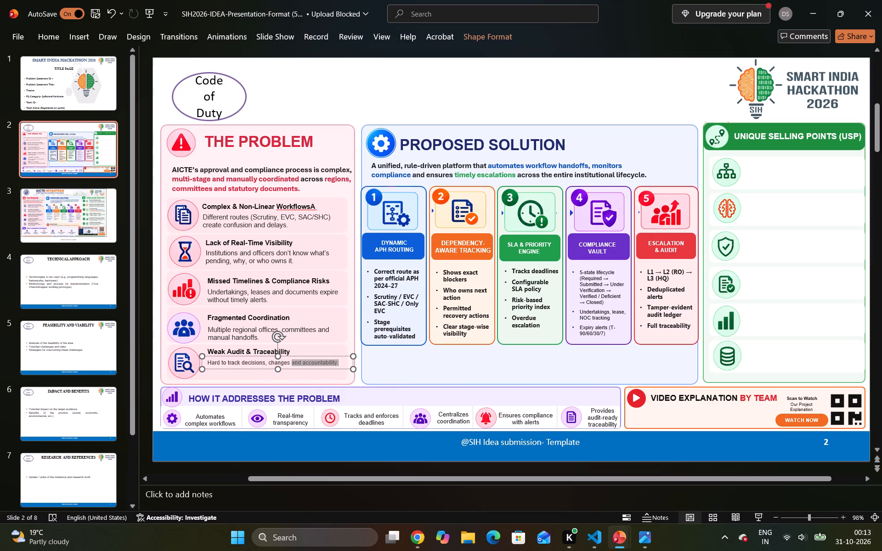
left_click_drag(362, 363, 357, 365)
left_click_drag(353, 369, 352, 379)
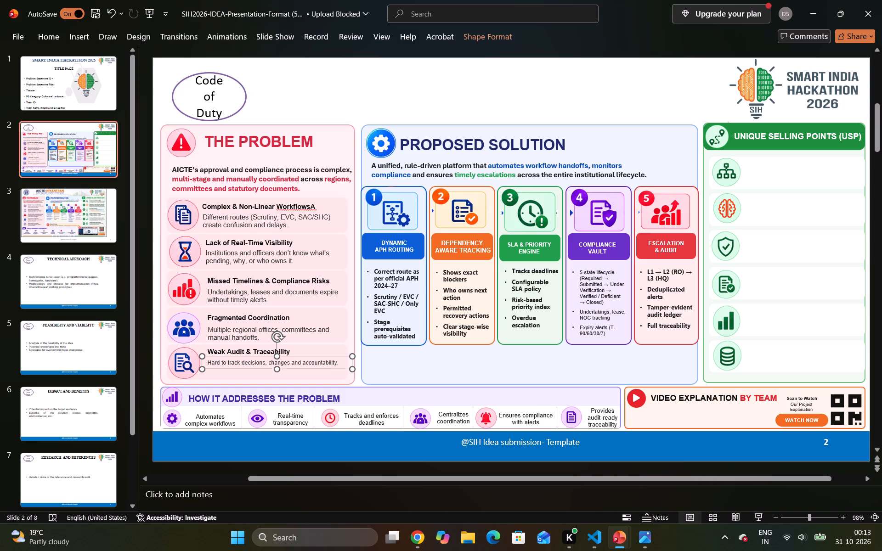
left_click_drag(277, 370, 277, 383)
Increase the font size of the "Hard to track decisions, changes and accountability." description to 9.
left_click(332, 364)
key("ctrl+a")
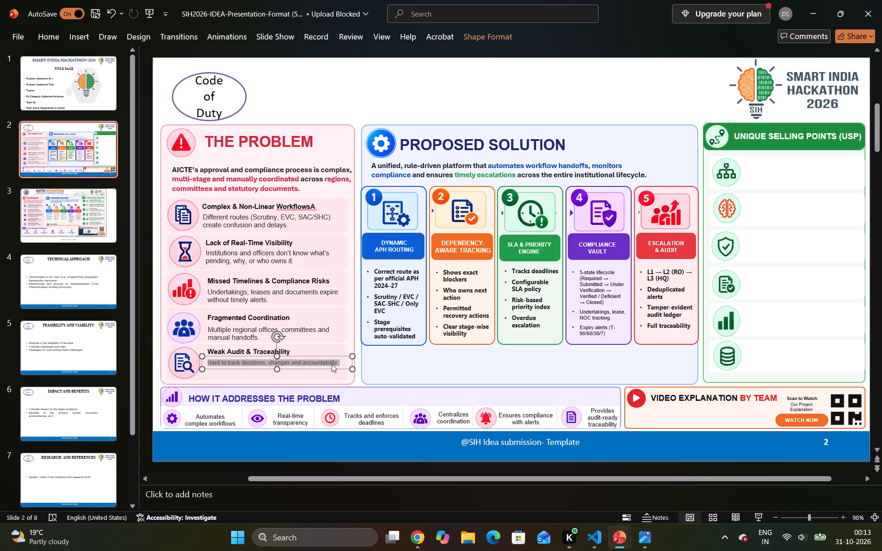
left_click(42, 40)
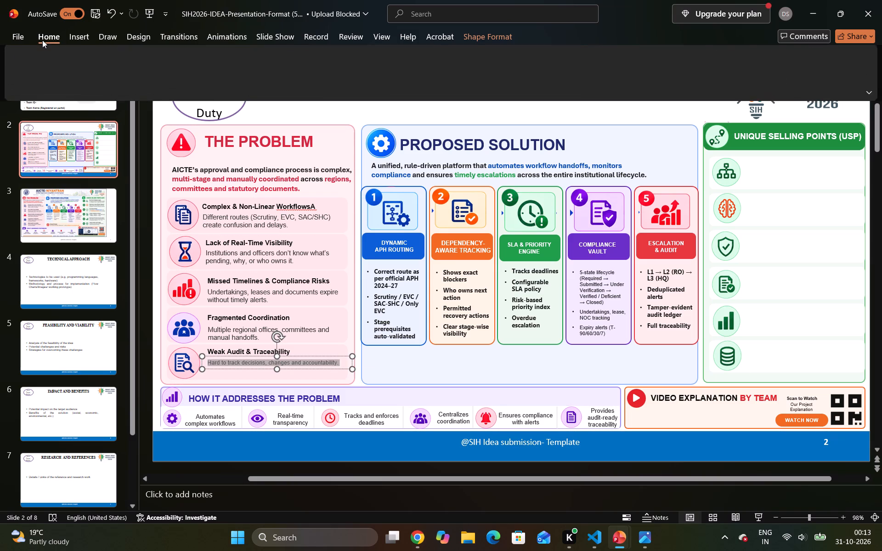
left_click(290, 59)
left_click(290, 59)
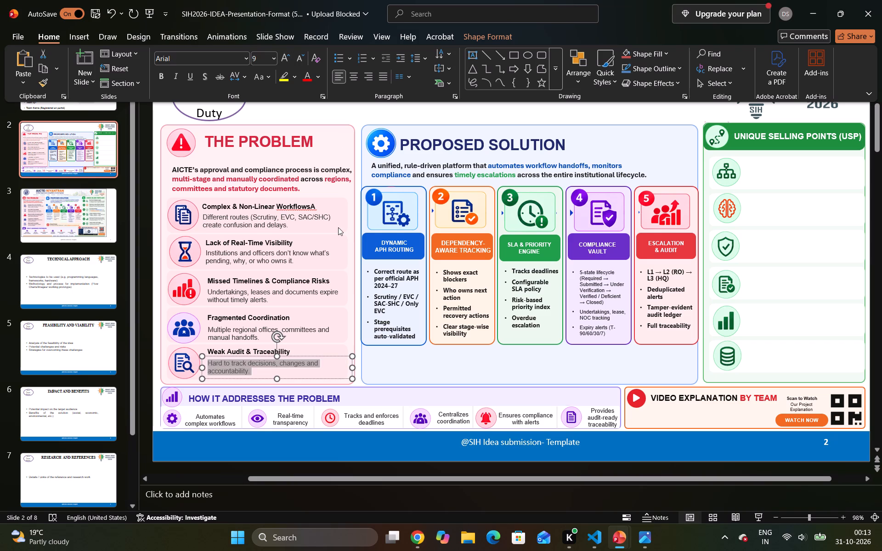
left_click(380, 110)
left_click(380, 110)
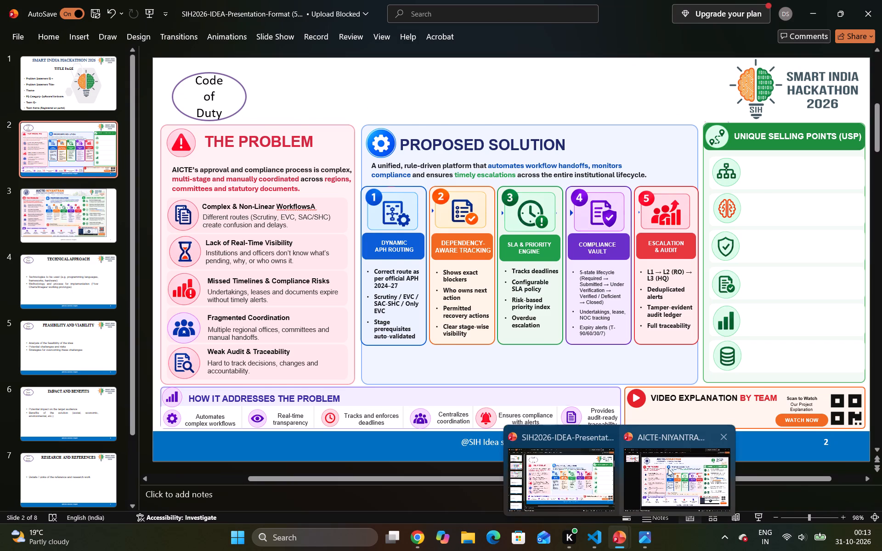
Copy the "Rule-Driven Obligation Engine" heading from the AICTE-NIYANTRAN (1) presentation.
left_click(668, 472)
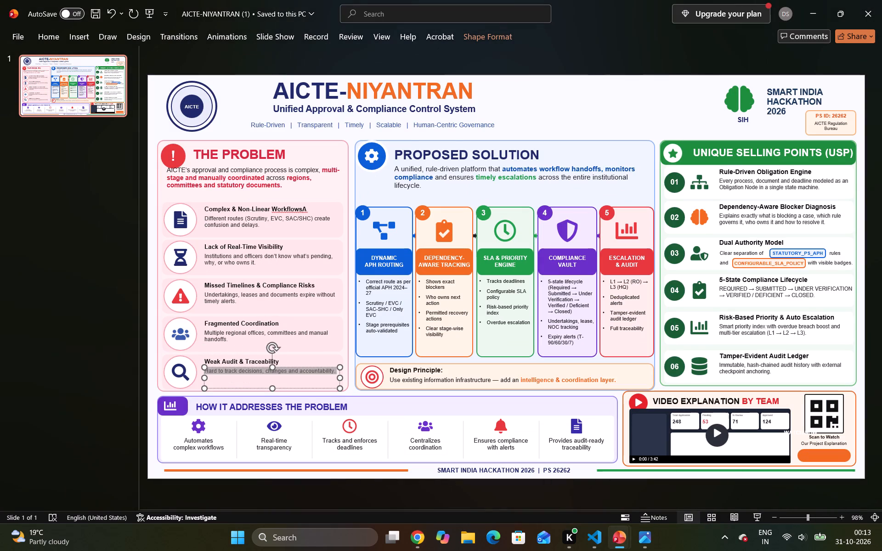
left_click(753, 169)
key("ctrl+a")
key("ctrl+c")
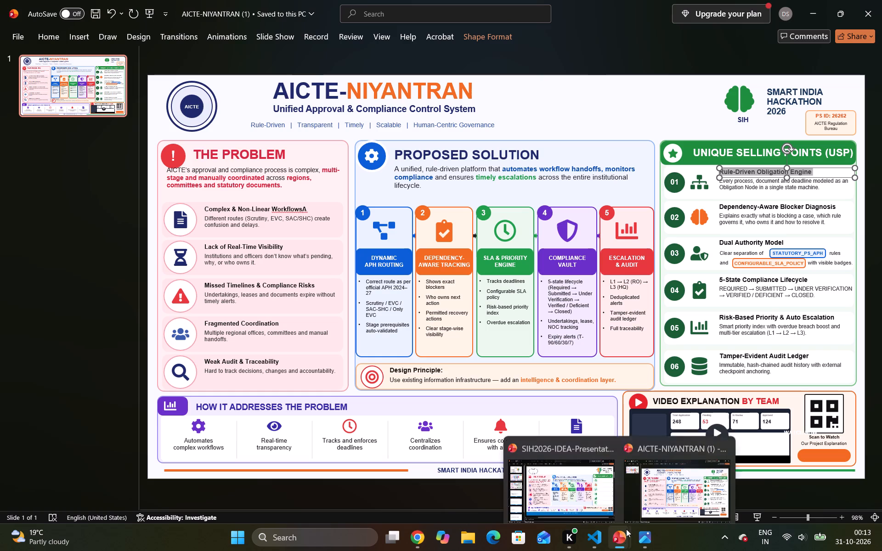
Switch to Spotify in Chrome, play the Liked Songs playlist, and return to the AICTE-NIYANTRAN (1) presentation.
left_click(418, 537)
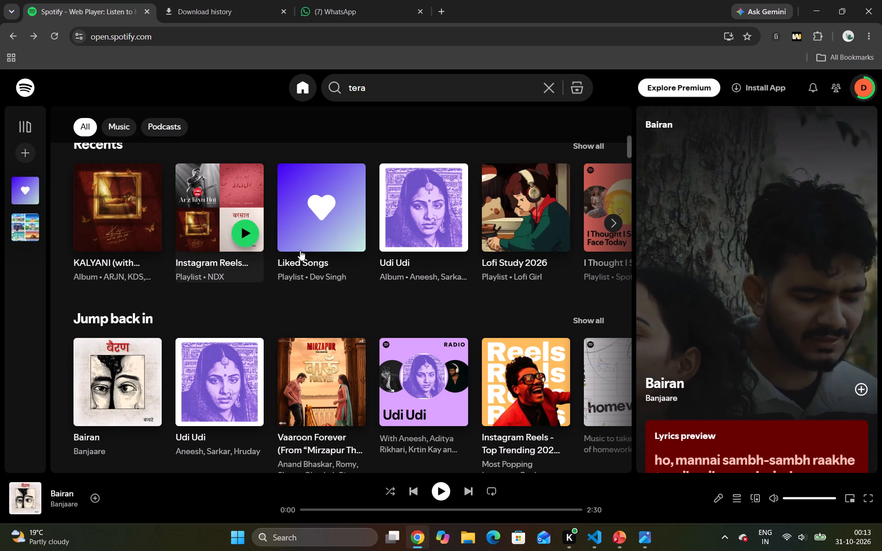
scroll(289, 271, "down", 1)
left_click(458, 210)
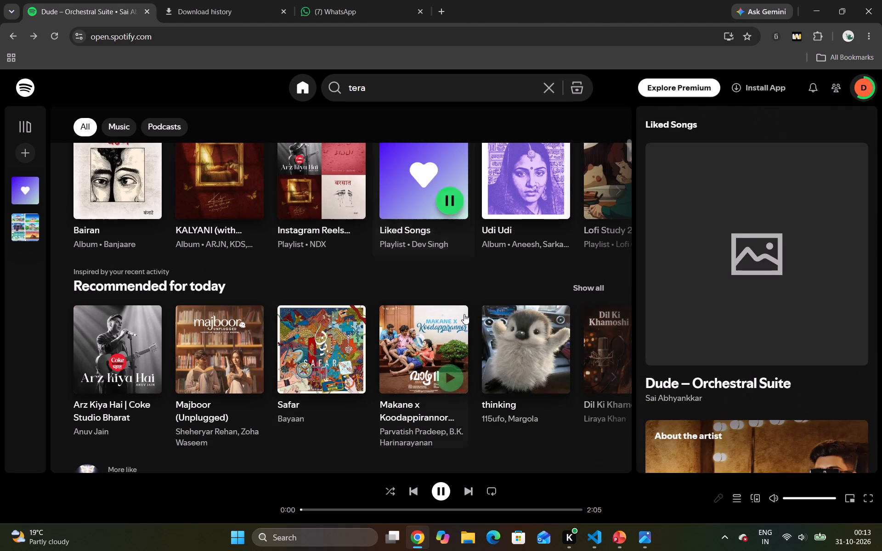
left_click(651, 495)
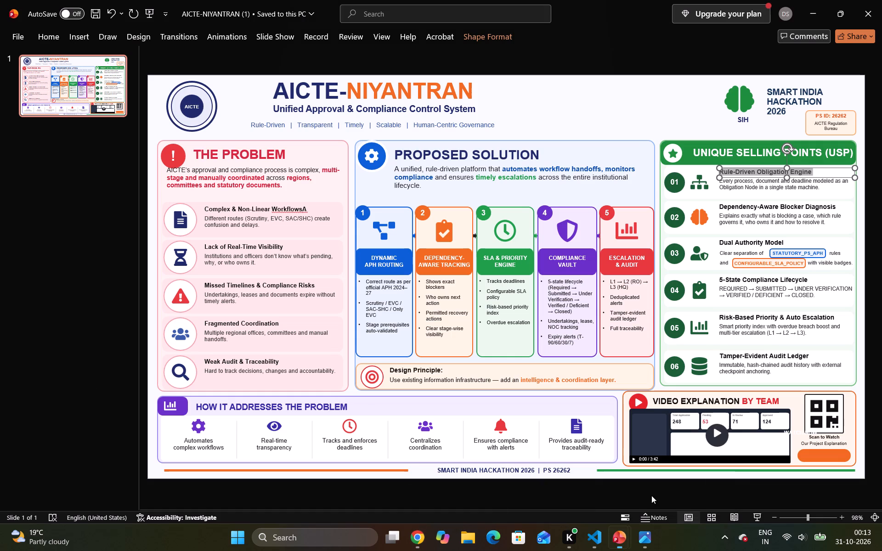
Copy the pale orange background shape of the "Design Principle" banner and return to the SIH2026 presentation.
left_click(645, 382)
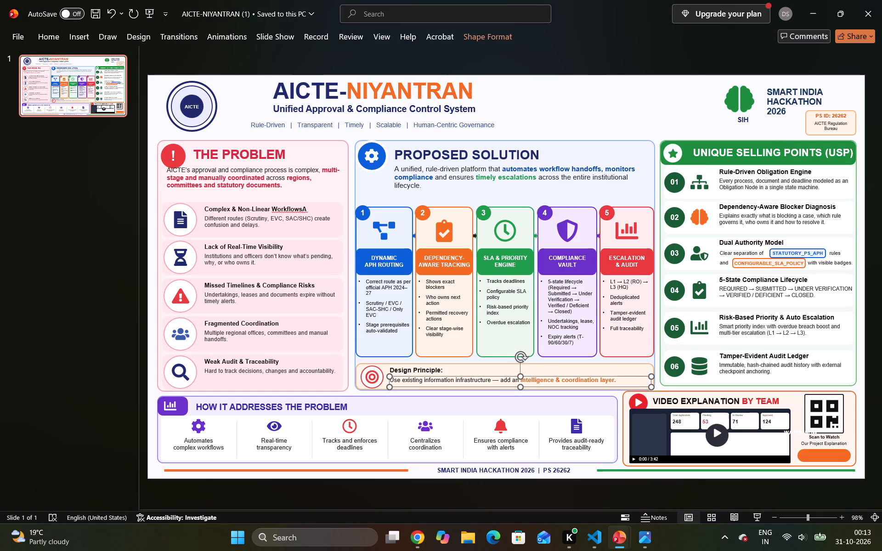
left_click(641, 368)
key("ctrl+c")
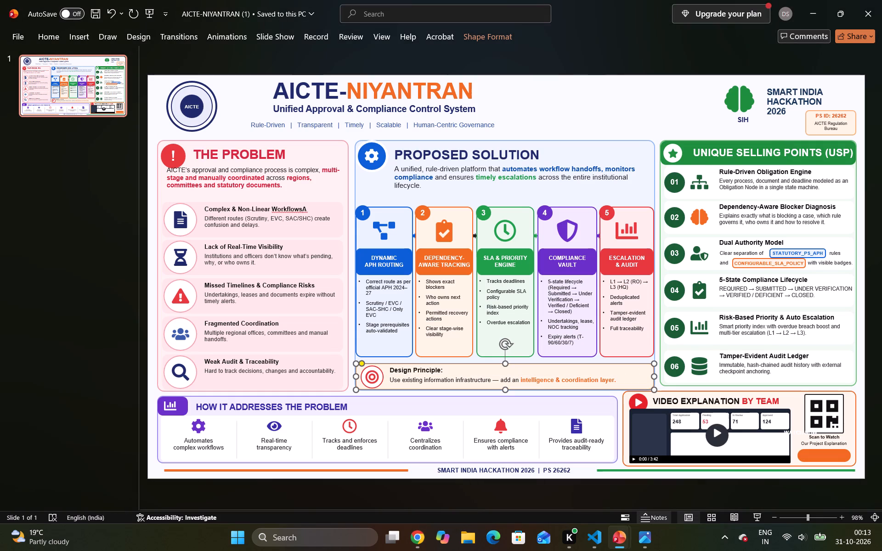
left_click(605, 480)
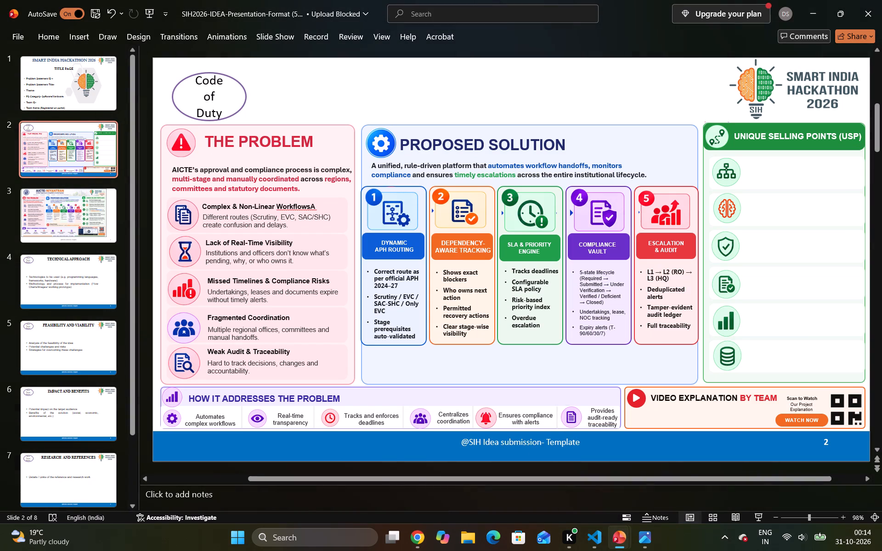
Paste the pale orange banner below the five Proposed Solution cards and stretch it to fill the remaining space across the panel's full width.
key("ctrl+v")
left_click(563, 361)
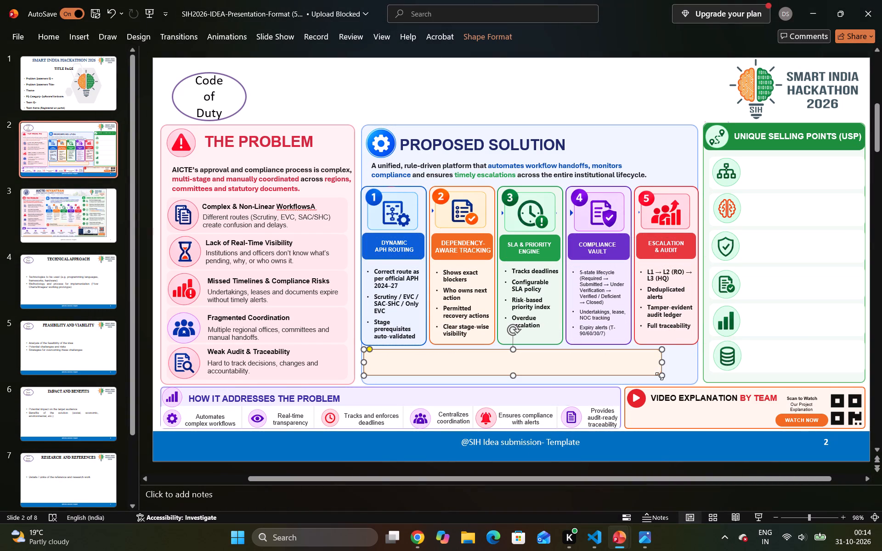
left_click_drag(661, 376, 691, 382)
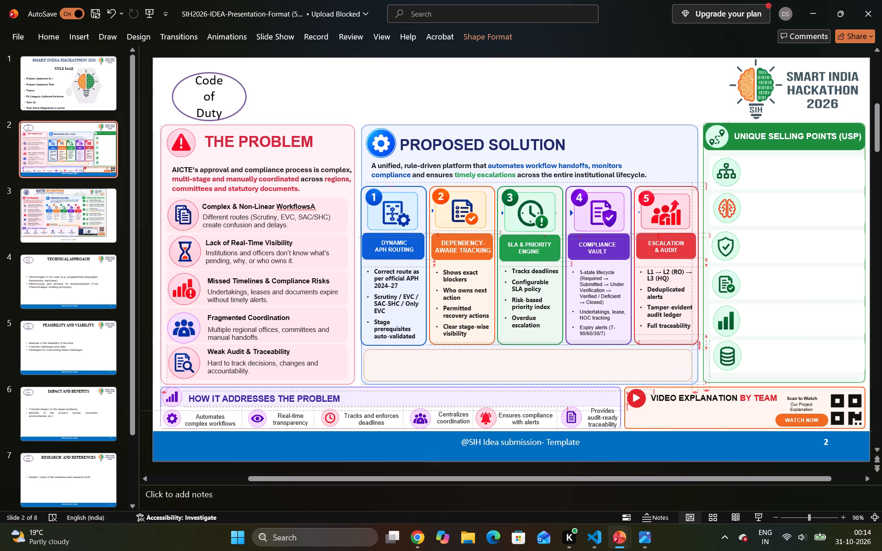
left_click_drag(691, 382, 695, 382)
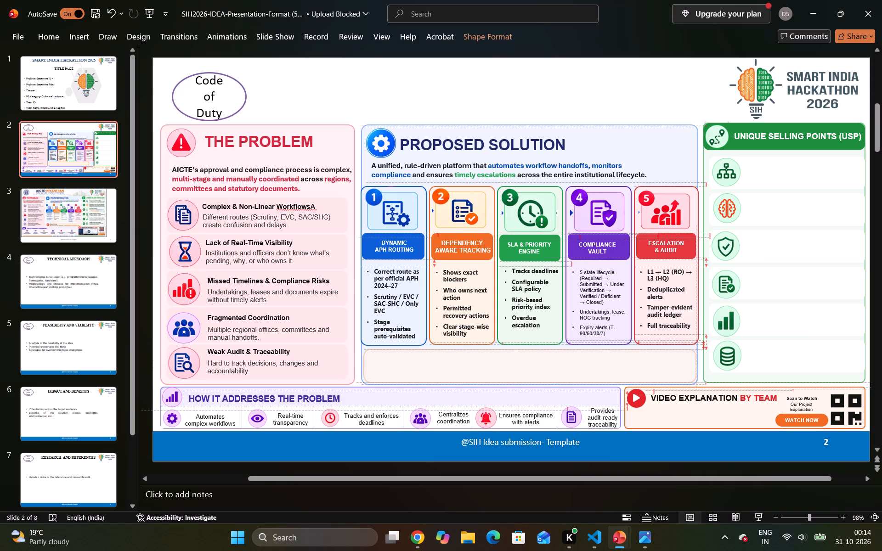
left_click_drag(695, 382, 693, 381)
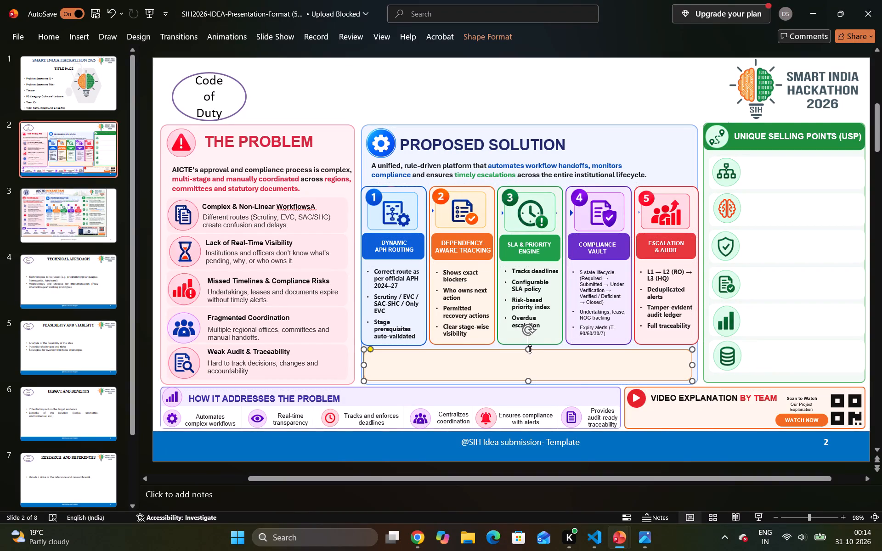
left_click(530, 349)
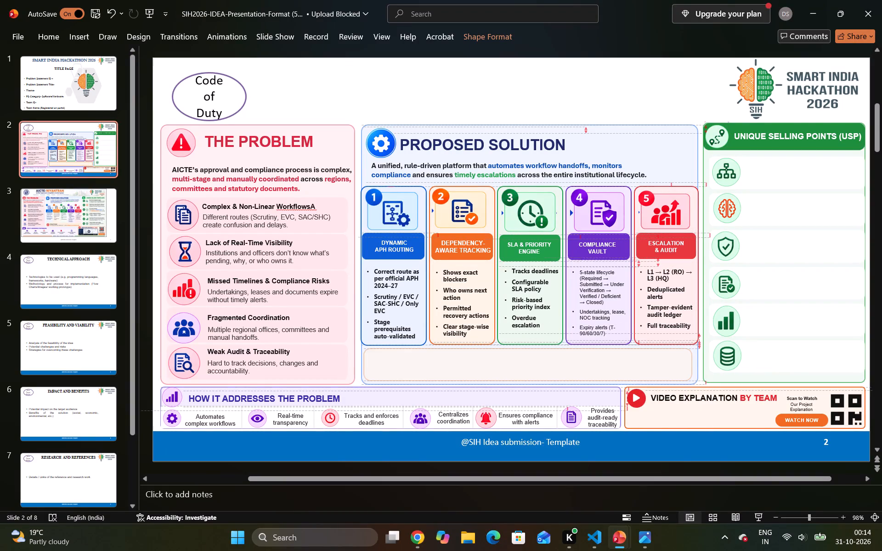
left_click(530, 380)
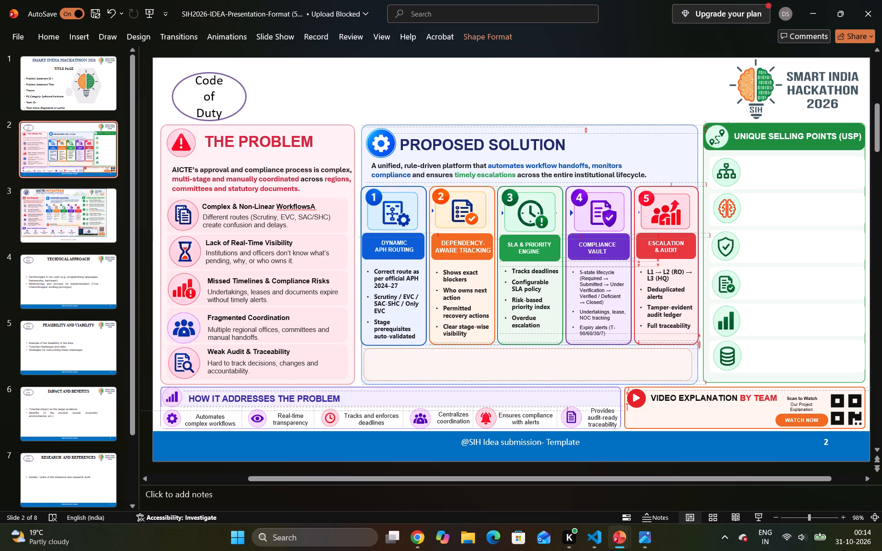
left_click(603, 107)
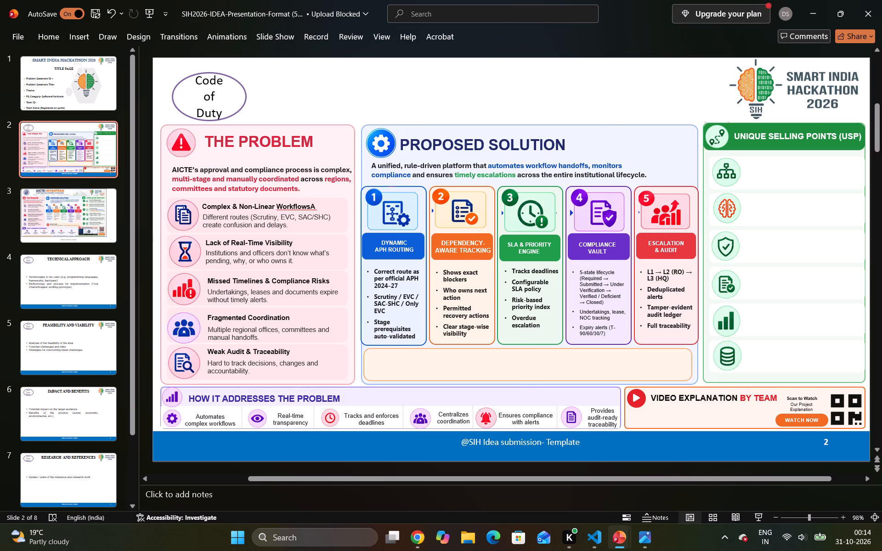
left_click(678, 365)
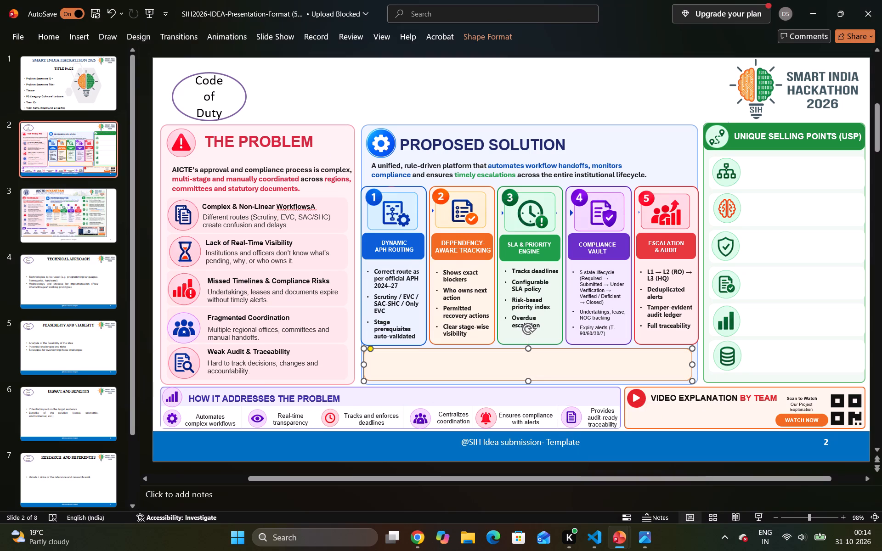
left_click_drag(690, 366, 691, 366)
left_click_drag(691, 366, 696, 367)
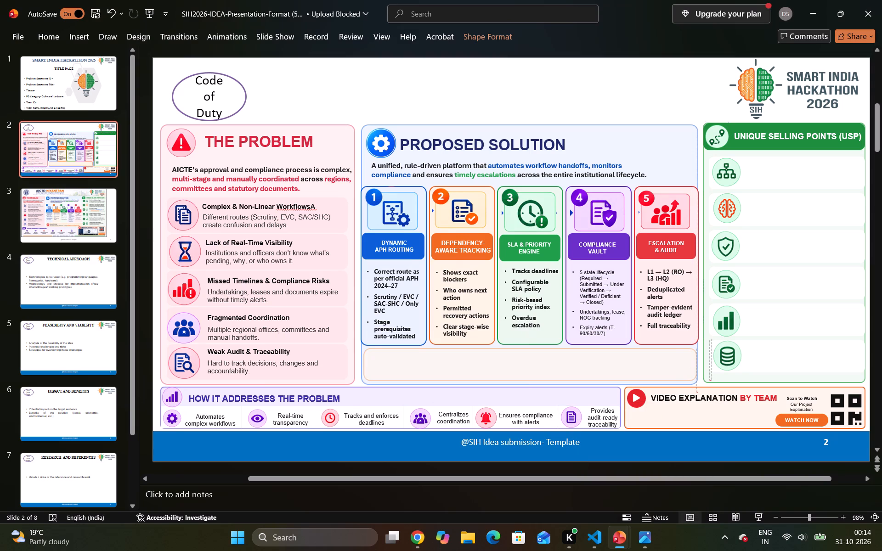
Fine-tune the pale orange banner's edges so it meets the bottom and both sides of the Proposed Solution panel.
left_click_drag(696, 367, 697, 368)
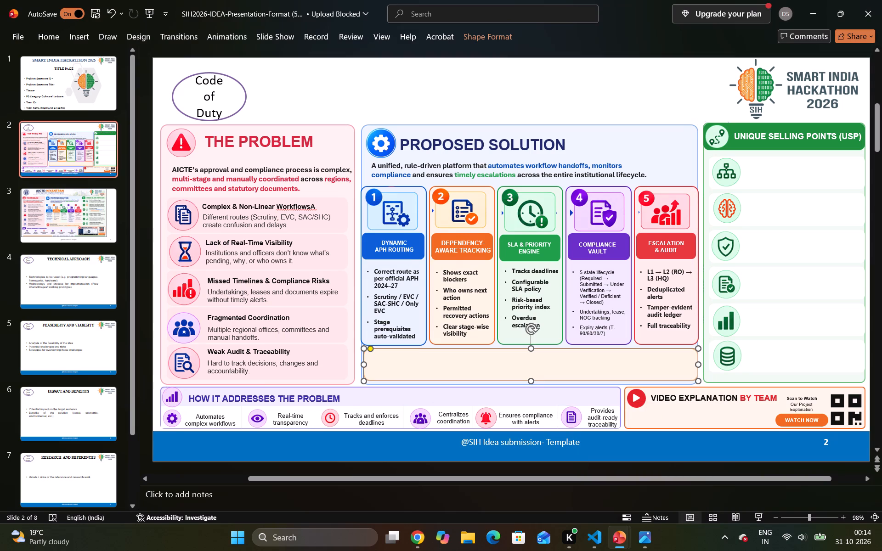
left_click_drag(532, 380, 533, 384)
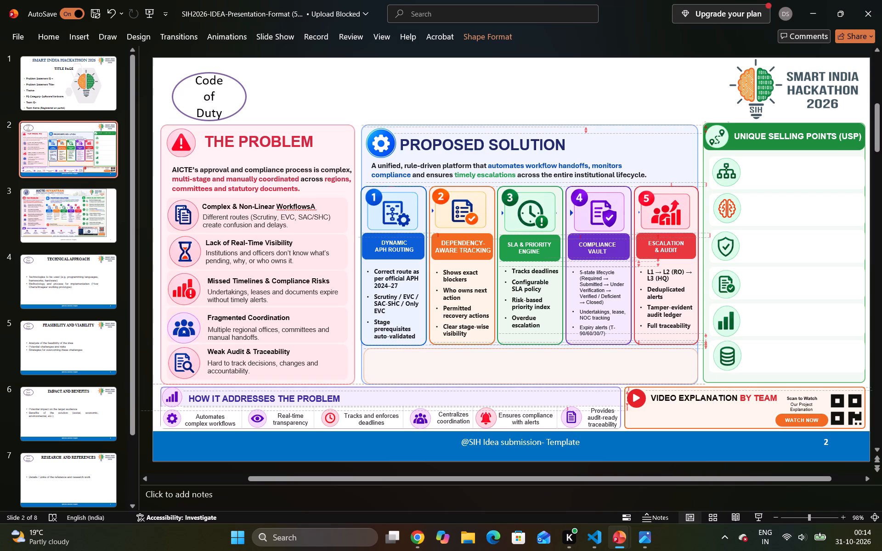
left_click_drag(533, 384, 534, 384)
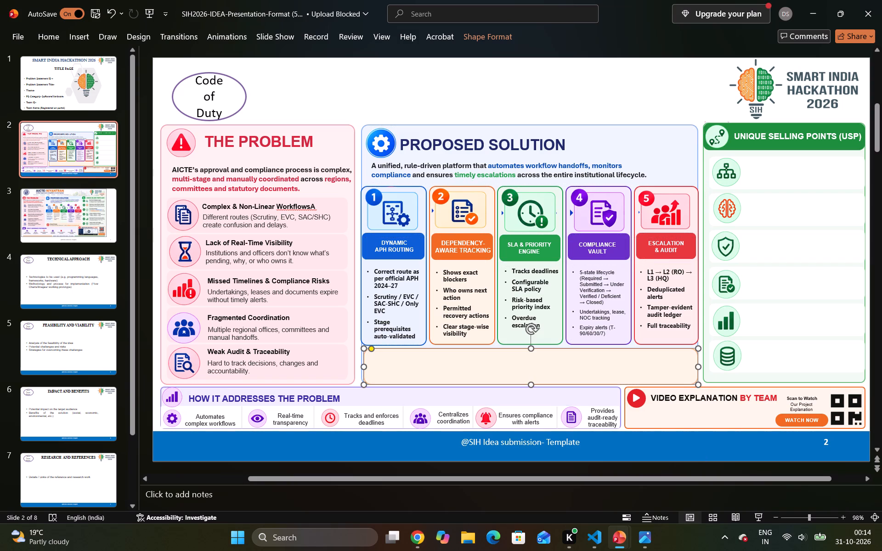
left_click_drag(366, 367, 361, 367)
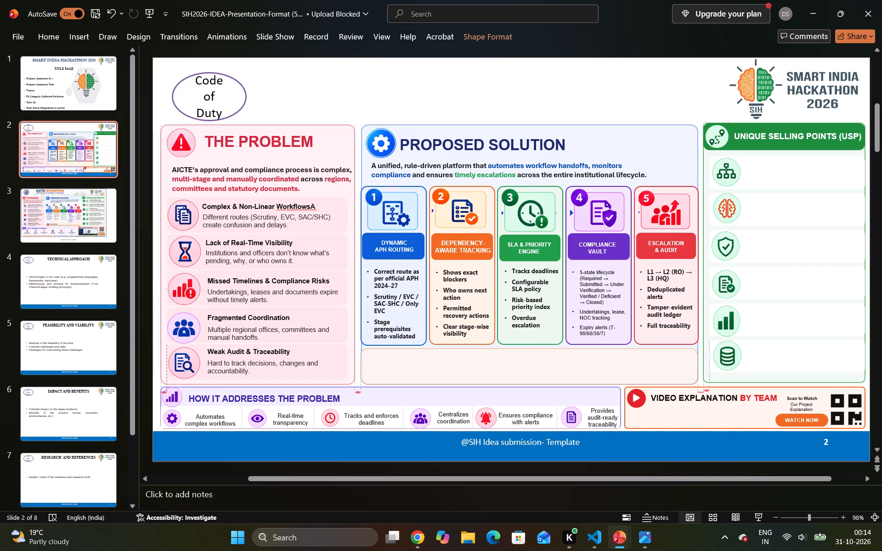
left_click_drag(361, 367, 361, 367)
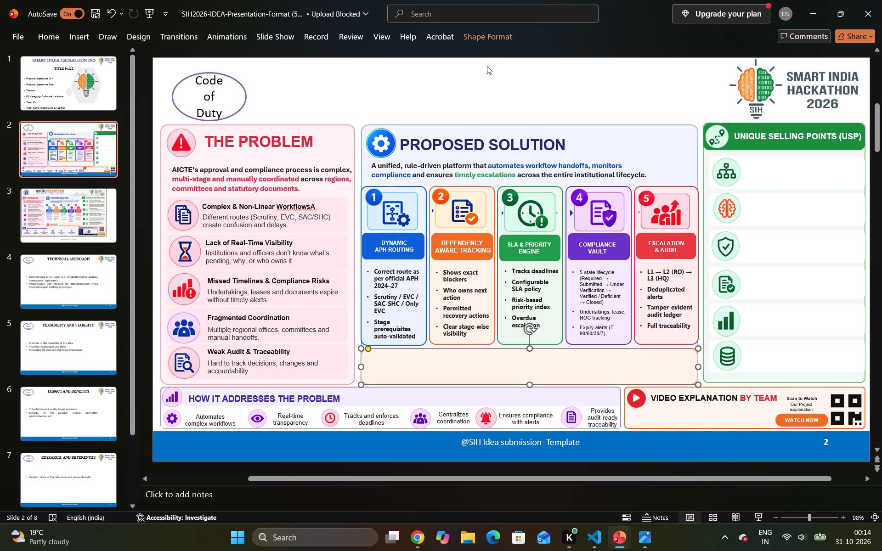
left_click(487, 66)
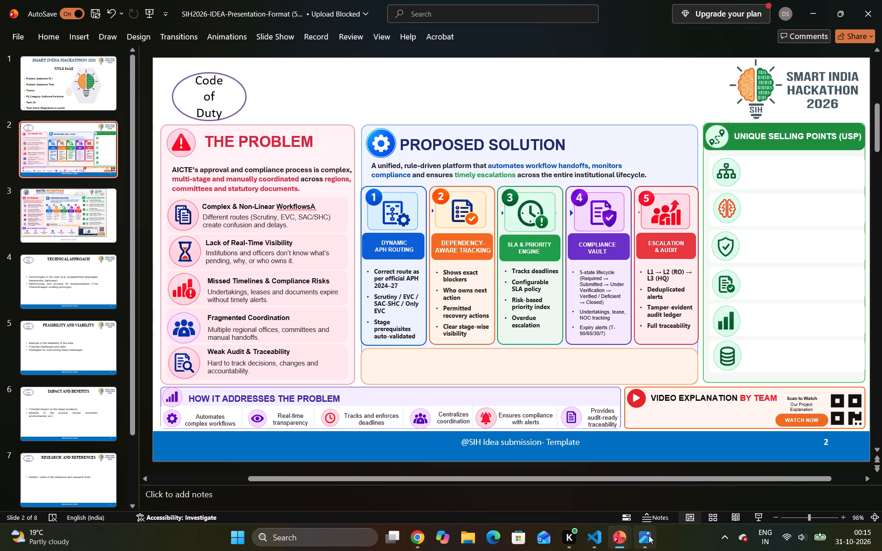
Check the reference poster image, copy the "Rule-Driven Obligation Engine" heading text from the AICTE-NIYANTRAN (1) presentation, and return to the SIH2026 presentation.
left_click(653, 491)
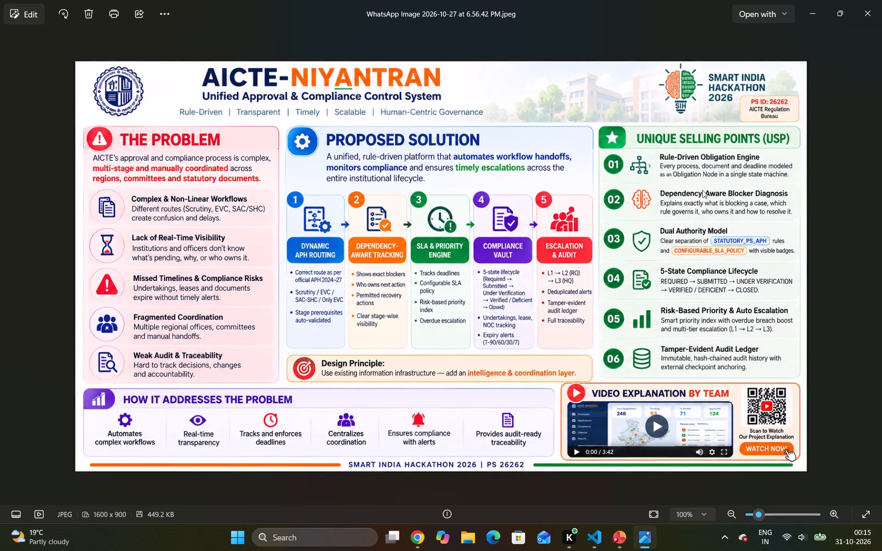
left_click(582, 487)
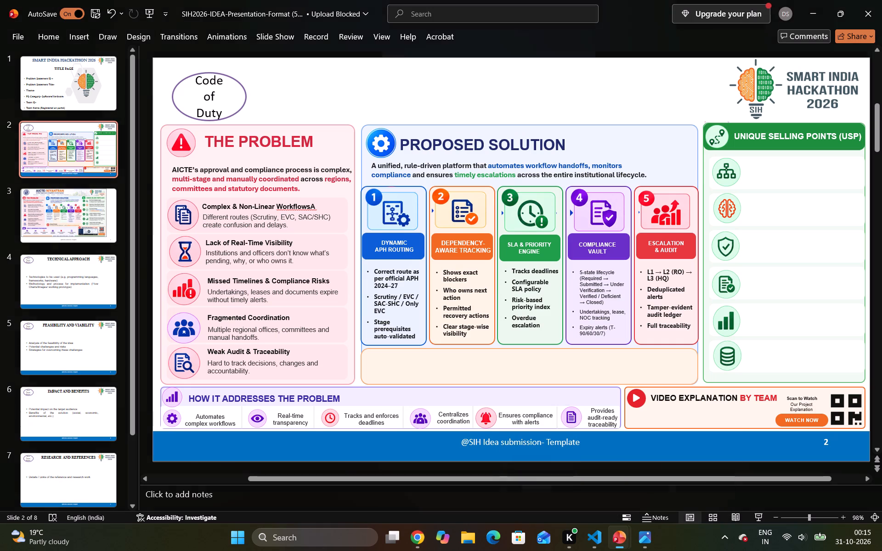
left_click(674, 463)
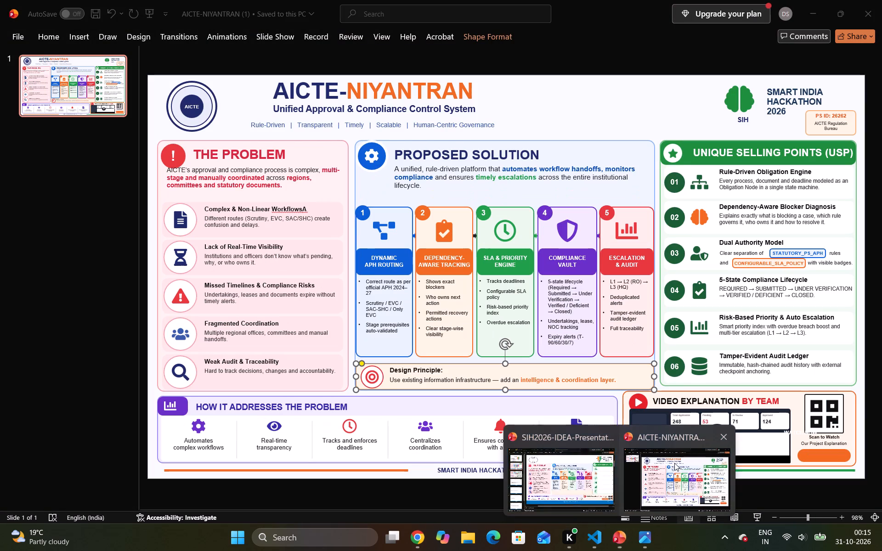
left_click(757, 169)
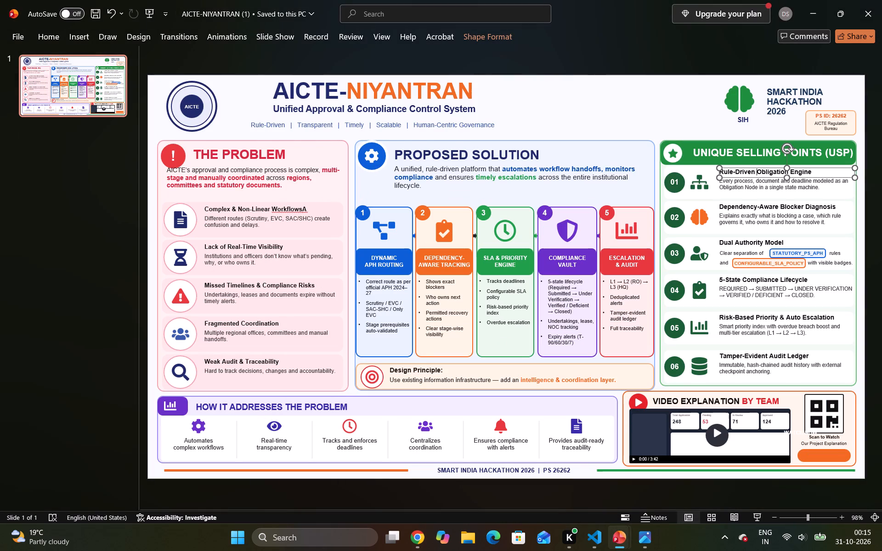
key("ctrl+a")
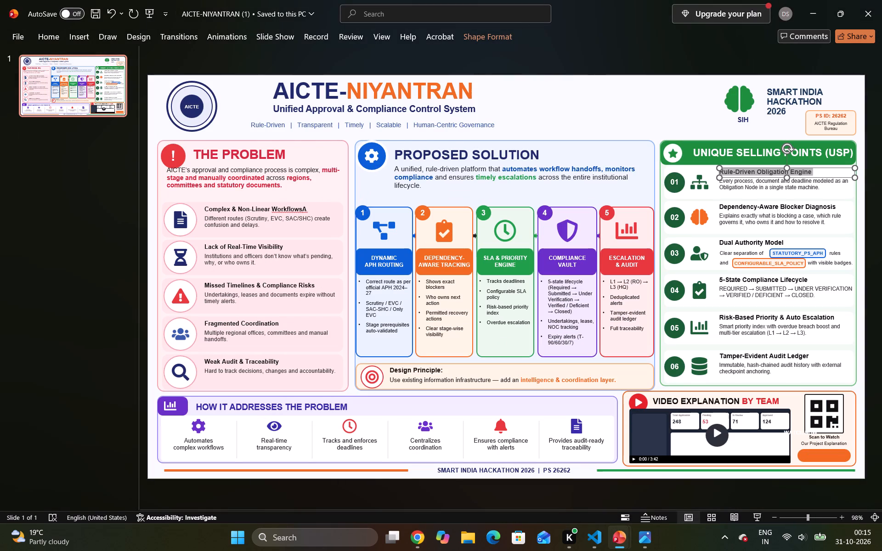
key("ctrl+c")
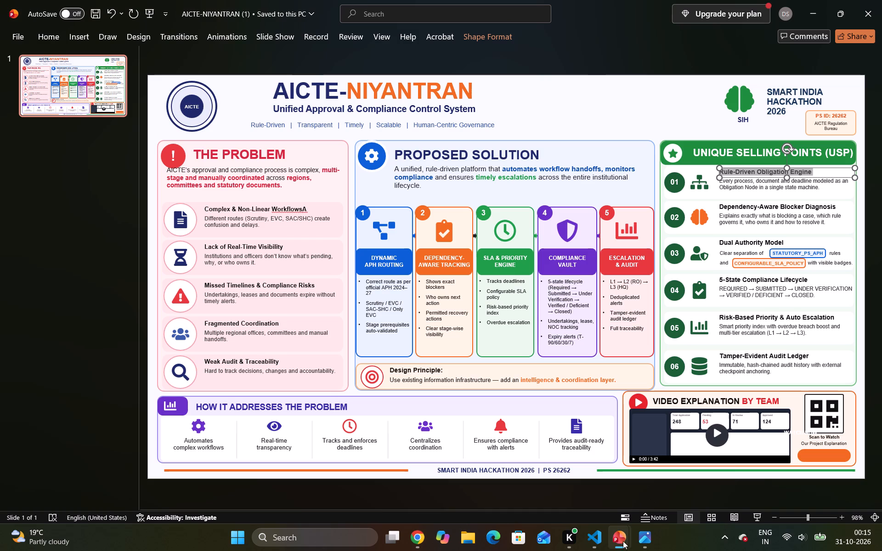
left_click(594, 463)
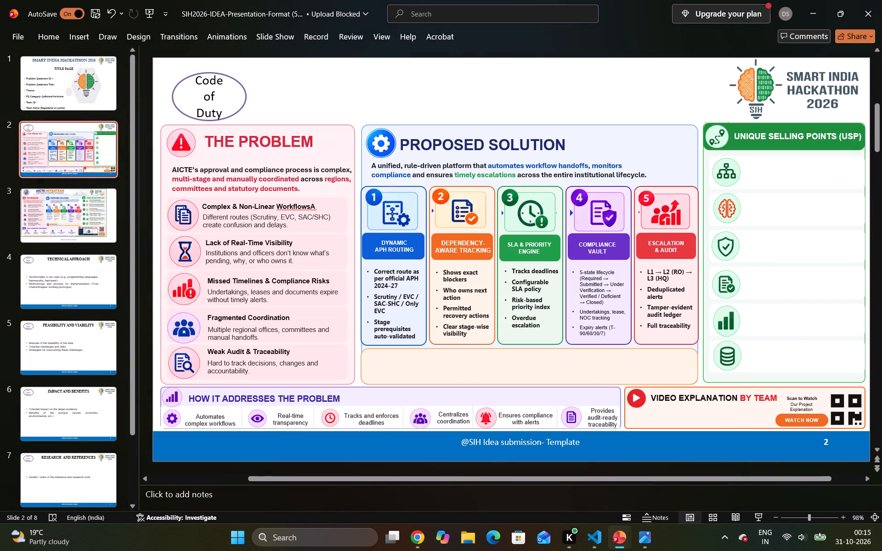
Paste the "Rule-Driven Obligation Engine" heading, narrow its box, and place it at the top of the first Unique Selling Points row beside the icon.
key("ctrl+v")
left_click_drag(391, 258, 567, 207)
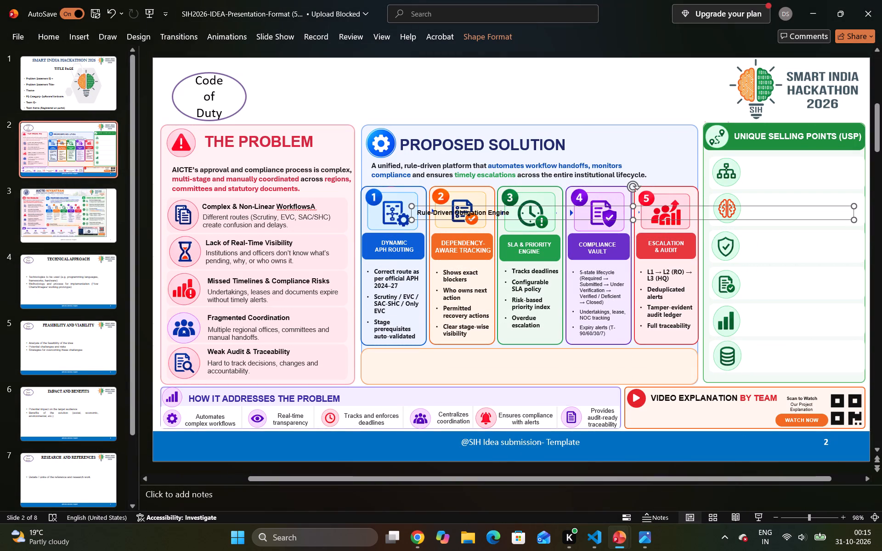
left_click_drag(854, 206, 538, 202)
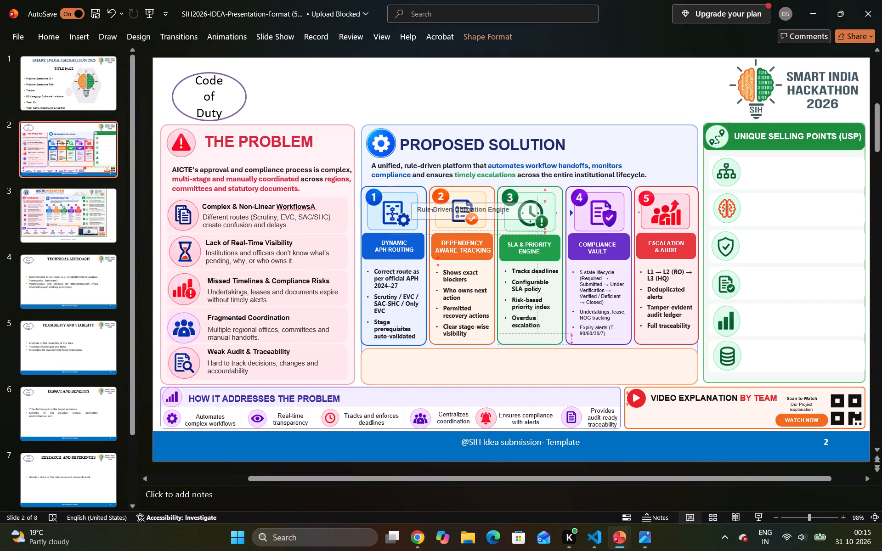
left_click_drag(538, 202, 538, 202)
left_click_drag(487, 203, 709, 149)
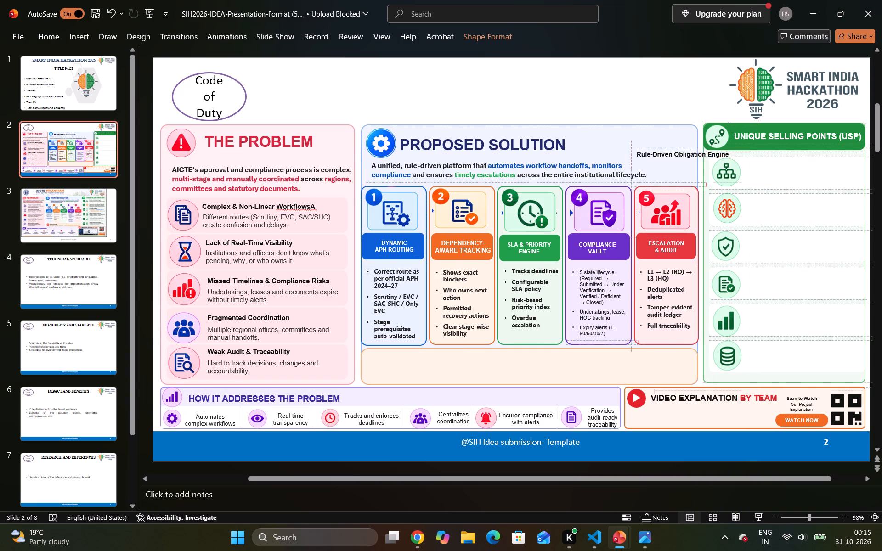
left_click_drag(709, 149, 813, 159)
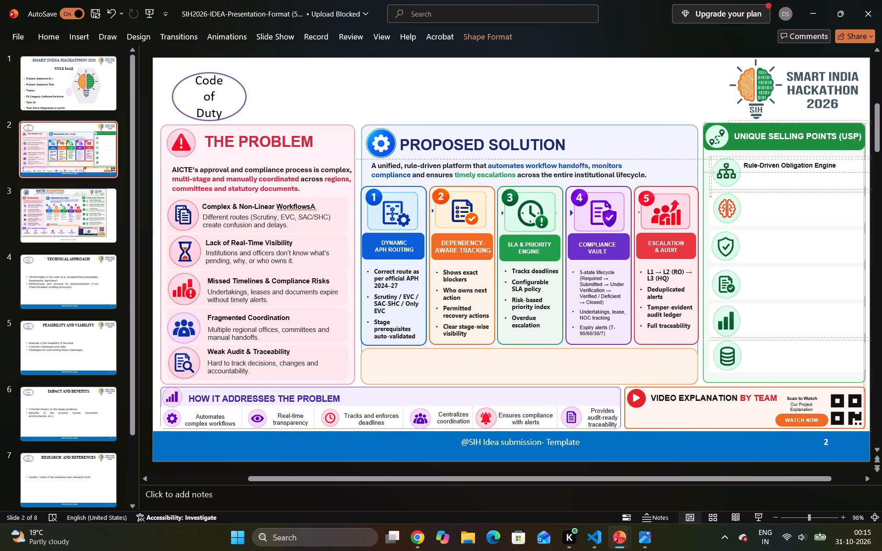
left_click_drag(813, 159, 814, 158)
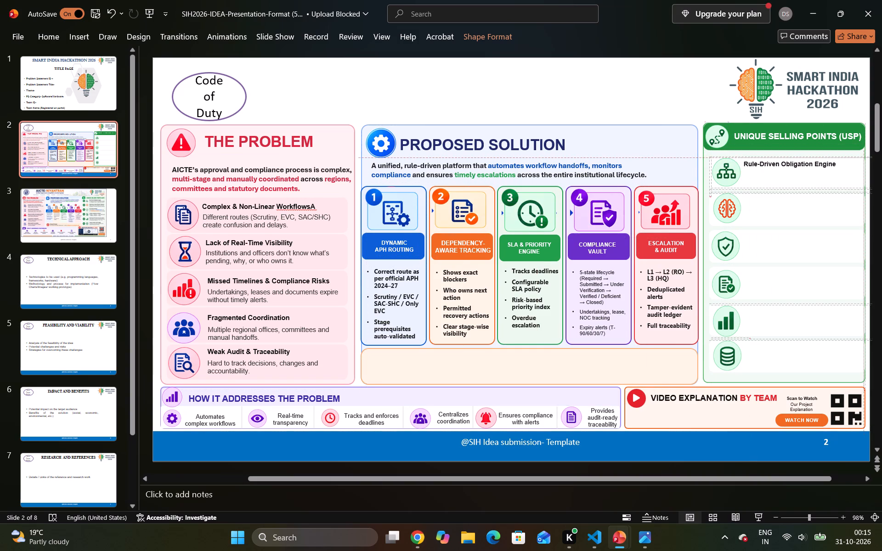
Nudge the "Rule-Driven Obligation Engine" heading slightly down in the first Unique Selling Points row and deselect it.
left_click_drag(814, 158, 814, 158)
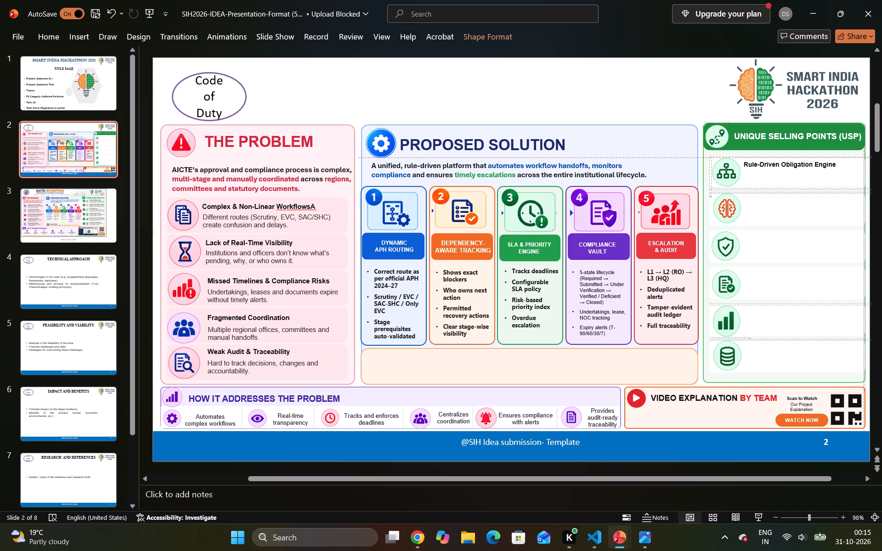
left_click_drag(814, 158, 814, 159)
left_click(621, 97)
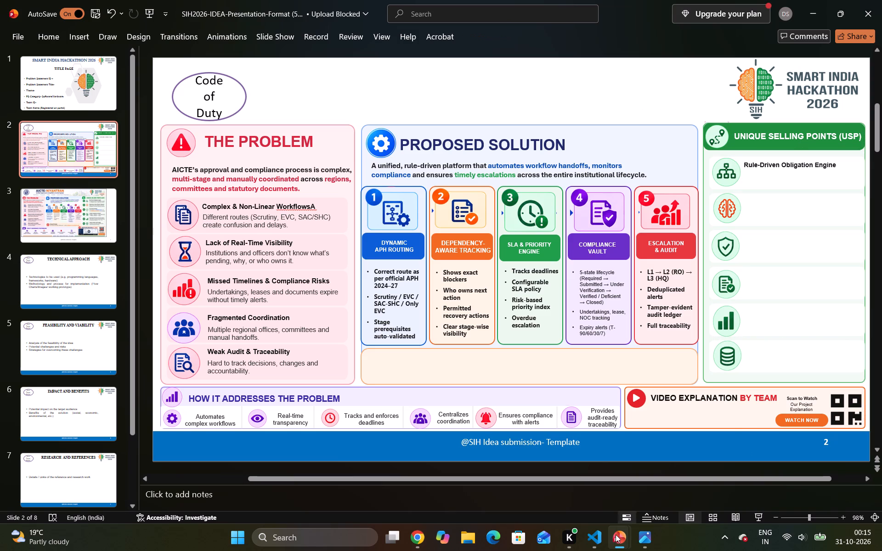
Copy the description text under "Rule-Driven Obligation Engine" from the AICTE-NIYANTRAN (1) presentation and return to the SIH2026 presentation.
left_click(679, 483)
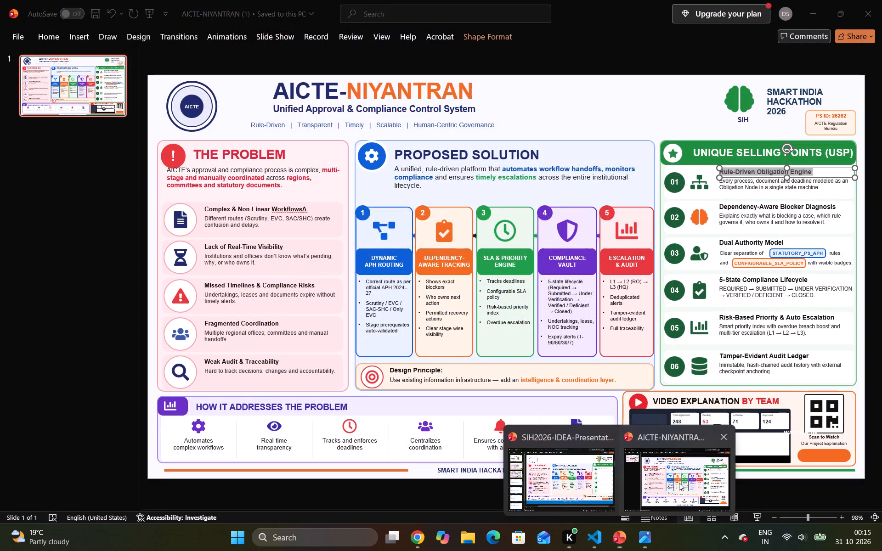
left_click(766, 185)
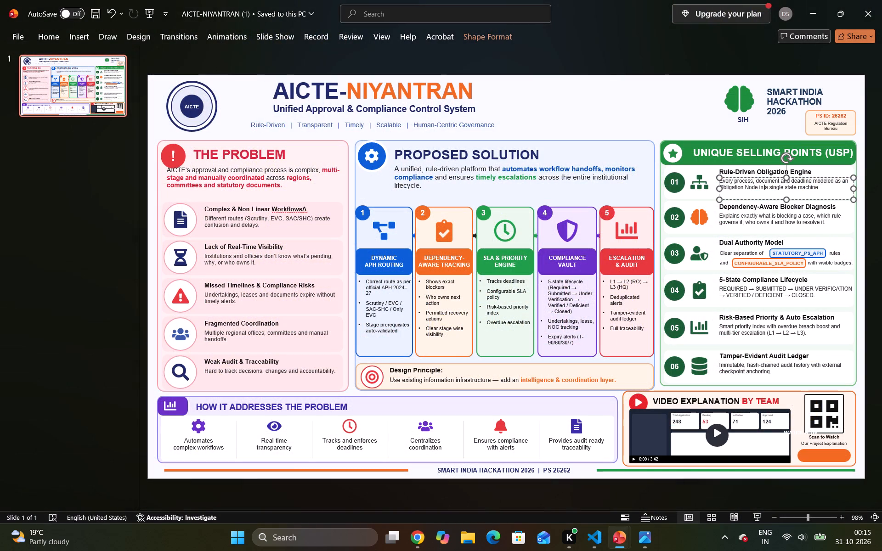
key("ctrl+a")
key("ctrl+c")
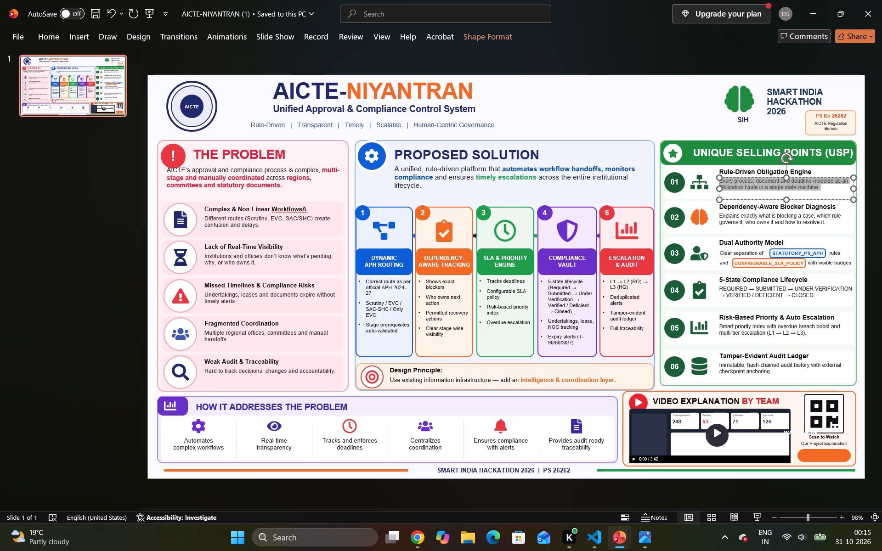
left_click(648, 487)
left_click(590, 496)
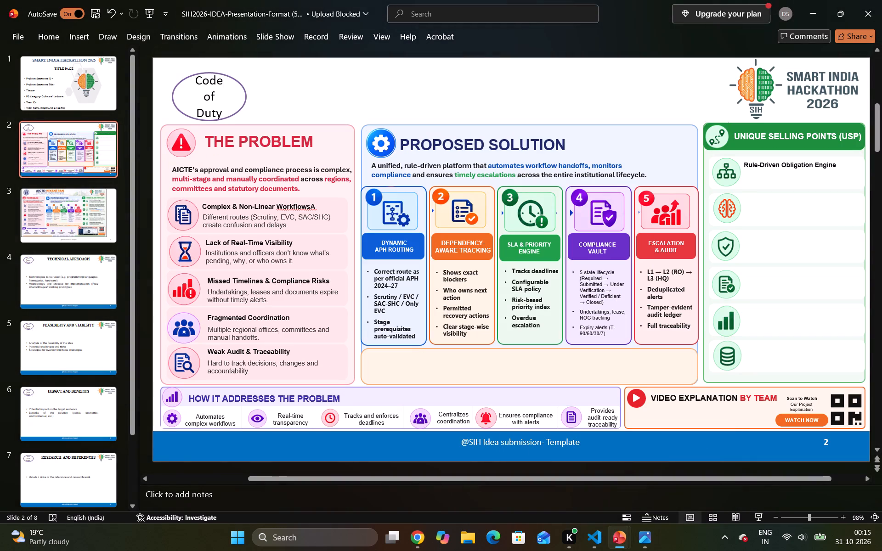
Paste the "Every process, document and deadline" description, narrow its box, and move it into the first Unique Selling Points row.
key("ctrl+v")
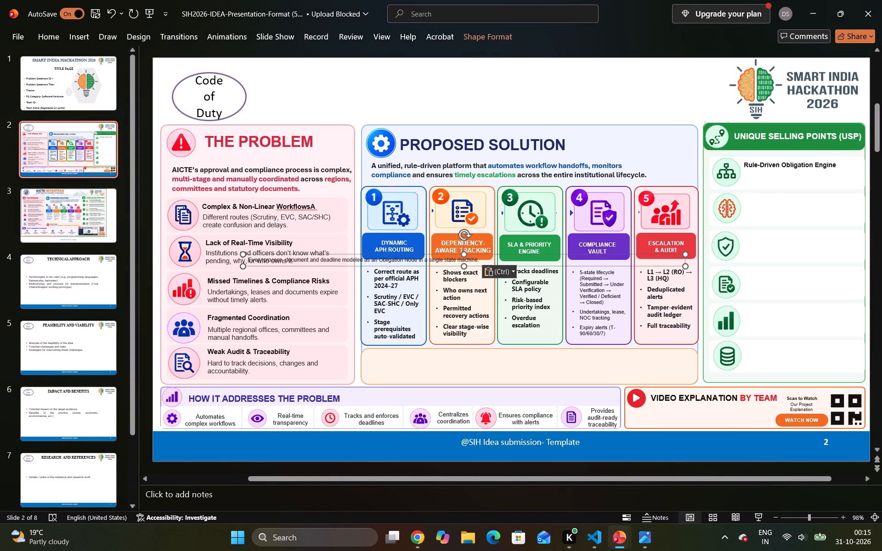
left_click_drag(688, 265, 393, 320)
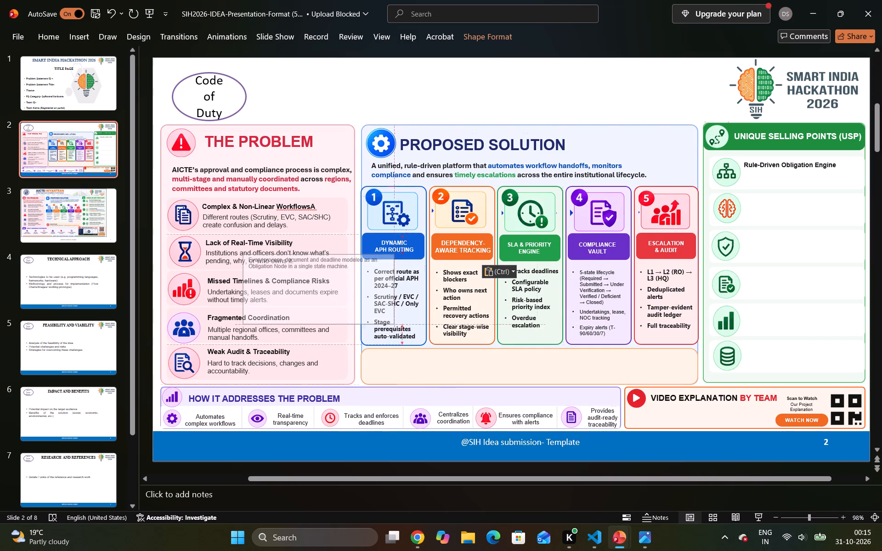
left_click_drag(393, 320, 381, 280)
left_click_drag(359, 253, 792, 175)
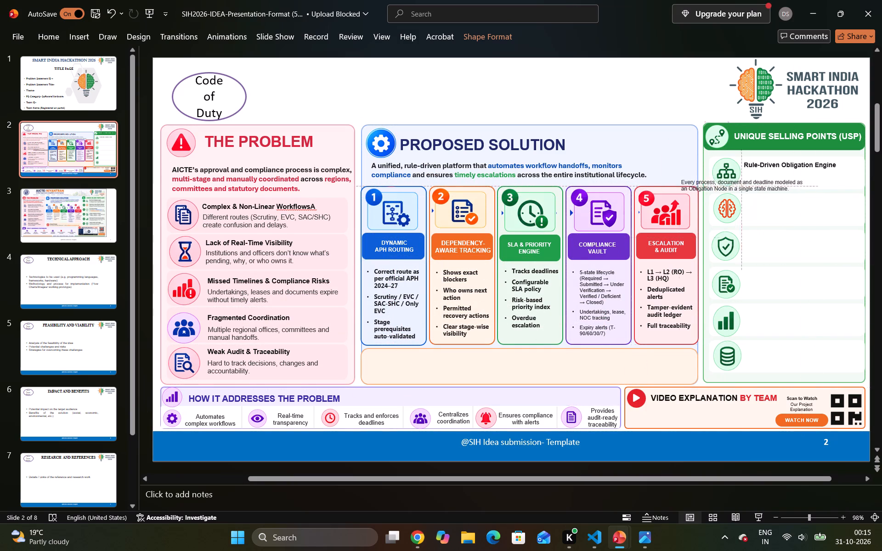
left_click_drag(792, 175, 841, 169)
left_click_drag(865, 187, 850, 190)
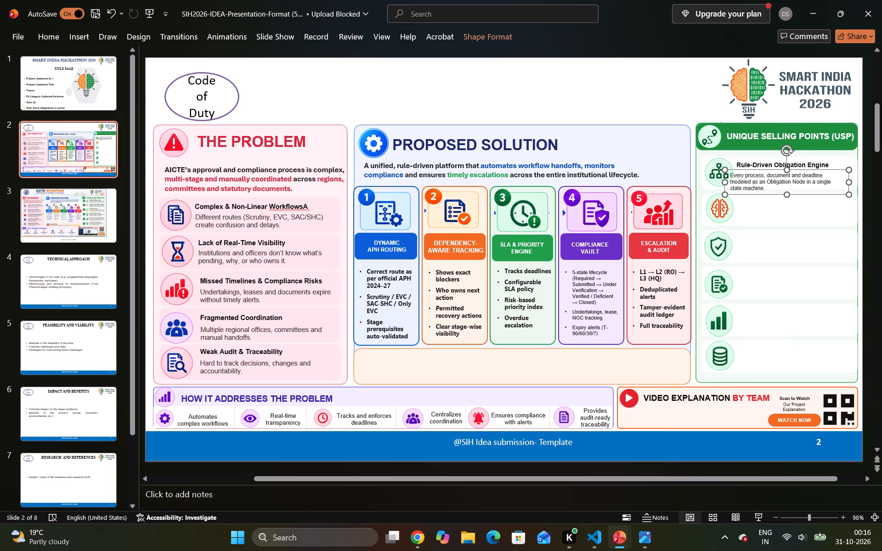
Adjust both side edges of the description box to fit the first row and align it directly beneath the "Rule-Driven Obligation Engine" heading.
left_click(760, 166)
left_click(763, 158)
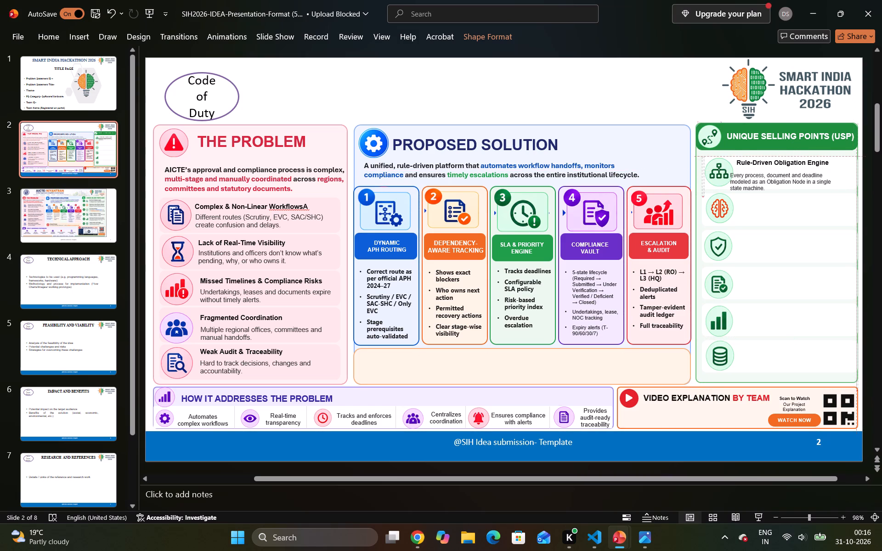
left_click(760, 183)
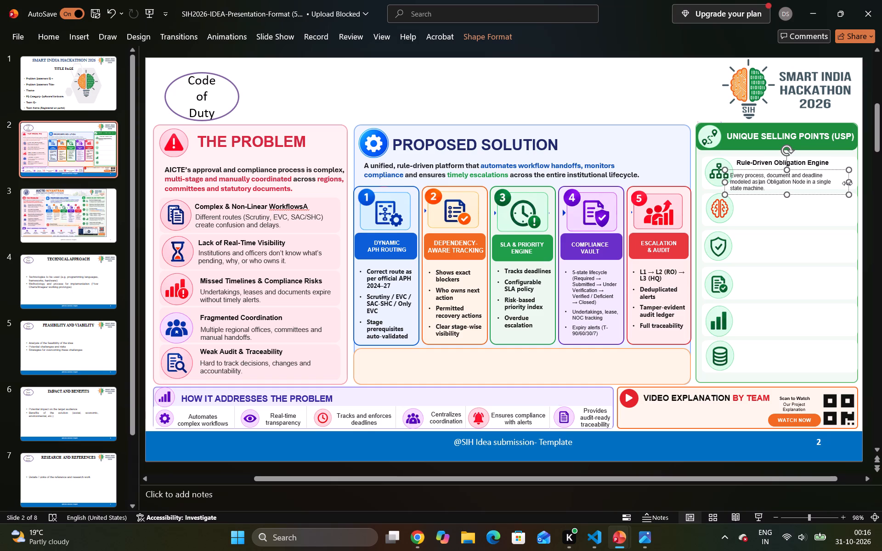
left_click_drag(847, 183, 856, 181)
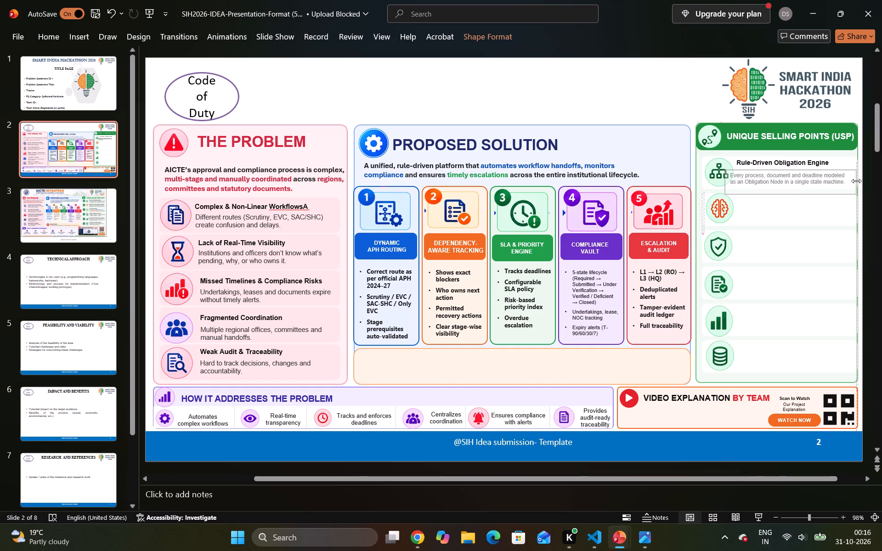
left_click_drag(723, 178, 728, 178)
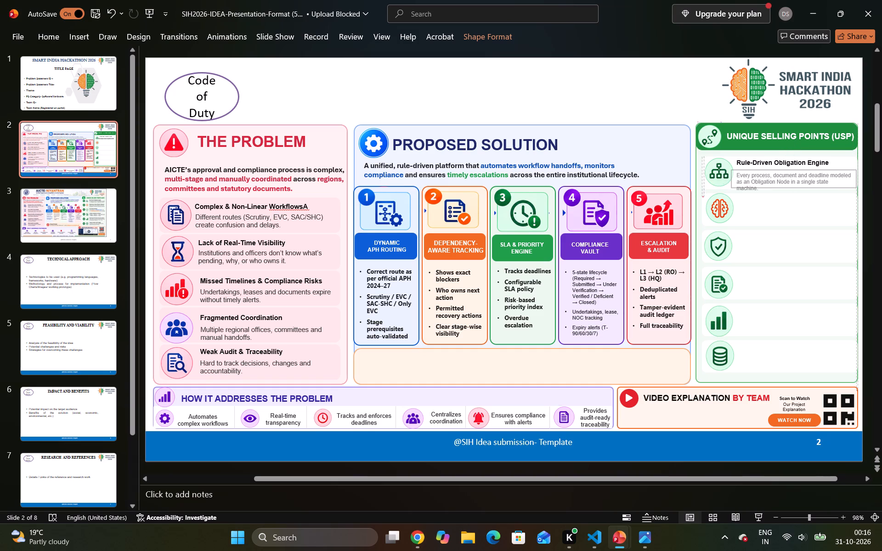
left_click_drag(728, 178, 736, 176)
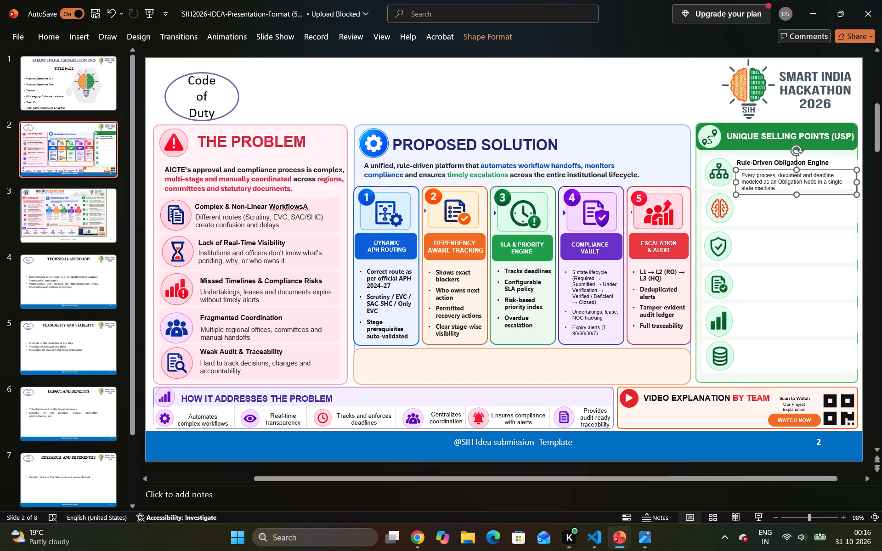
left_click(779, 172)
left_click(776, 170)
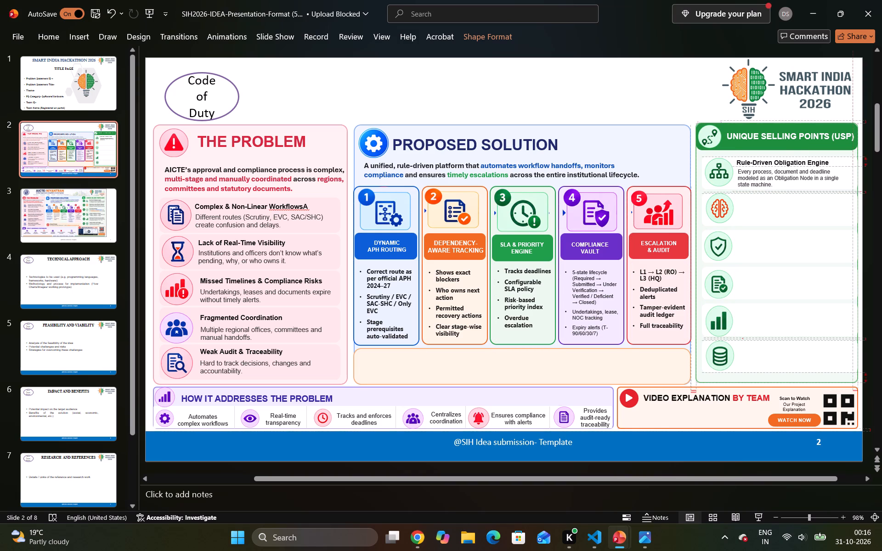
left_click(620, 97)
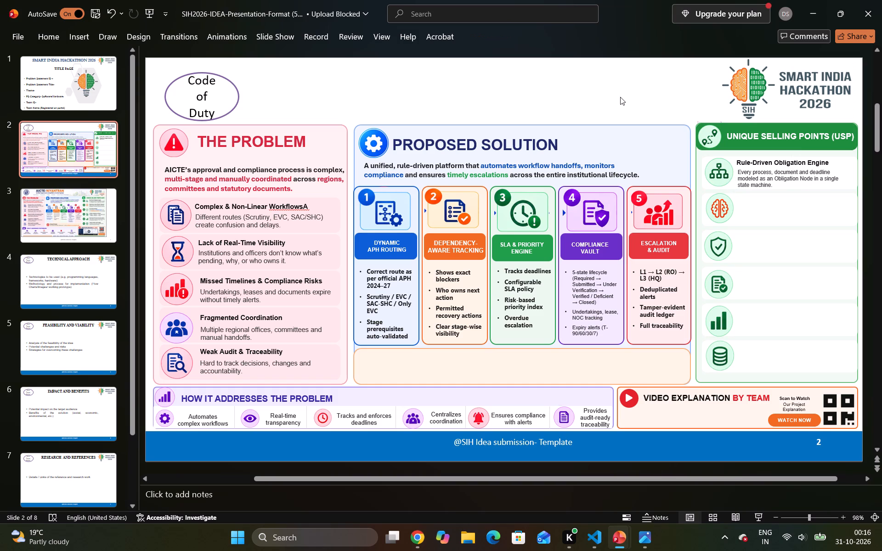
Increase the font size of the "Every process, document and deadline" description to 8.
left_click(777, 179)
left_click(758, 160)
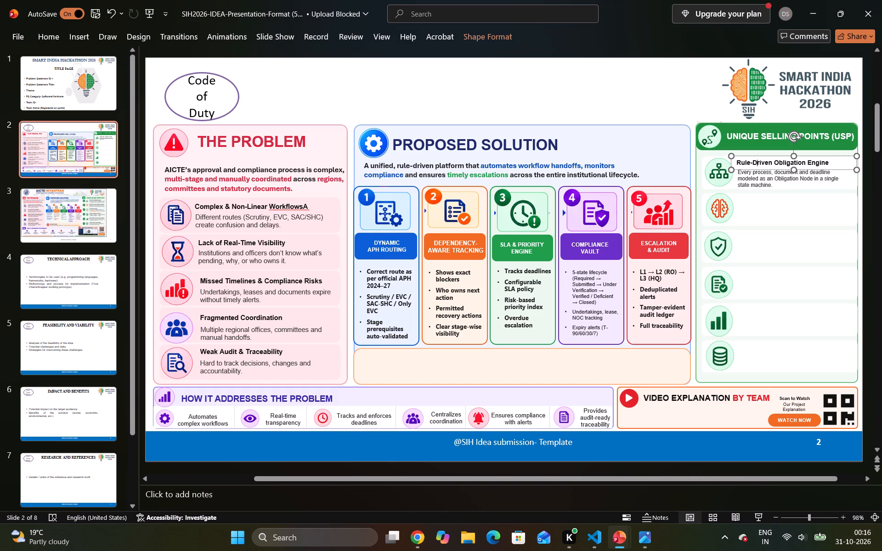
left_click(758, 180)
key("ctrl+a")
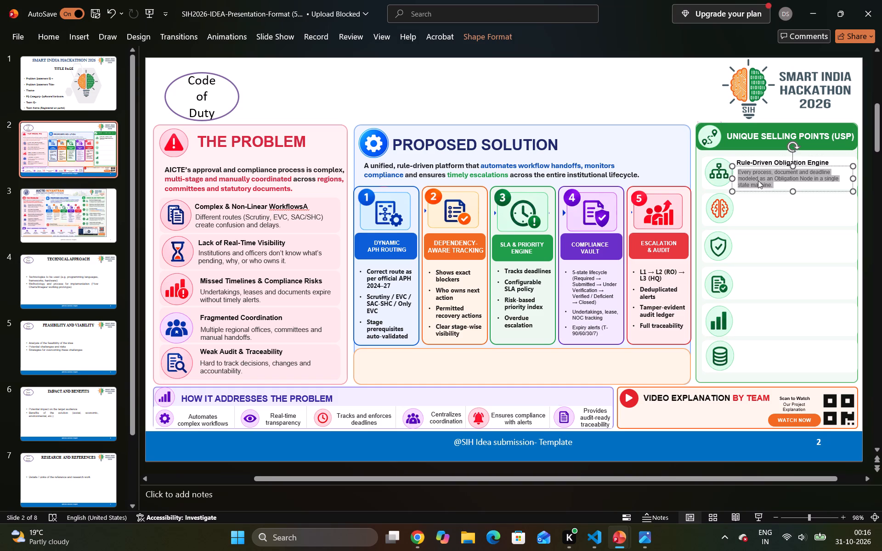
left_click(55, 41)
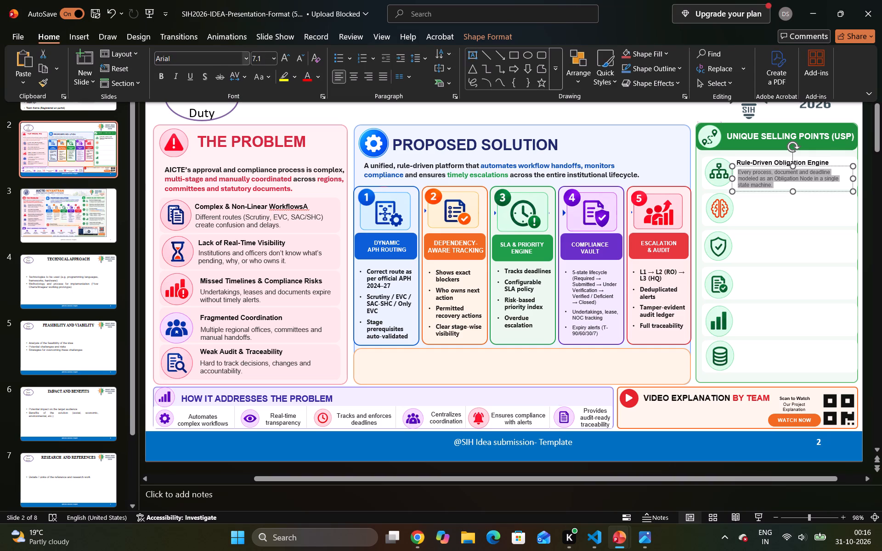
left_click(284, 58)
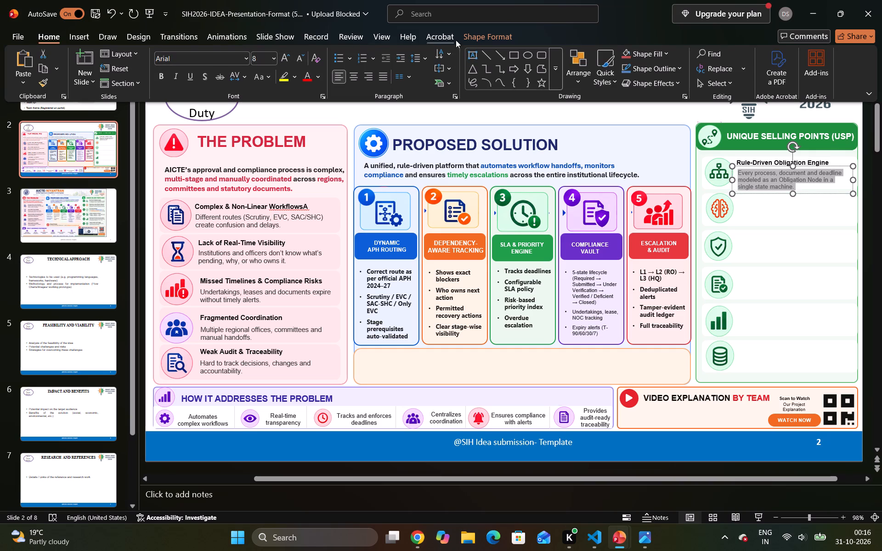
left_click(627, 31)
left_click(659, 86)
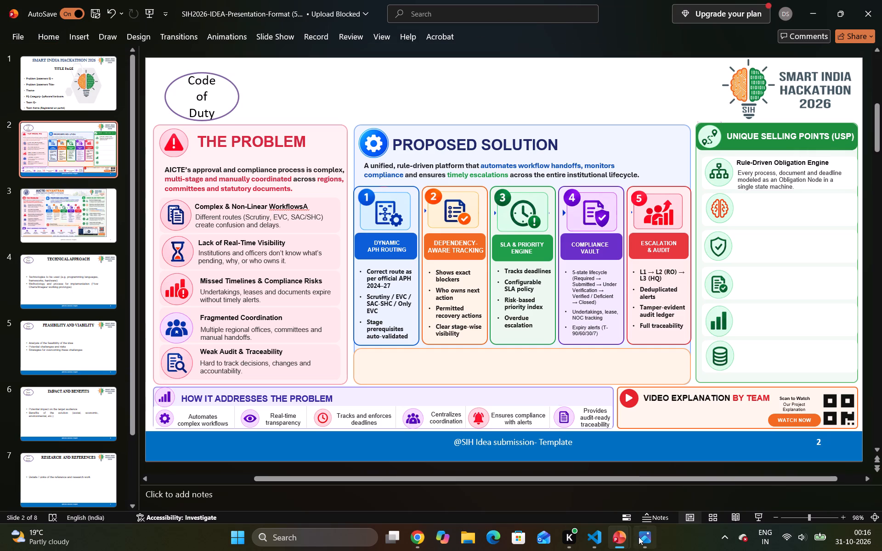
Copy the "Dependency-Aware Blocker Diagnosis" heading from the AICTE-NIYANTRAN (1) presentation and return to the SIH2026 presentation.
left_click(689, 467)
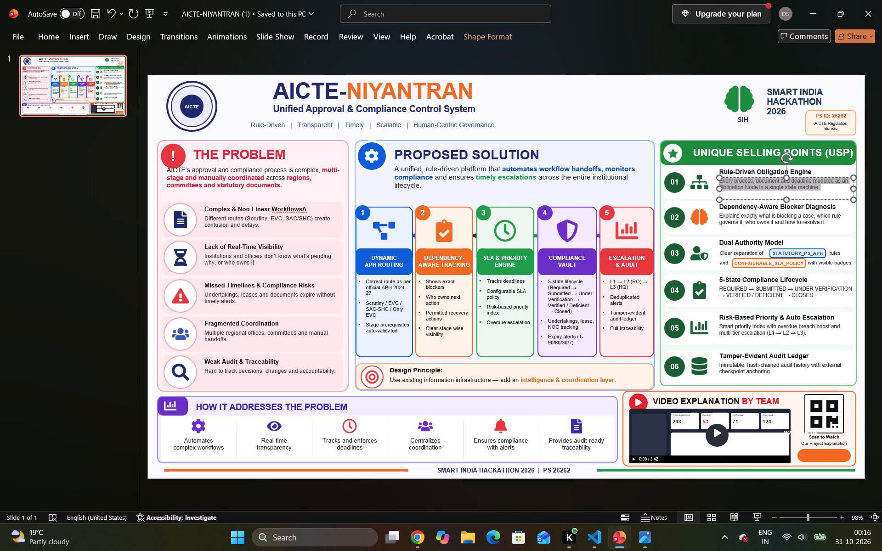
left_click(743, 209)
key("ctrl+a")
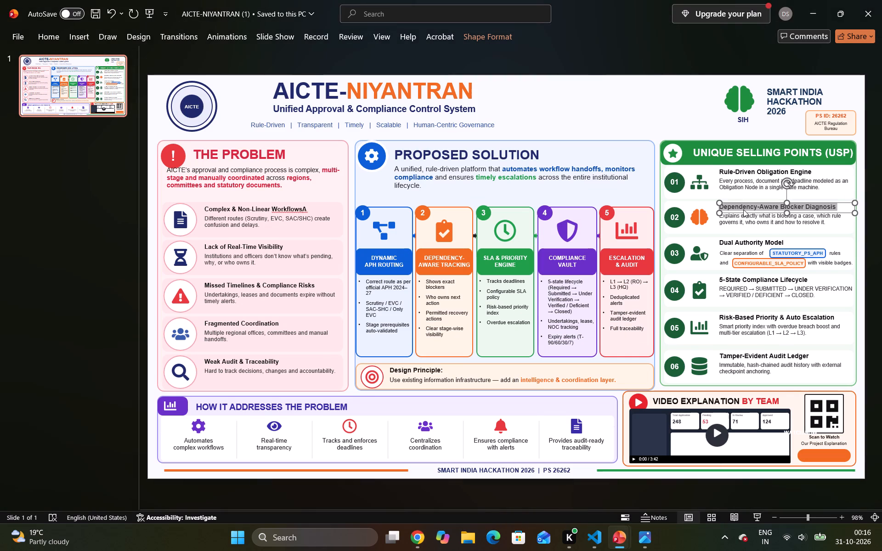
key("ctrl+c")
left_click(816, 14)
Paste the "Dependency-Aware Blocker Diagnosis" heading, narrow its box, and place it at the top of the second Unique Selling Points row beside the brain icon.
key("ctrl+v")
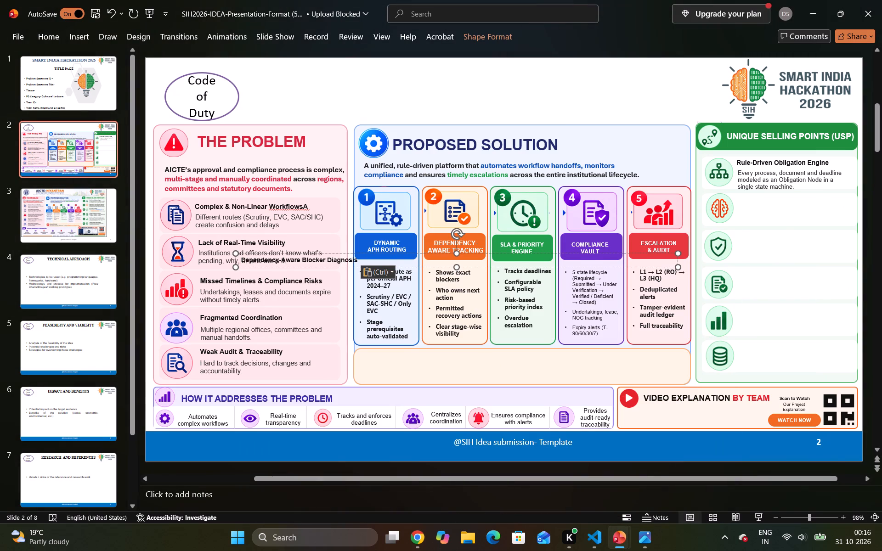
left_click_drag(349, 254, 697, 206)
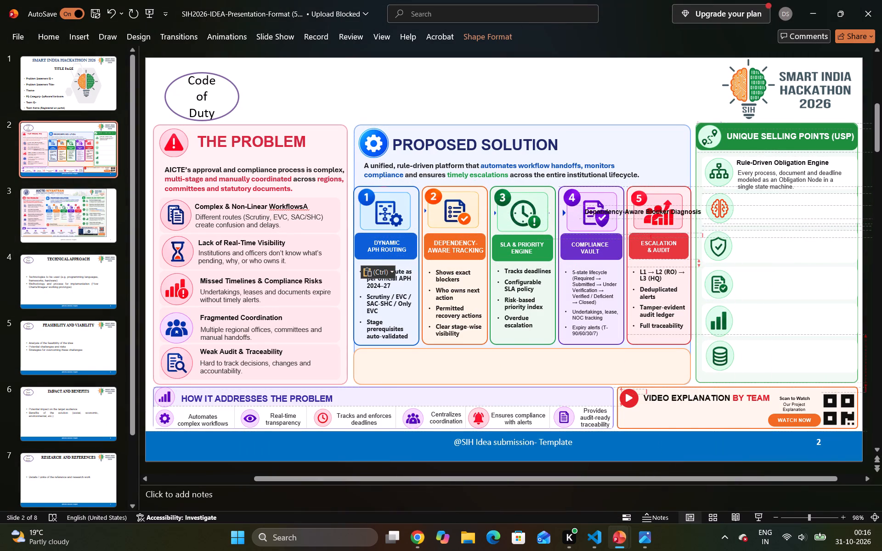
left_click_drag(697, 206, 823, 196)
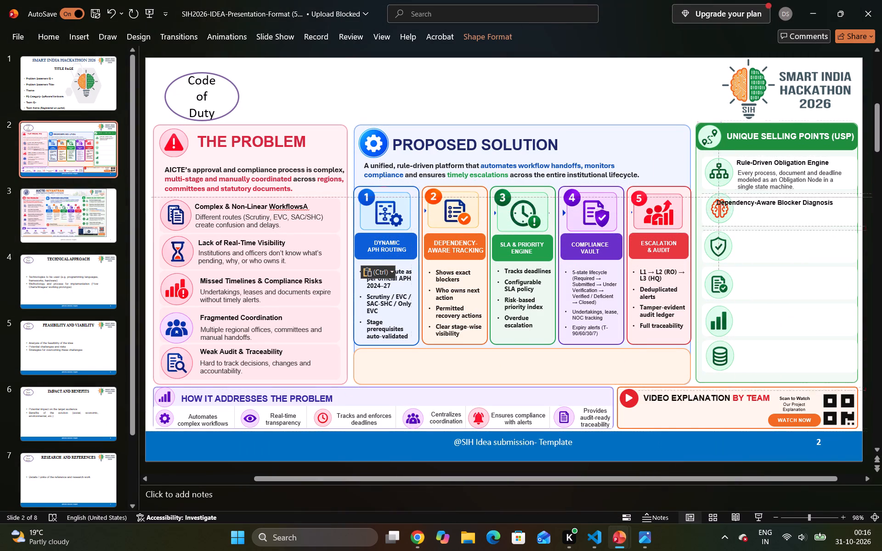
left_click_drag(823, 196, 584, 203)
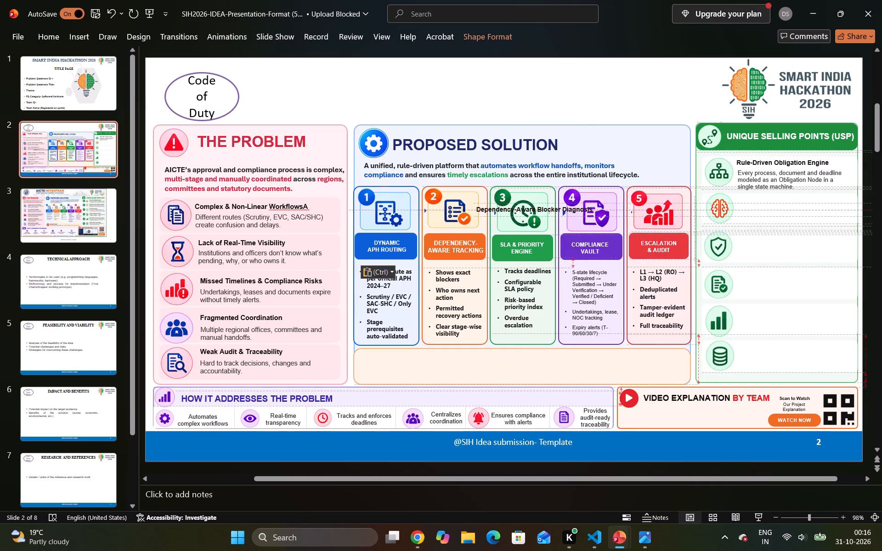
left_click_drag(584, 203, 498, 94)
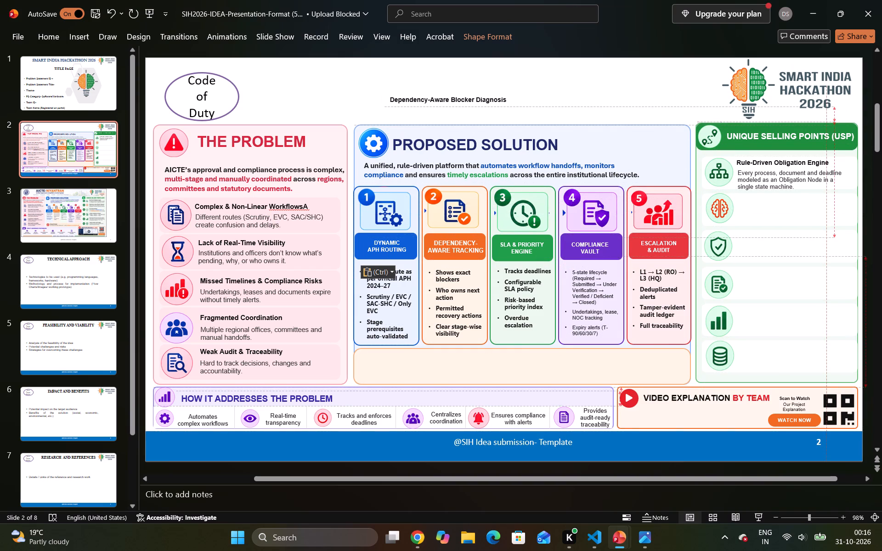
left_click_drag(498, 94, 497, 85)
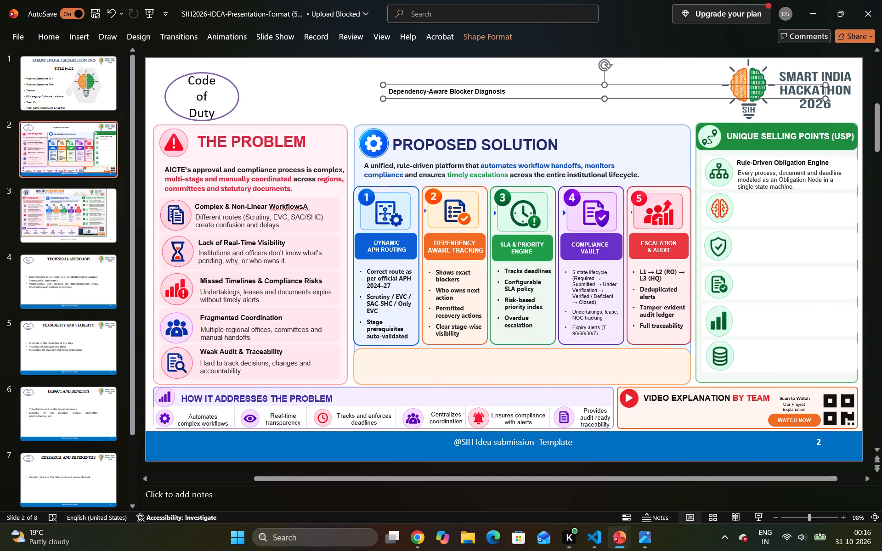
left_click_drag(825, 83, 542, 84)
left_click_drag(506, 84, 769, 173)
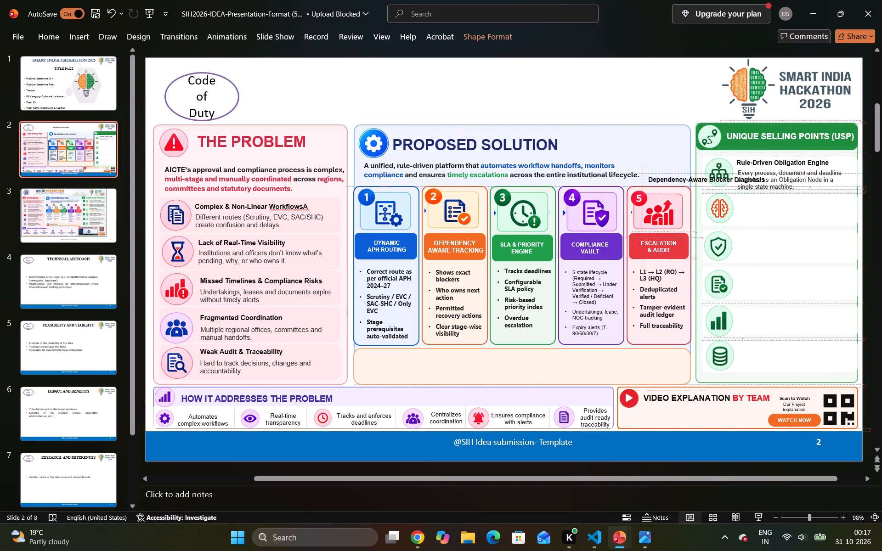
left_click_drag(769, 173, 855, 189)
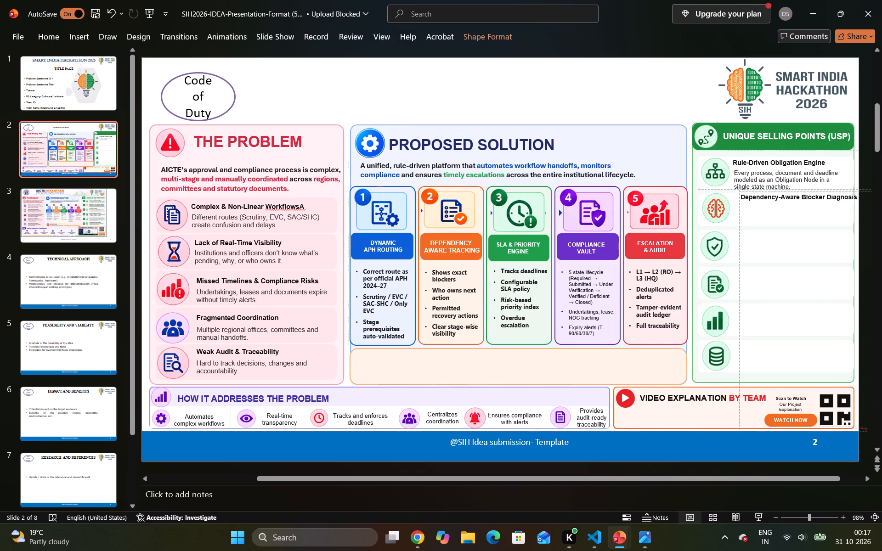
left_click_drag(855, 189, 850, 192)
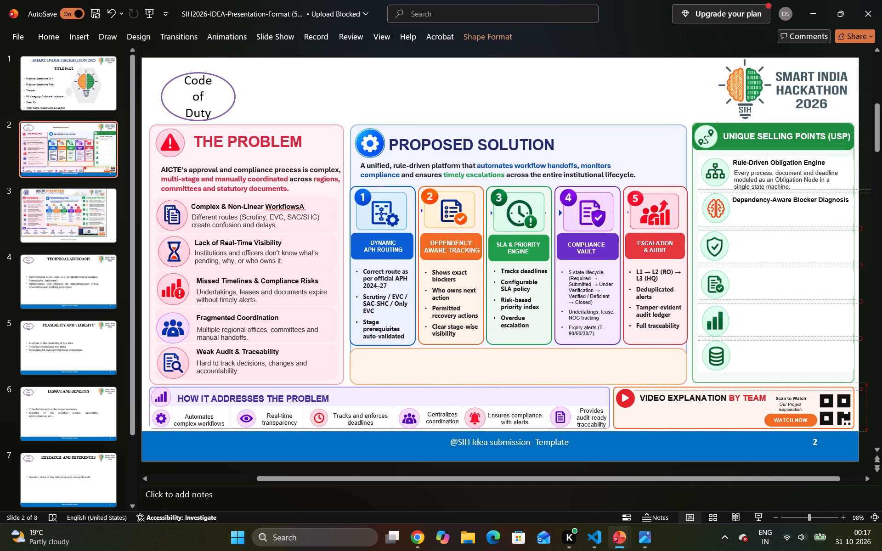
Fine-tune the position of the "Dependency-Aware Blocker Diagnosis" heading beside the brain icon in the second Unique Selling Points row.
left_click_drag(850, 192, 851, 194)
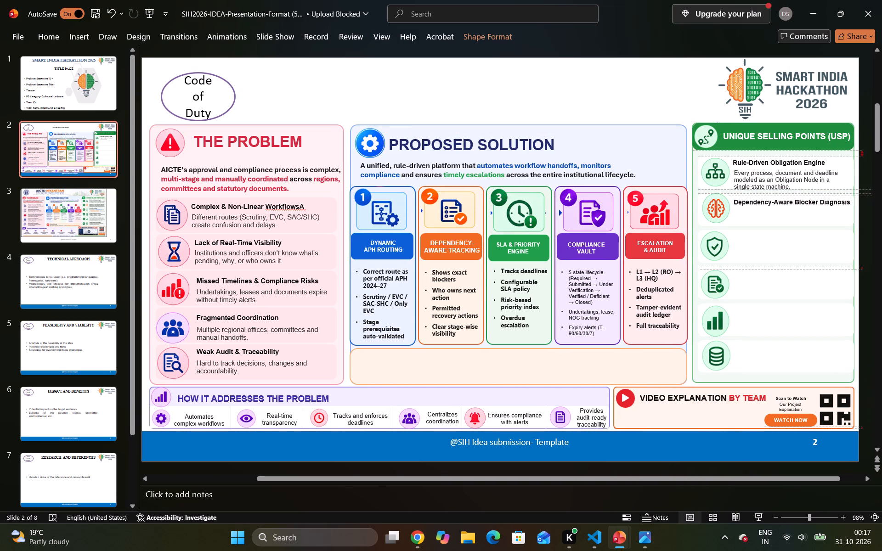
left_click_drag(851, 194, 851, 193)
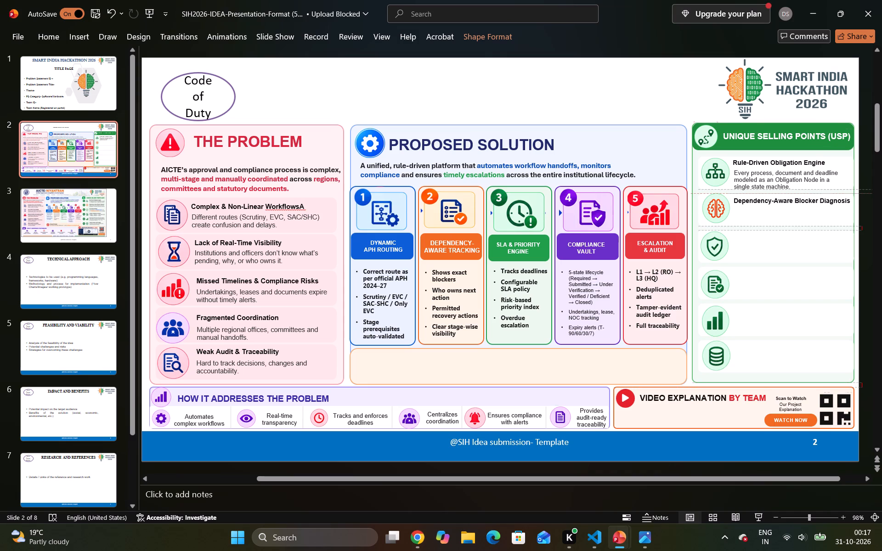
left_click_drag(851, 193, 850, 194)
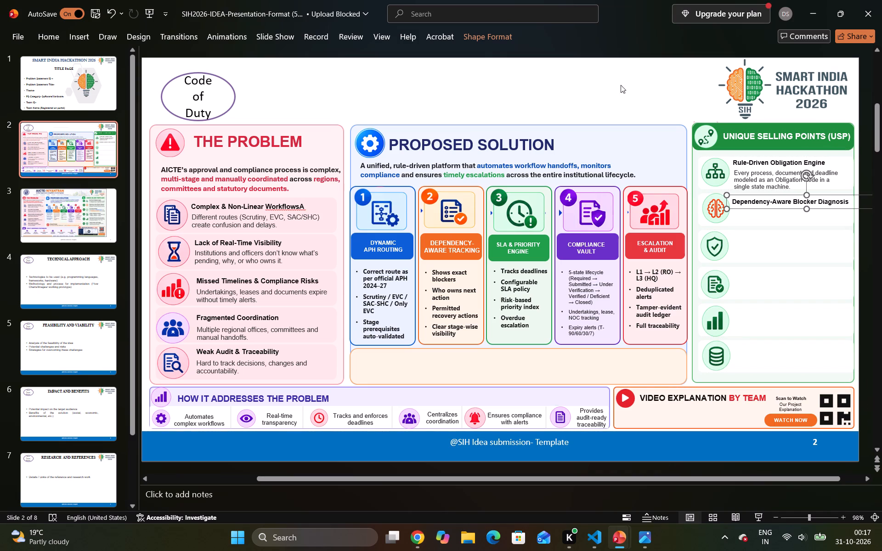
left_click(625, 92)
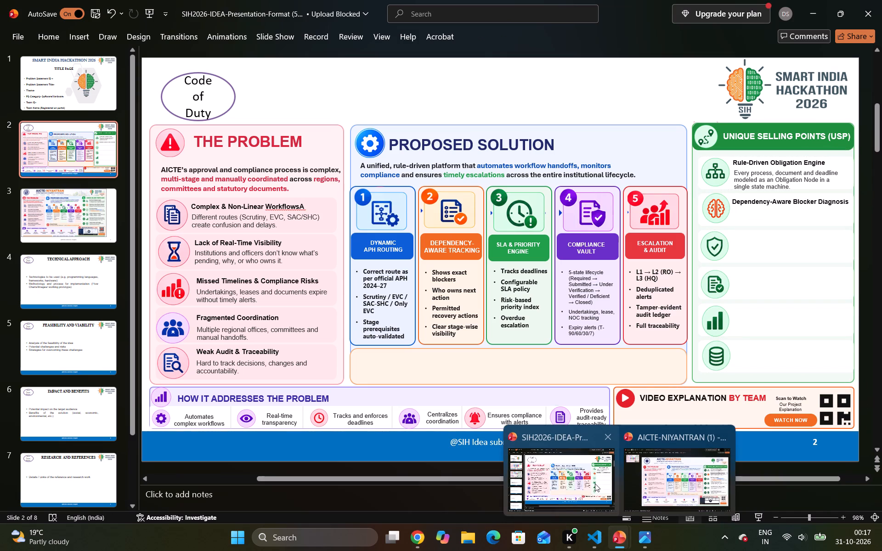
Copy the "Explains exactly what is blocking a case" description from the AICTE-NIYANTRAN (1) presentation and return to the SIH2026 presentation.
left_click(633, 479)
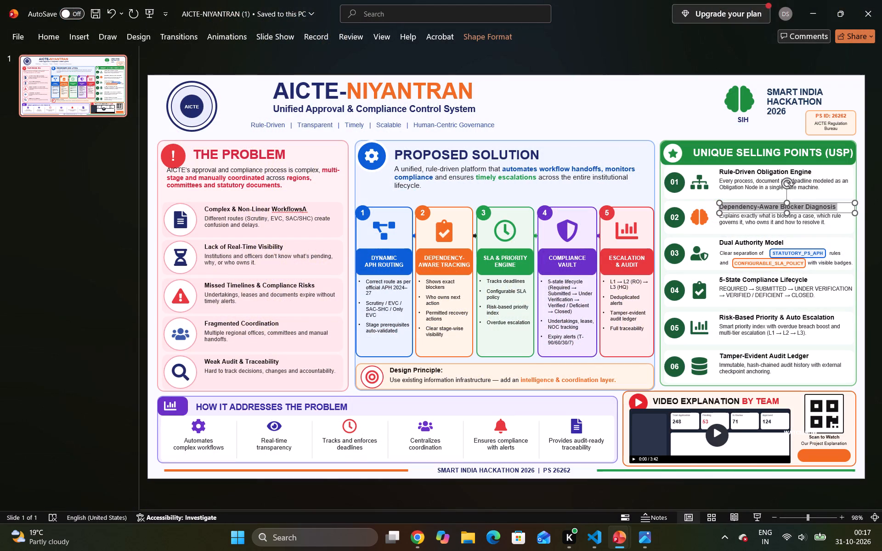
left_click(752, 219)
key("ctrl+a")
key("ctrl+c")
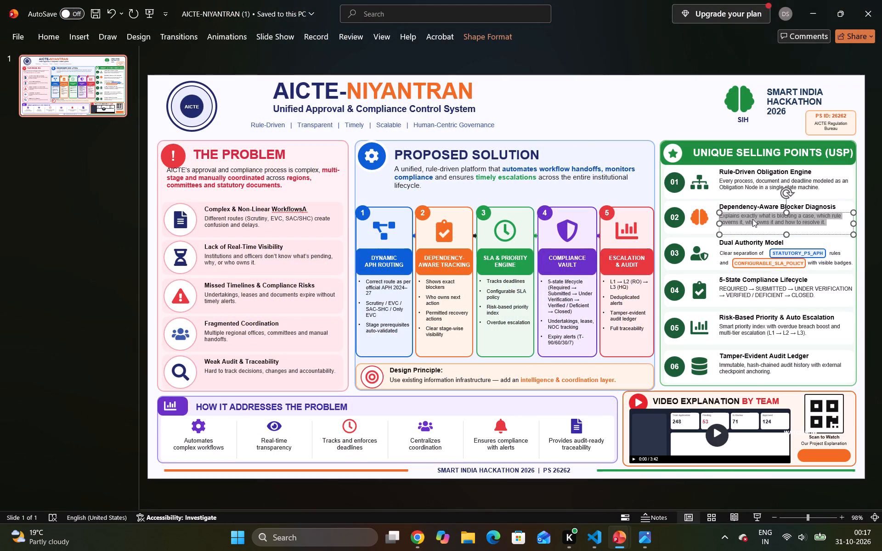
left_click(594, 497)
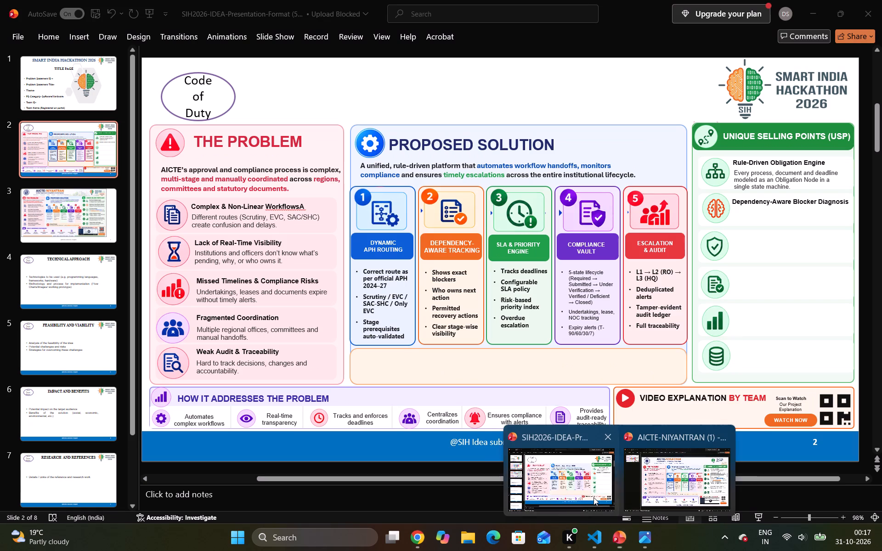
Paste the "Explains exactly what is blocking a case" description, narrow its box to two lines, and place it beneath the "Dependency-Aware Blocker Diagnosis" heading.
key("ctrl+v")
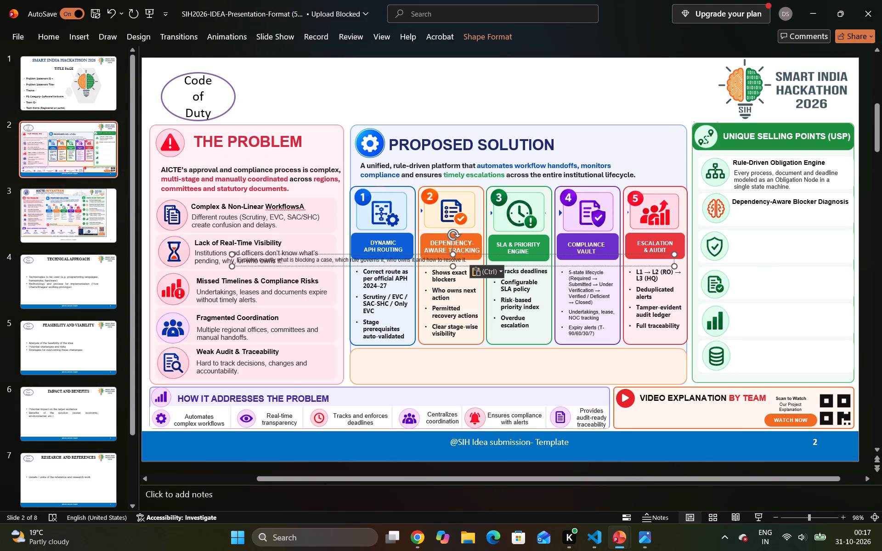
left_click_drag(675, 266, 393, 308)
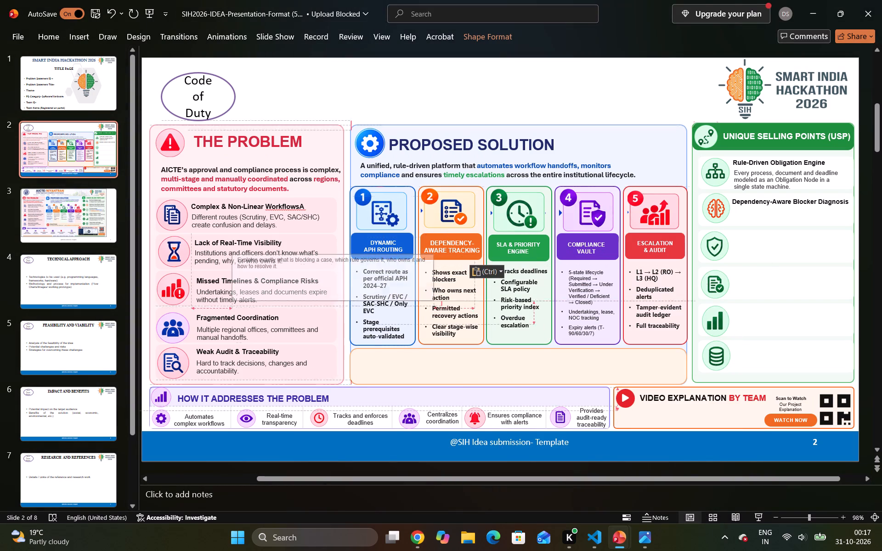
left_click_drag(393, 308, 357, 315)
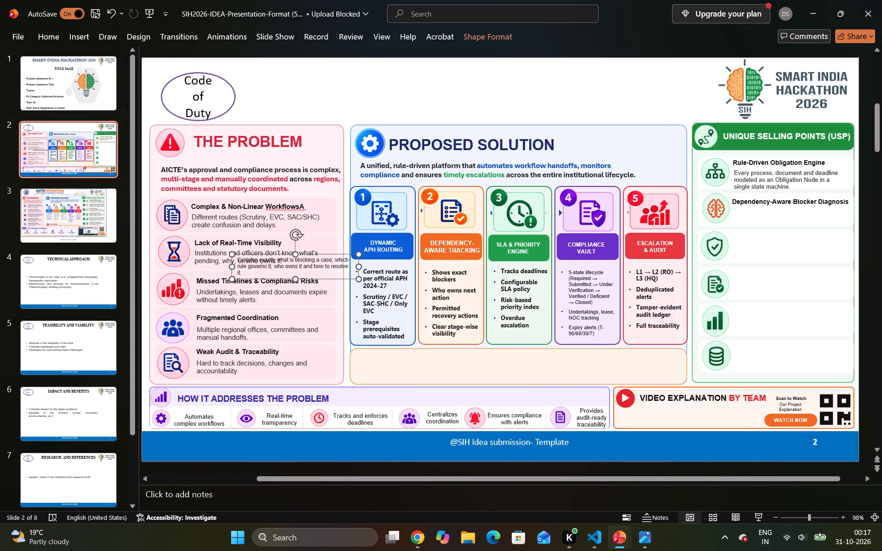
left_click_drag(325, 253, 786, 209)
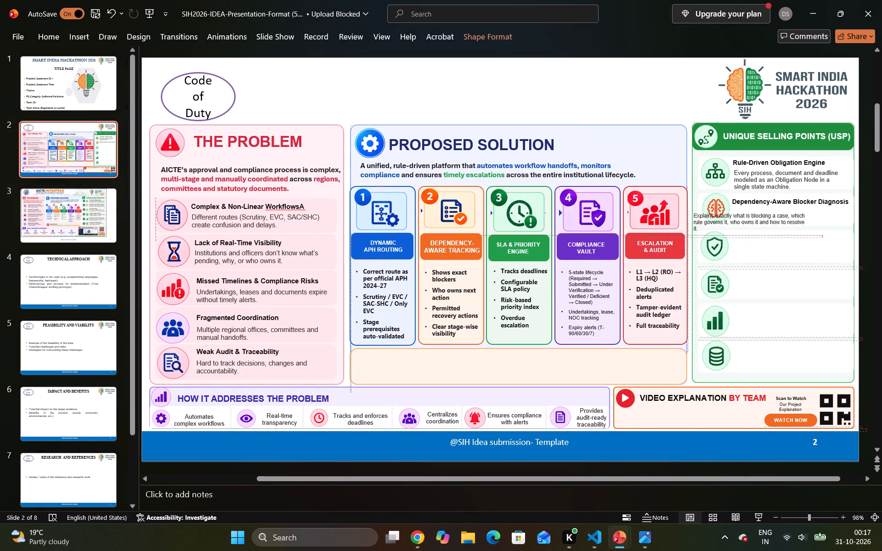
left_click_drag(786, 209, 823, 207)
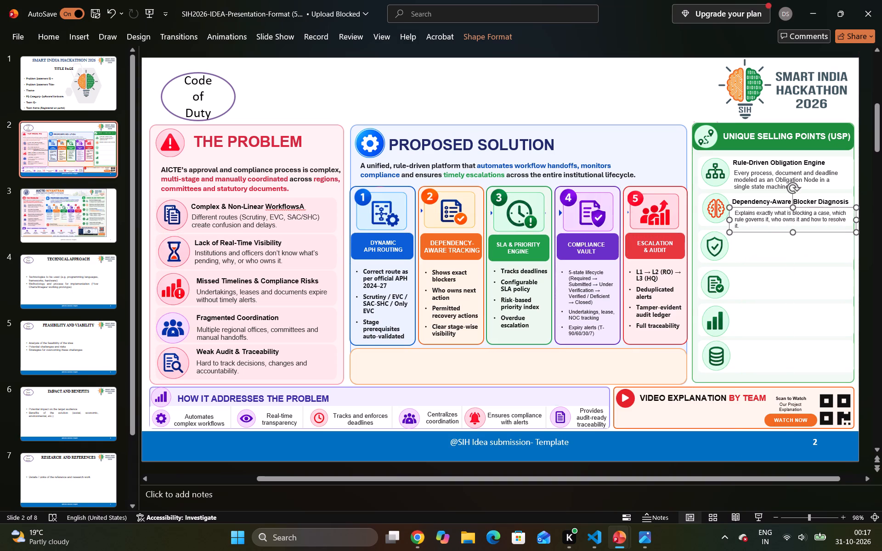
left_click(856, 222)
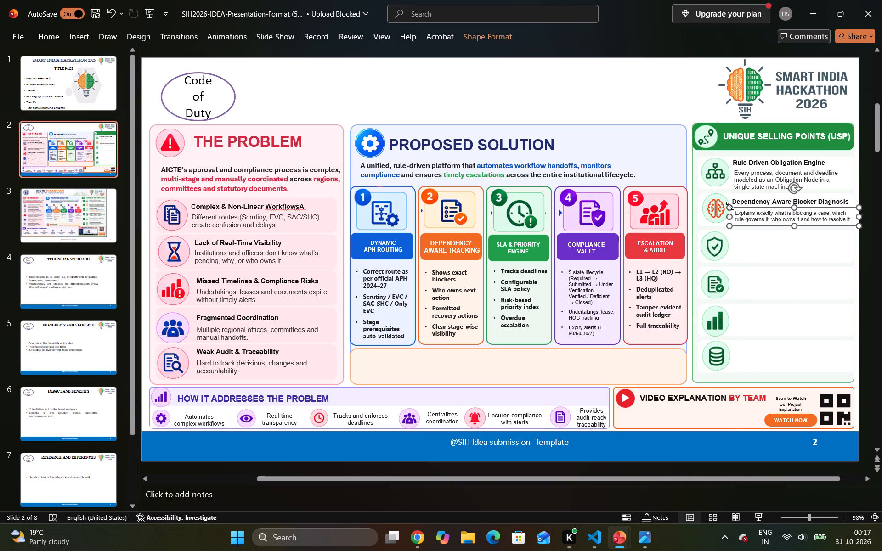
left_click(730, 206)
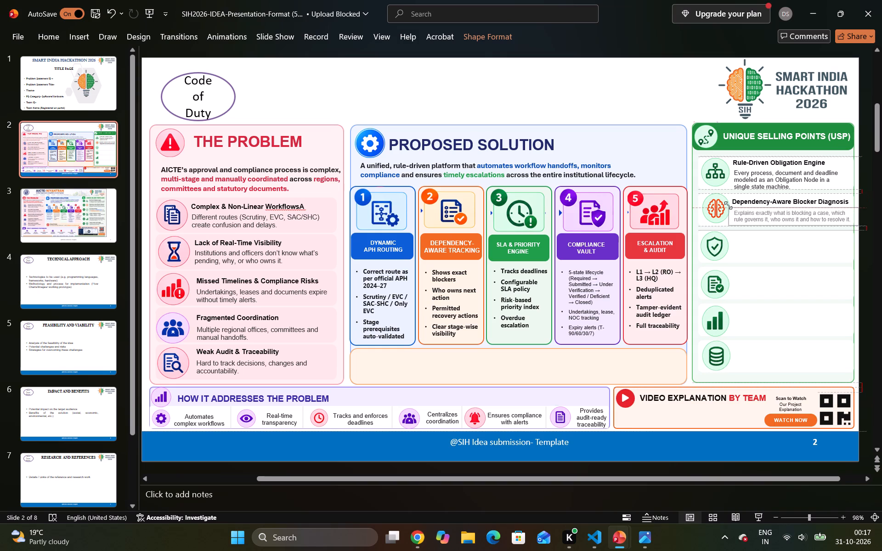
left_click(649, 113)
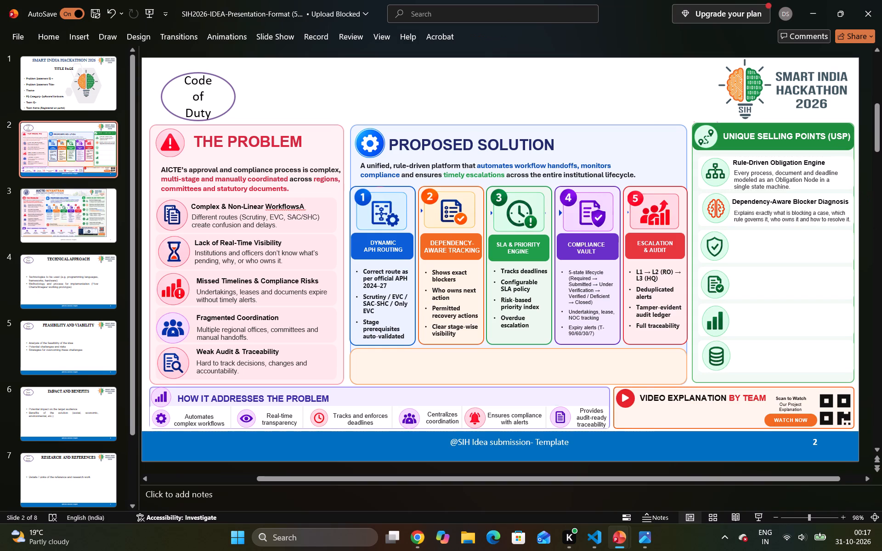
Increase the font size of the whole "Explains exactly what is blocking a case" description by one increment.
left_click(775, 216)
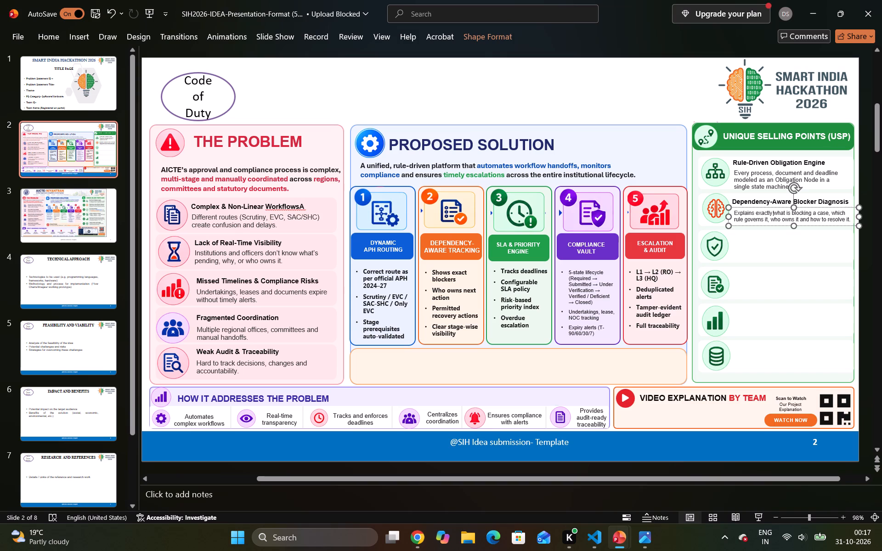
key("ctrl+a")
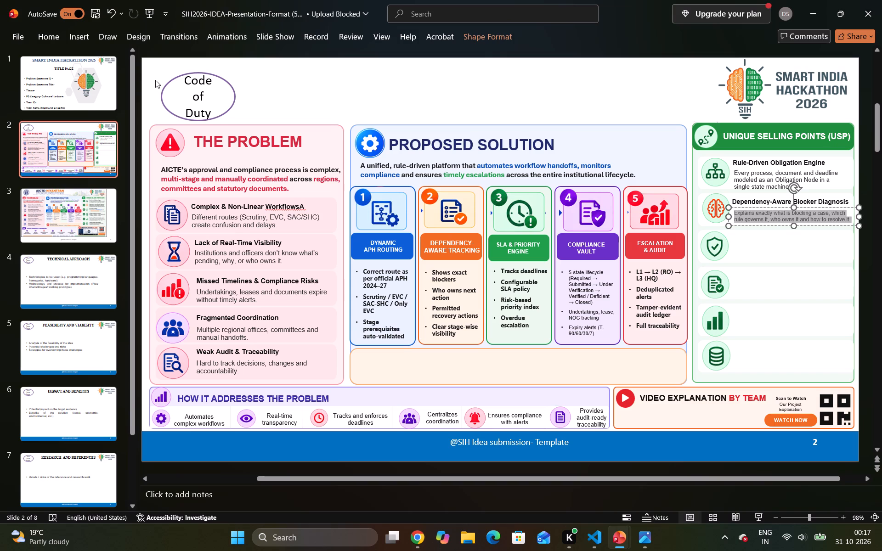
left_click(47, 37)
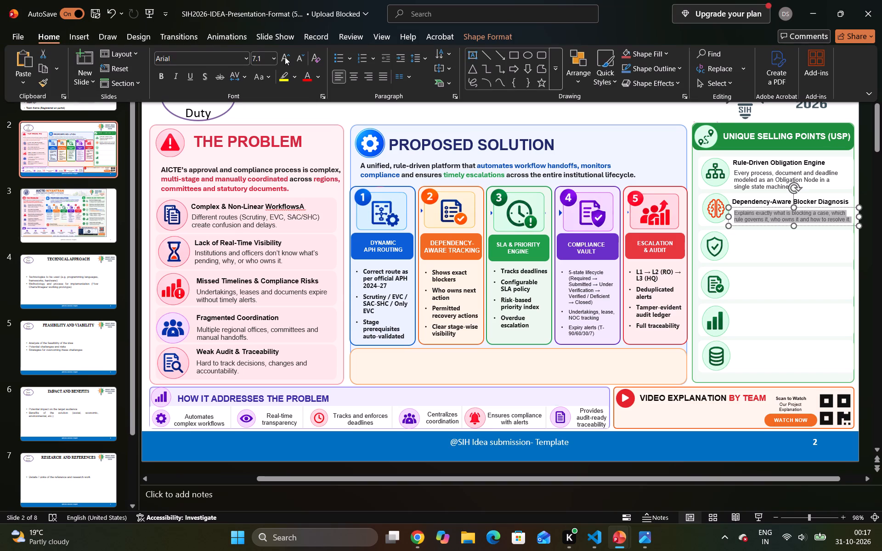
left_click(285, 57)
left_click(632, 35)
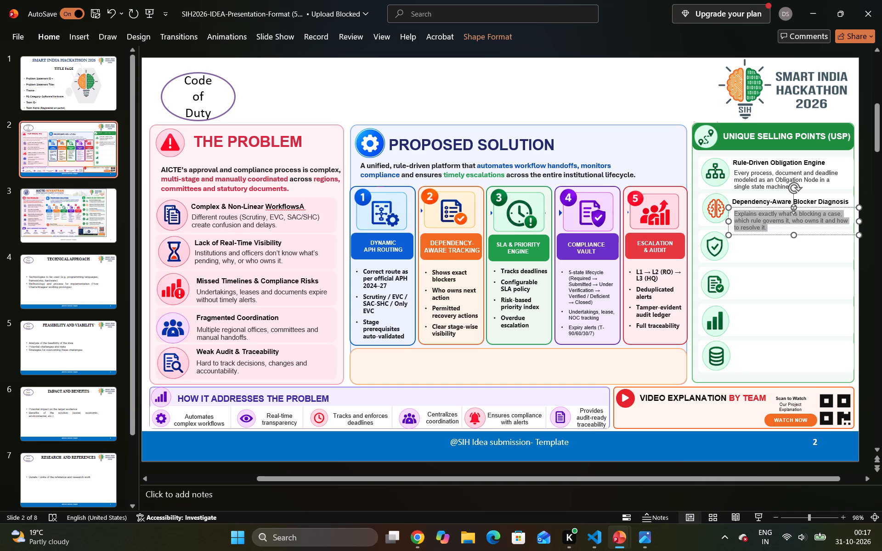
Narrow the enlarged description box slightly and move it up against the "Dependency-Aware Blocker Diagnosis" heading so it fits the second row.
left_click_drag(793, 209, 793, 203)
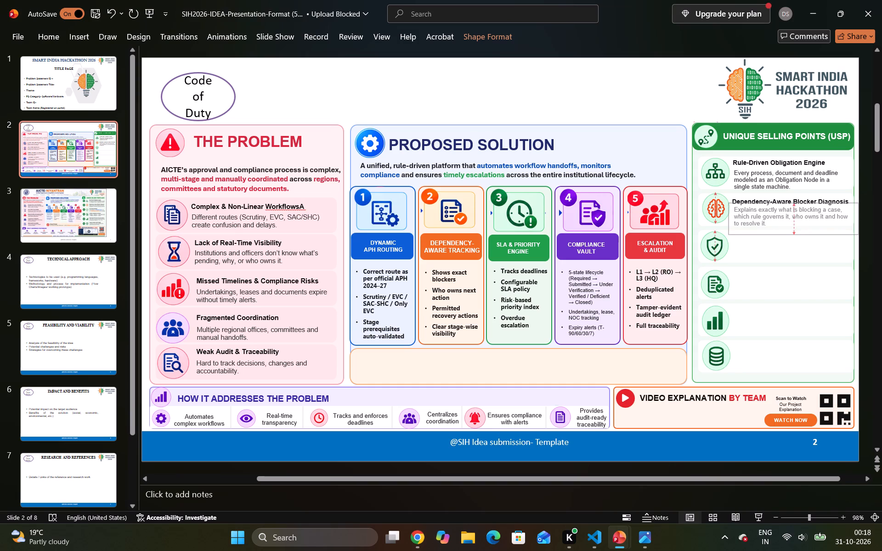
left_click_drag(793, 203, 793, 202)
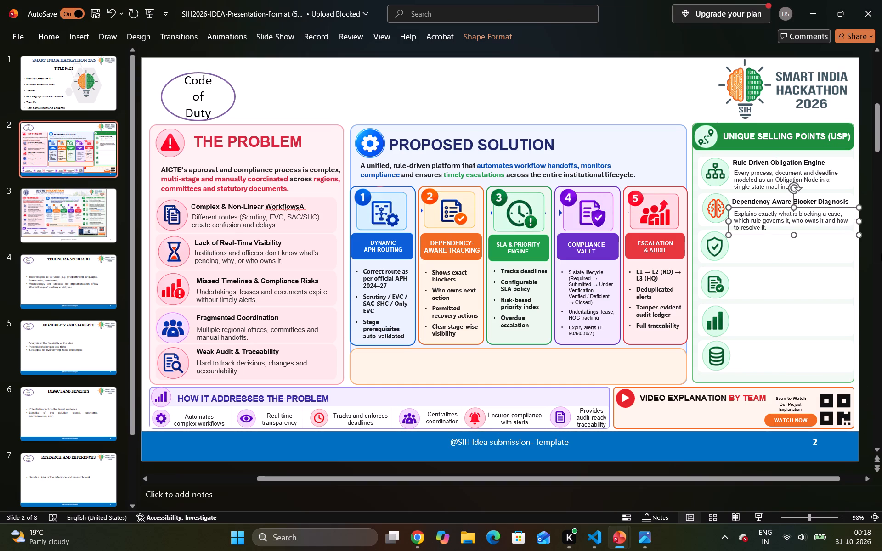
left_click_drag(861, 236, 841, 225)
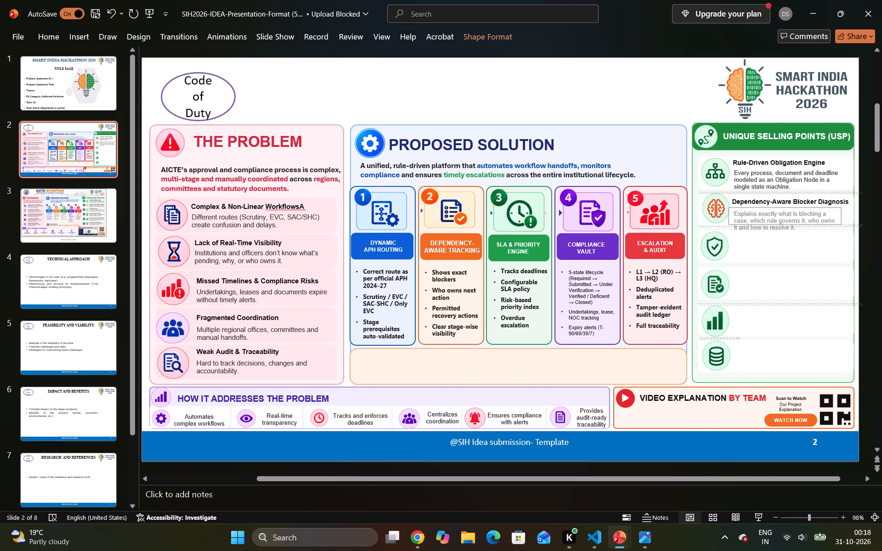
left_click_drag(841, 225, 845, 227)
left_click_drag(845, 227, 862, 247)
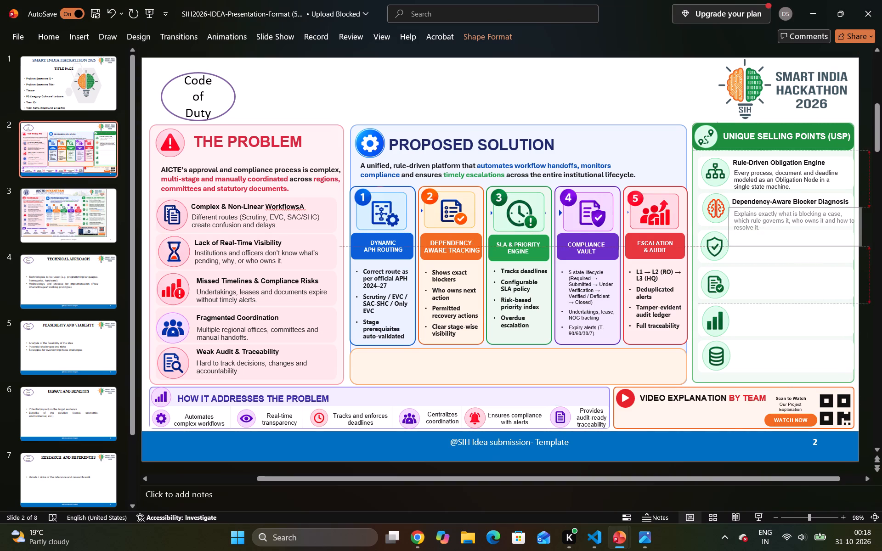
left_click_drag(862, 247, 854, 247)
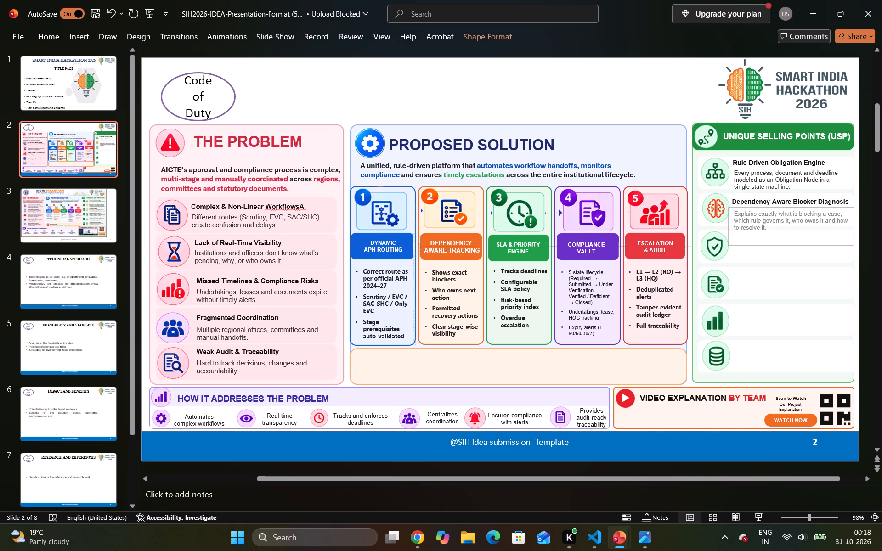
left_click_drag(854, 247, 855, 248)
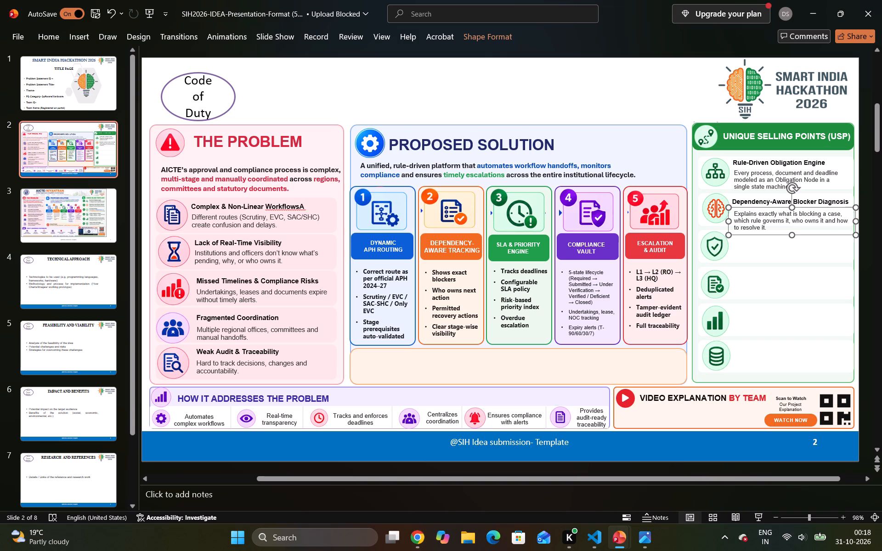
left_click_drag(763, 209, 762, 205)
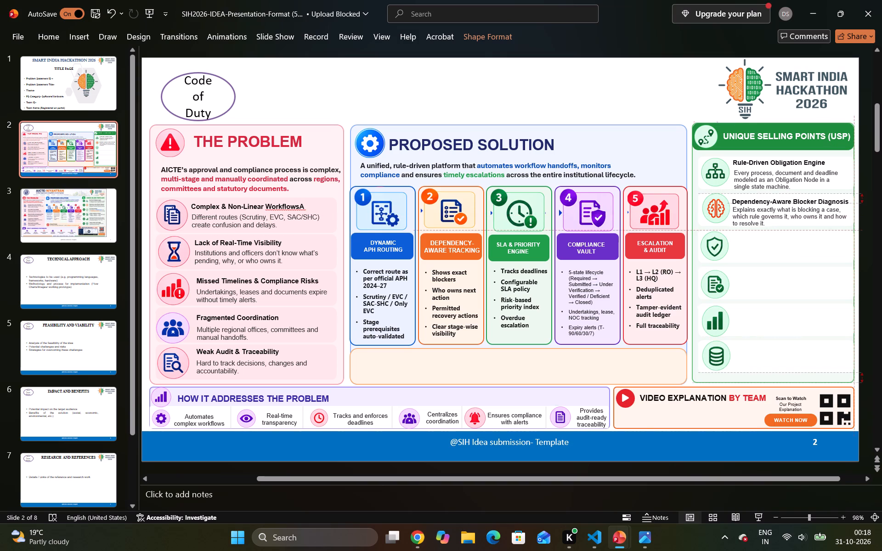
left_click_drag(762, 205, 762, 204)
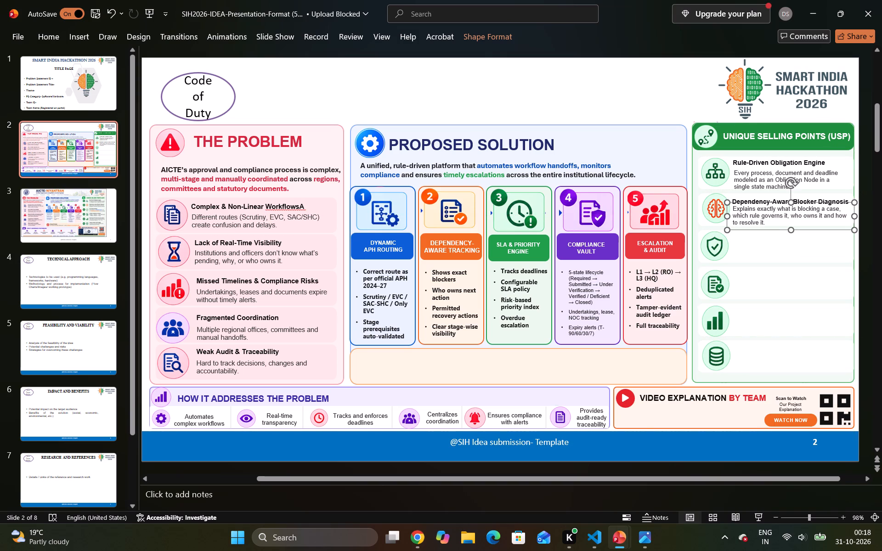
left_click(665, 90)
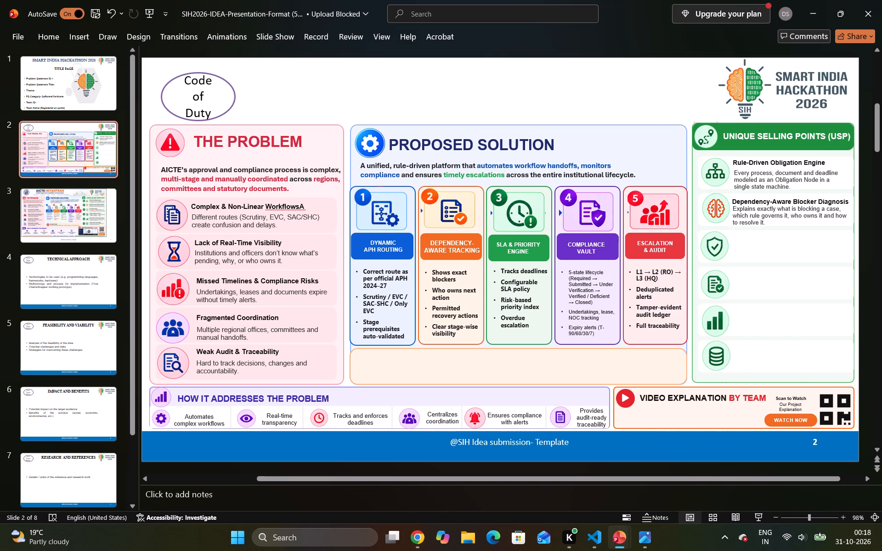
Nudge the "Dependency-Aware Blocker Diagnosis" heading and its description slightly upward within the second Unique Selling Points row.
left_click(768, 200)
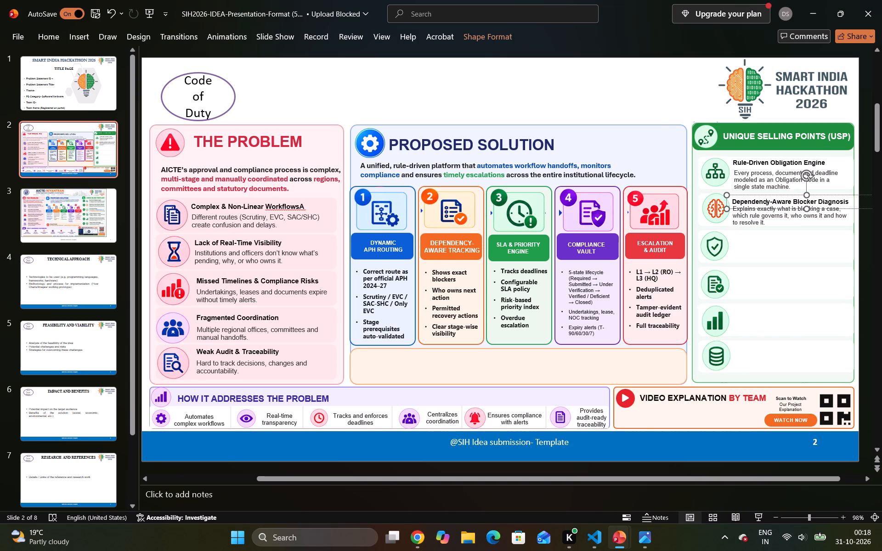
left_click(760, 195)
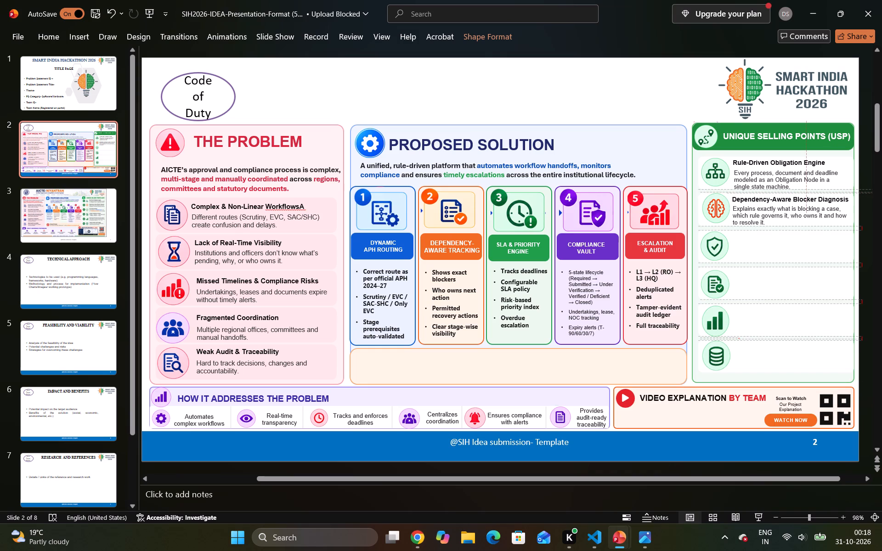
left_click(653, 93)
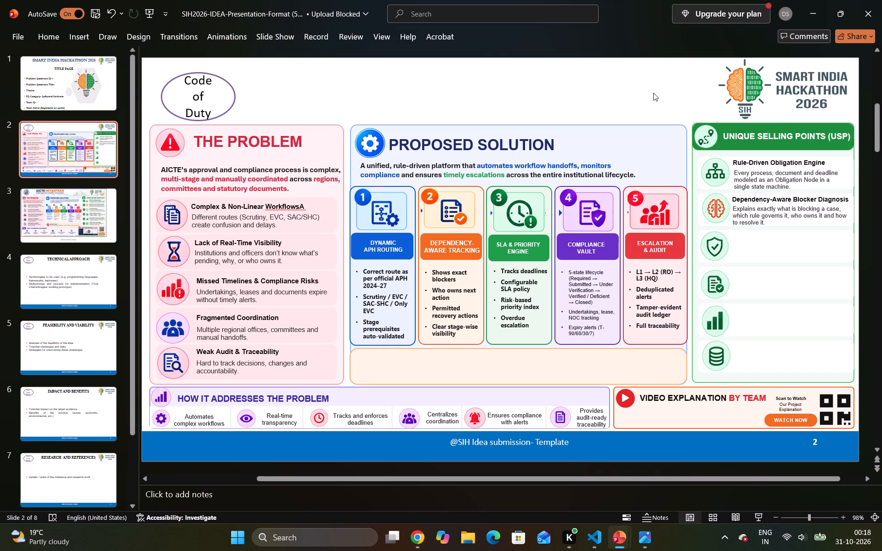
left_click(767, 218)
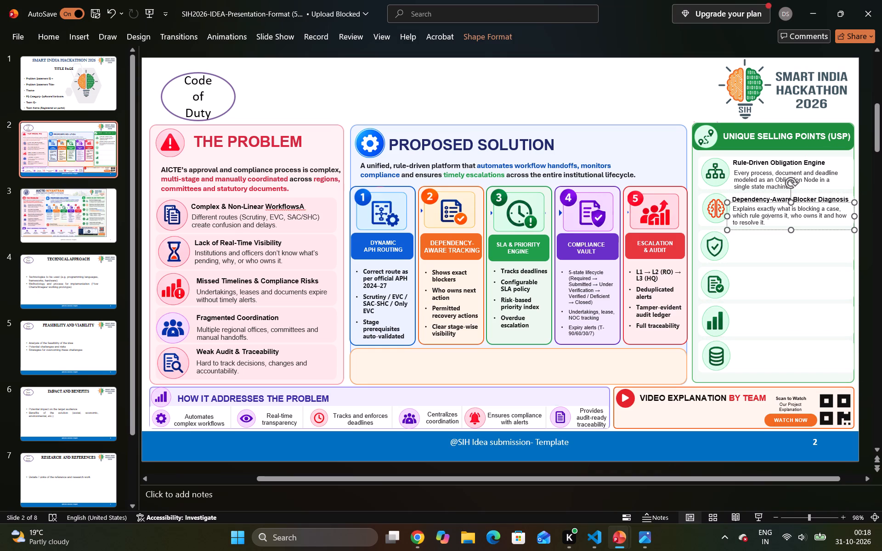
left_click(752, 204)
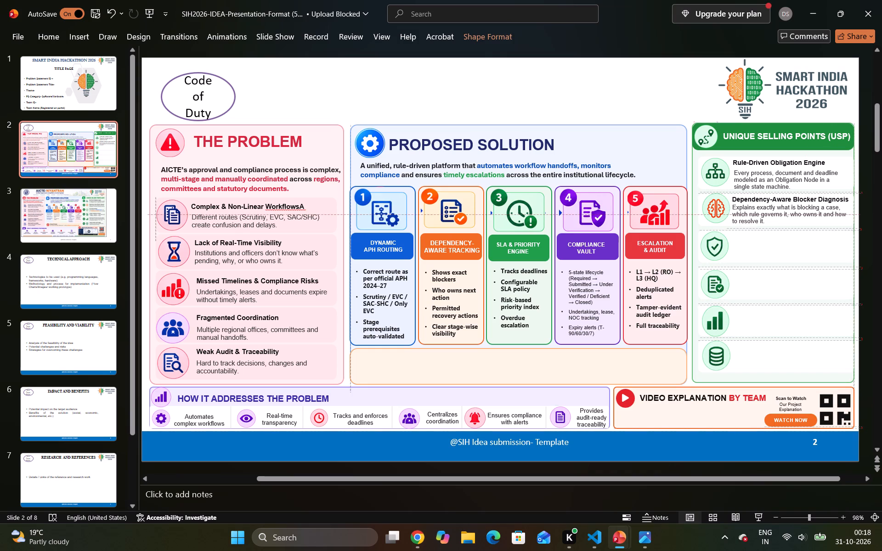
left_click(647, 104)
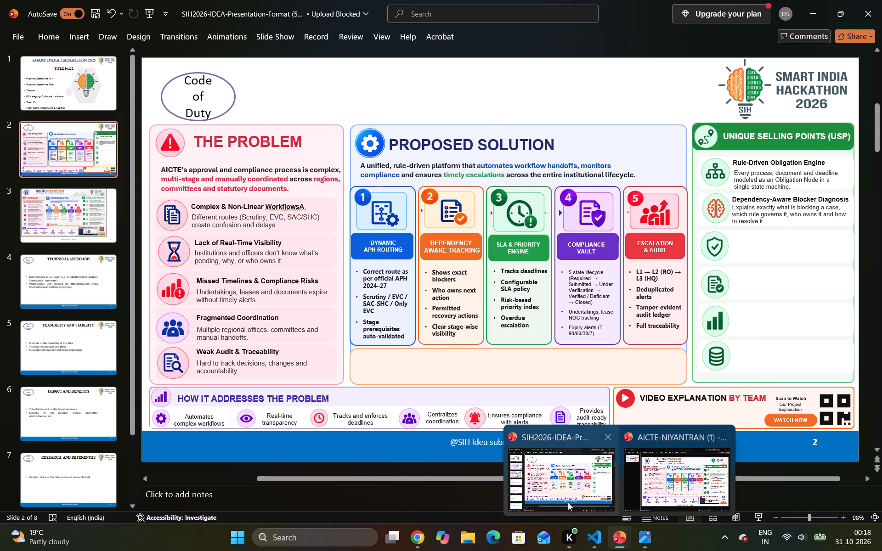
Copy the "Dual Authority Model" heading from the AICTE-NIYANTRAN source and paste it onto slide 2 of the SIH2026 presentation.
left_click(667, 475)
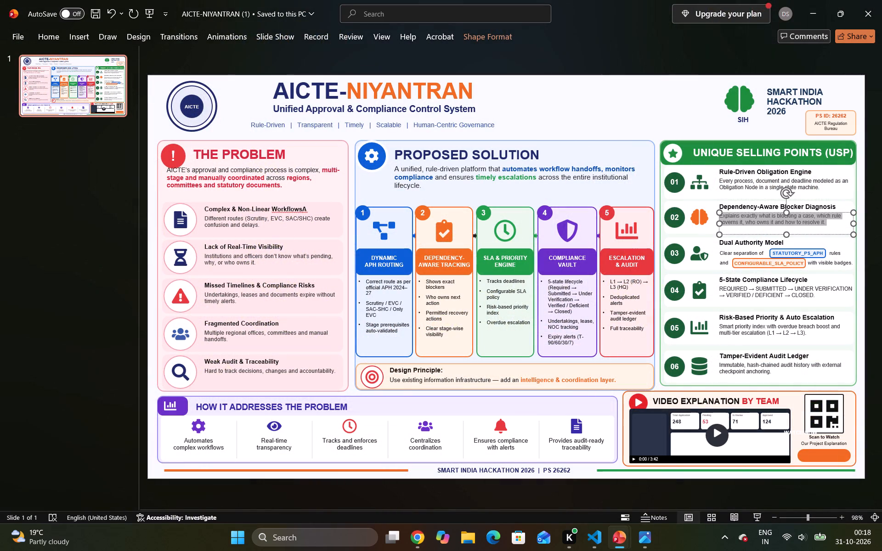
left_click(738, 242)
key("ctrl+a")
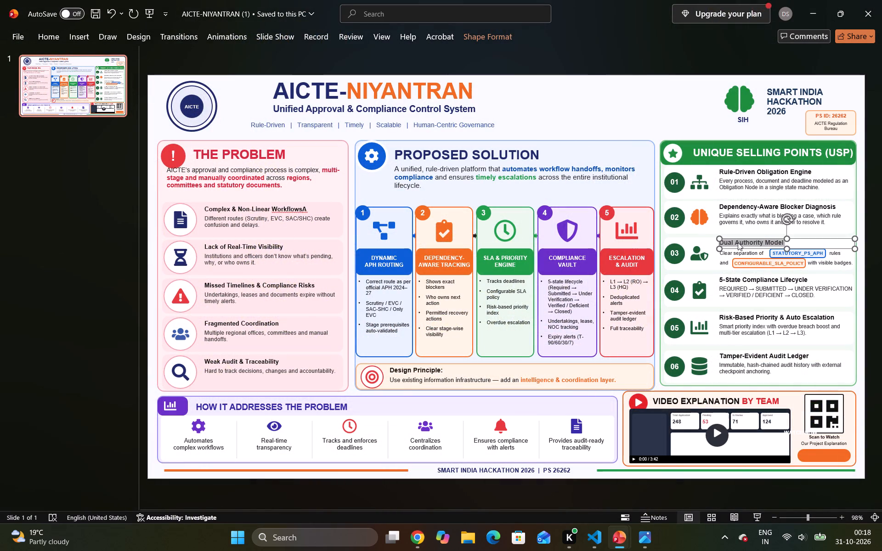
key("ctrl+c")
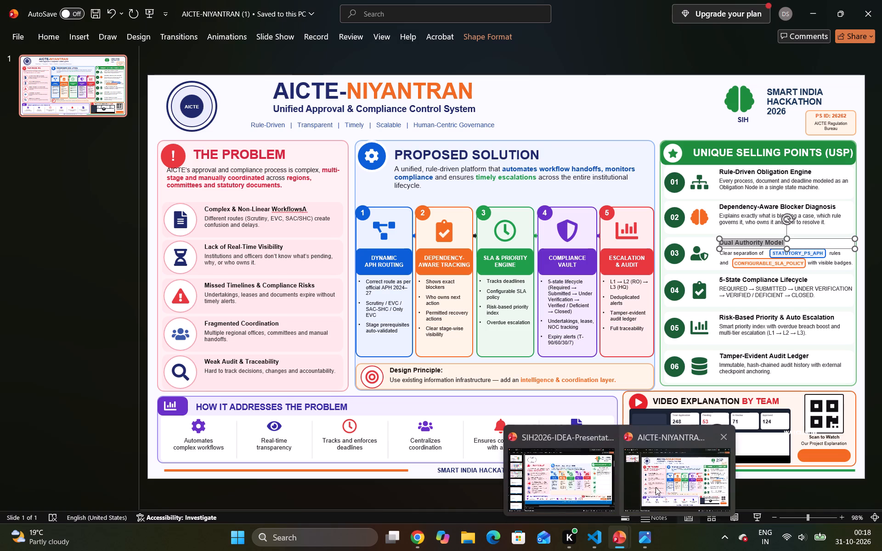
left_click(592, 477)
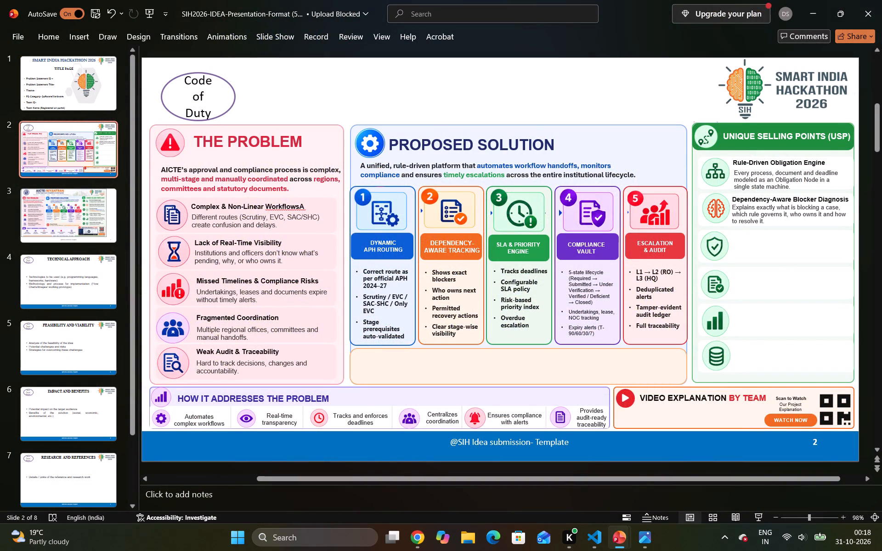
key("ctrl+v")
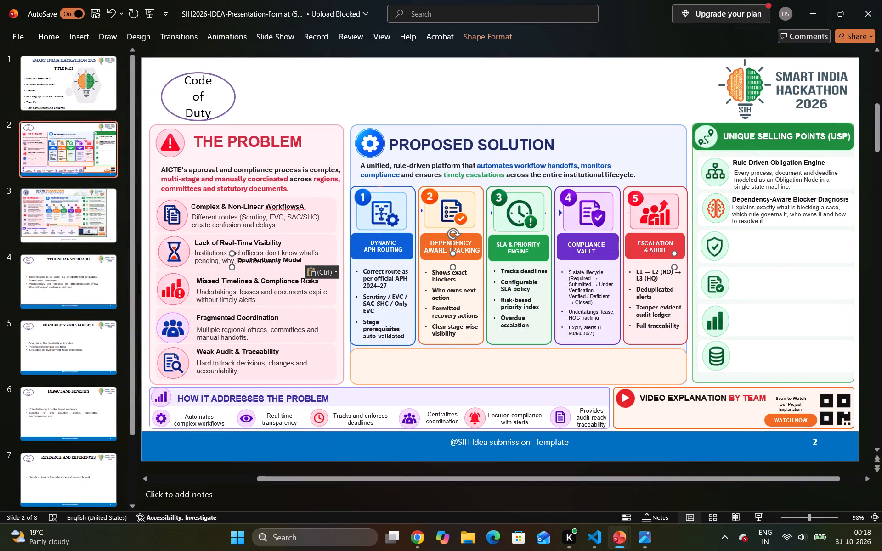
Narrow the "Dual Authority Model" heading's box to fit on one line and place it atop the third Unique Selling Points row, aligned with the headings above.
left_click_drag(674, 253, 290, 260)
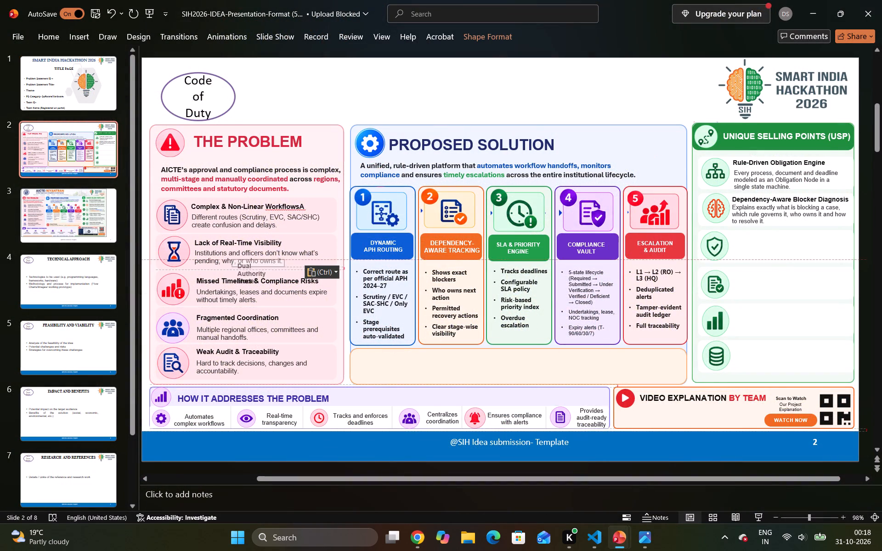
left_click_drag(290, 260, 321, 263)
left_click_drag(313, 265, 404, 240)
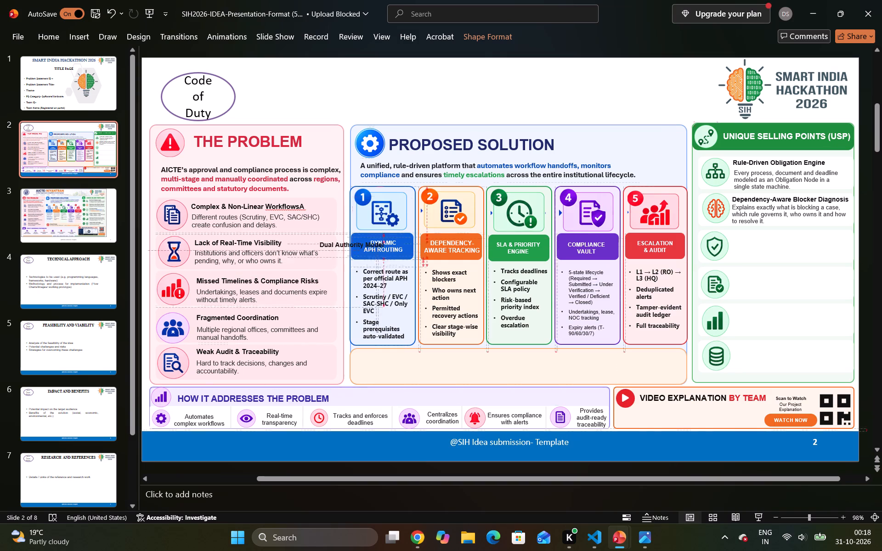
left_click_drag(404, 240, 774, 214)
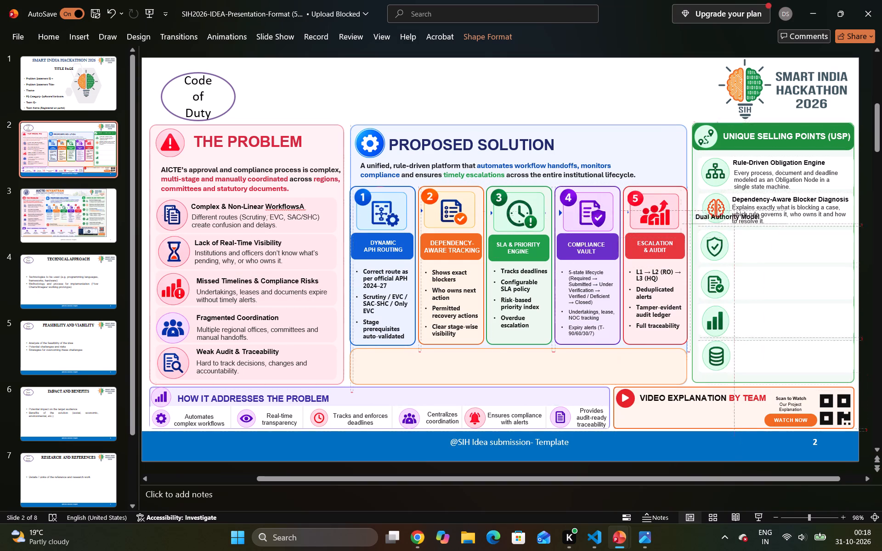
left_click_drag(774, 214, 807, 233)
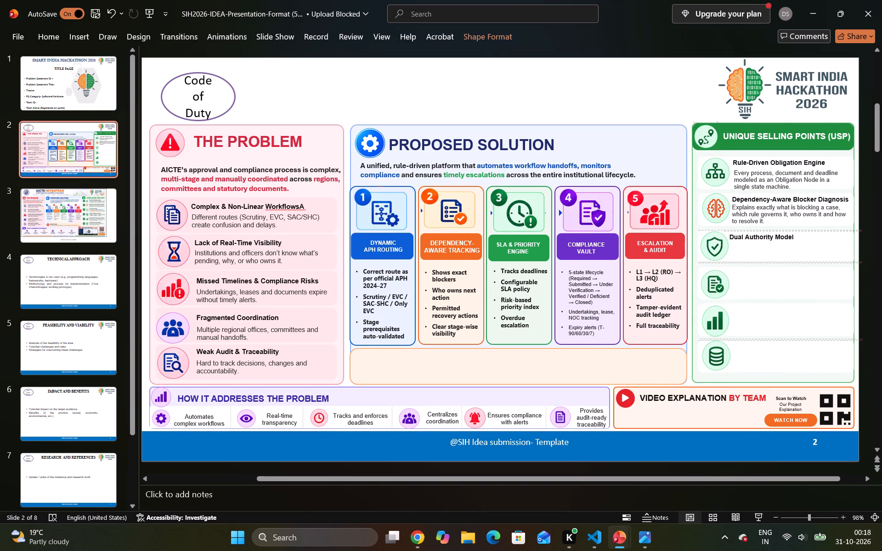
left_click_drag(807, 233, 808, 233)
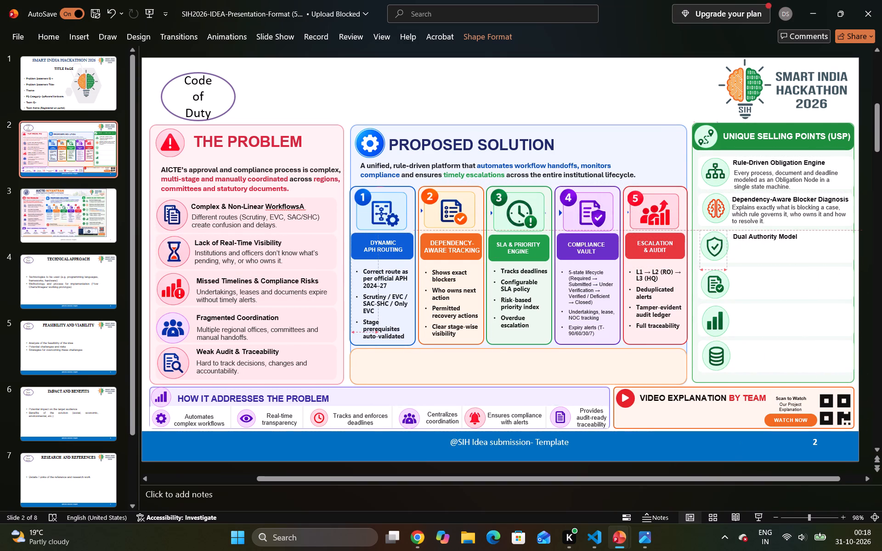
left_click_drag(808, 233, 813, 232)
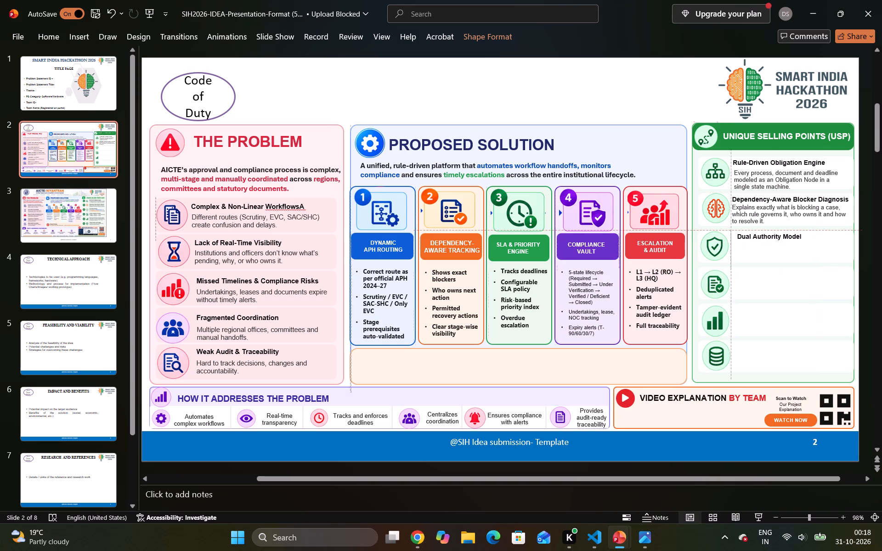
left_click_drag(813, 232, 808, 232)
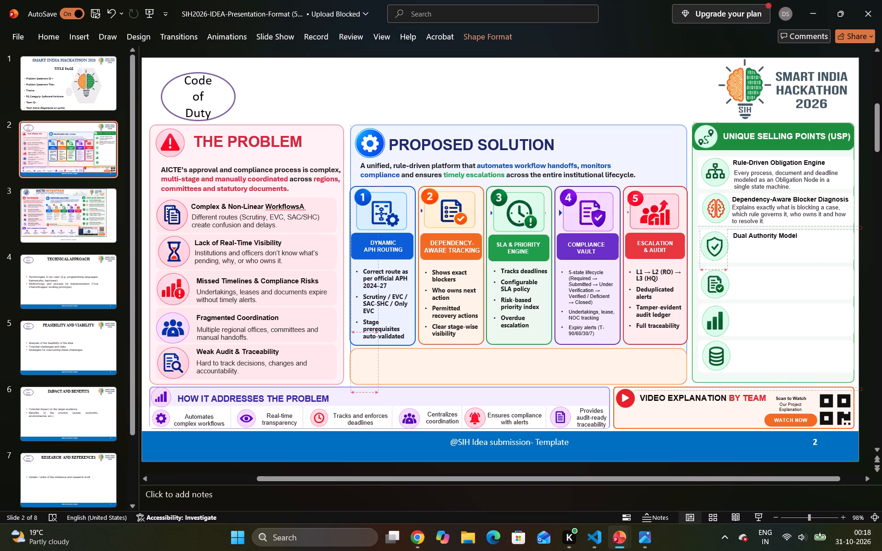
left_click_drag(808, 232, 808, 232)
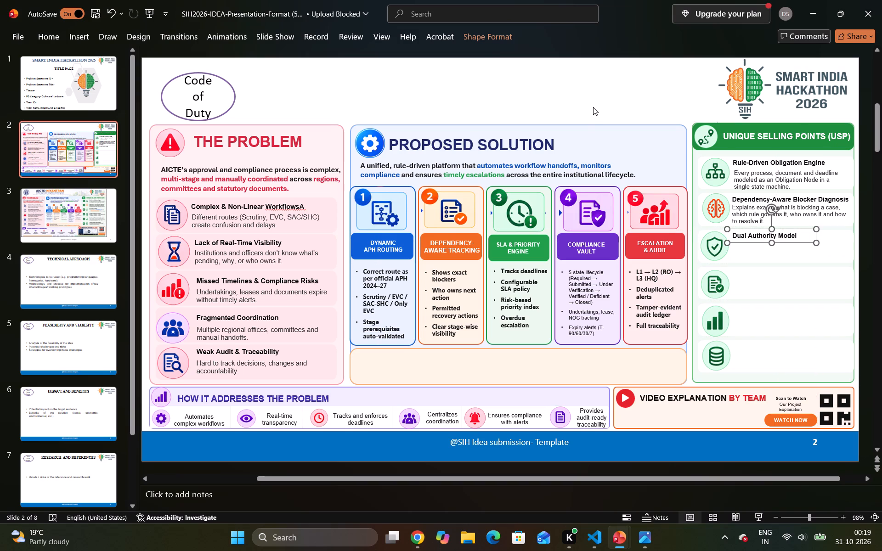
left_click(593, 107)
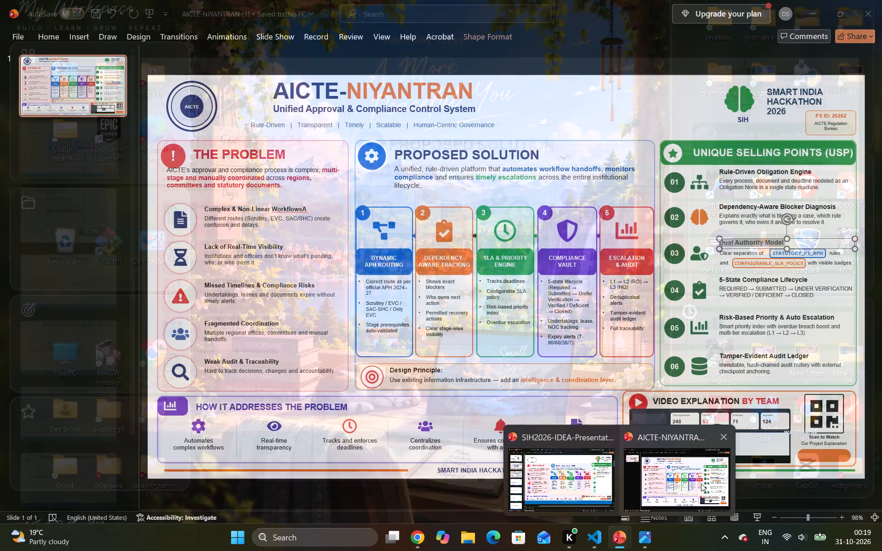
In the AICTE-NIYANTRAN source, select the "Clear separation of" description text under "Dual Authority Model" for copying.
left_click(701, 484)
left_click(730, 250)
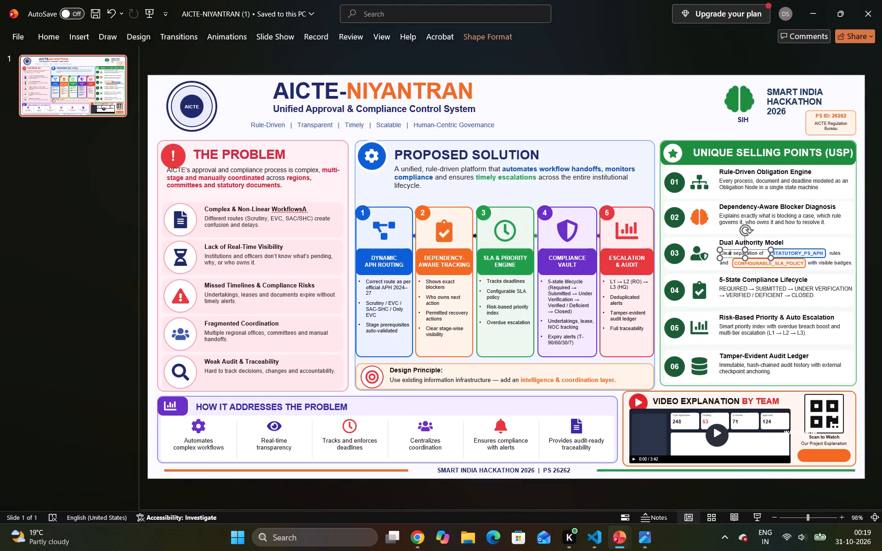
key("ctrl+a")
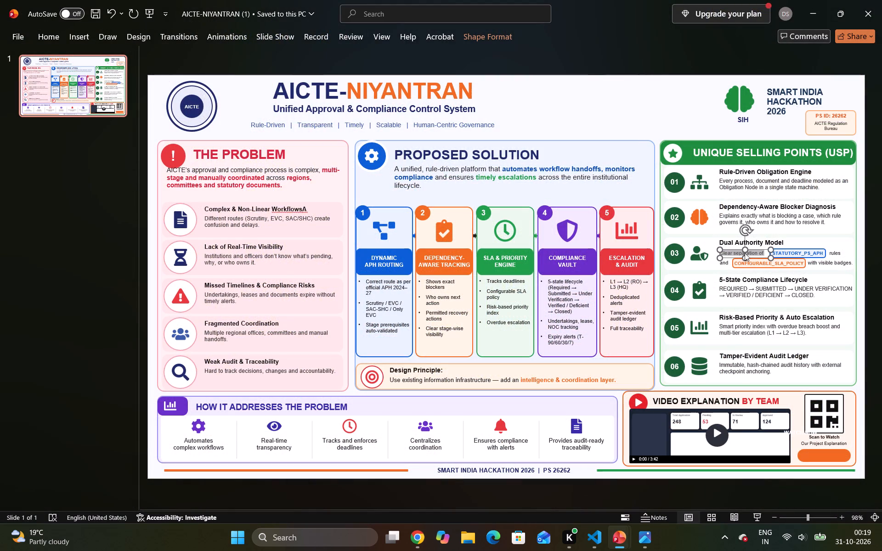
left_click(748, 255)
left_click(667, 116)
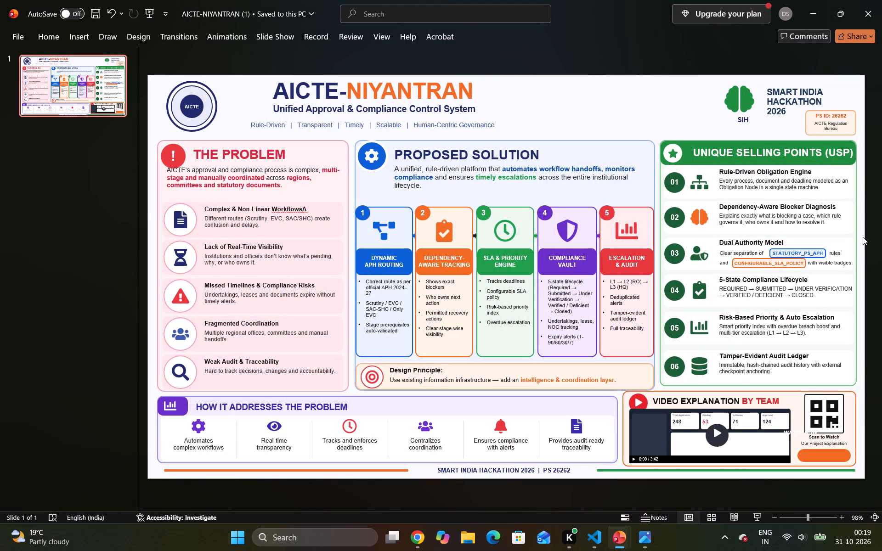
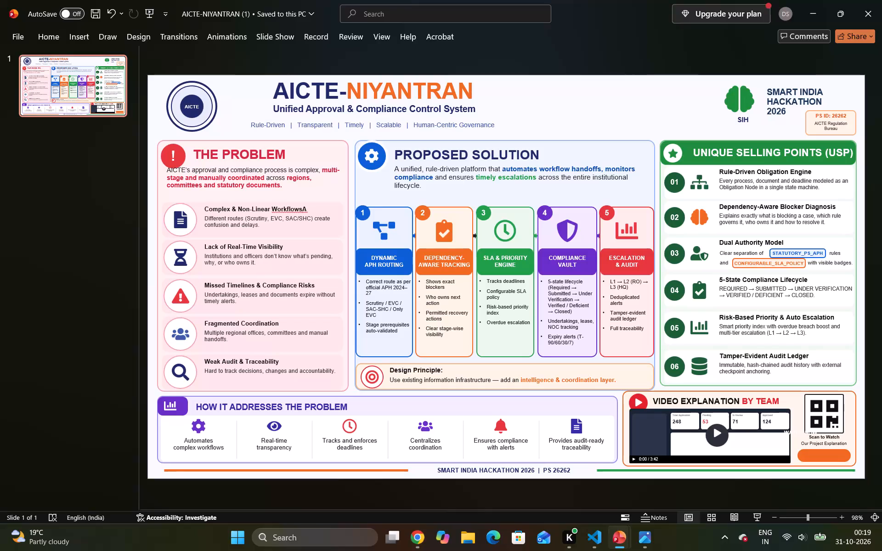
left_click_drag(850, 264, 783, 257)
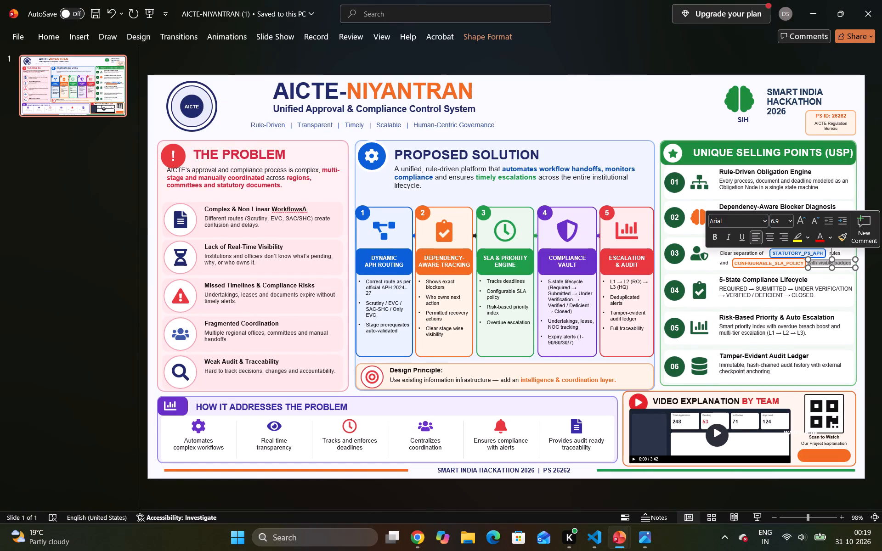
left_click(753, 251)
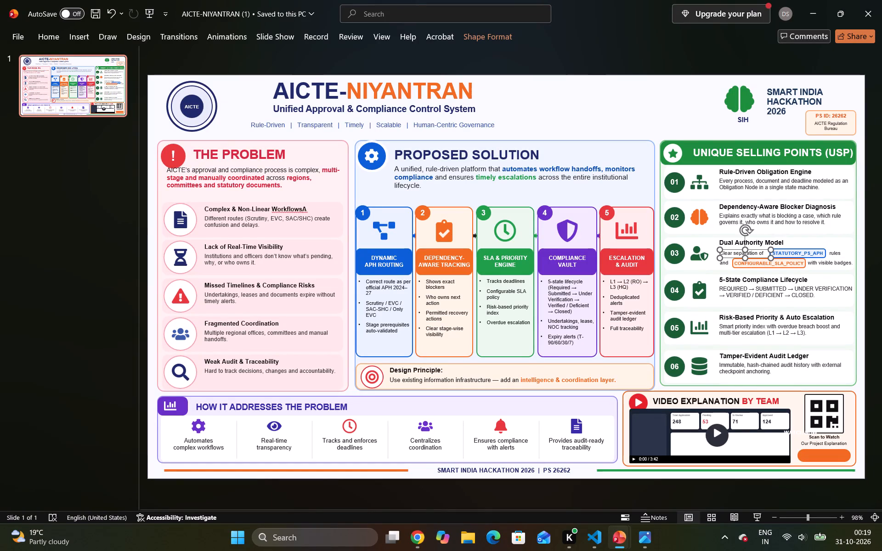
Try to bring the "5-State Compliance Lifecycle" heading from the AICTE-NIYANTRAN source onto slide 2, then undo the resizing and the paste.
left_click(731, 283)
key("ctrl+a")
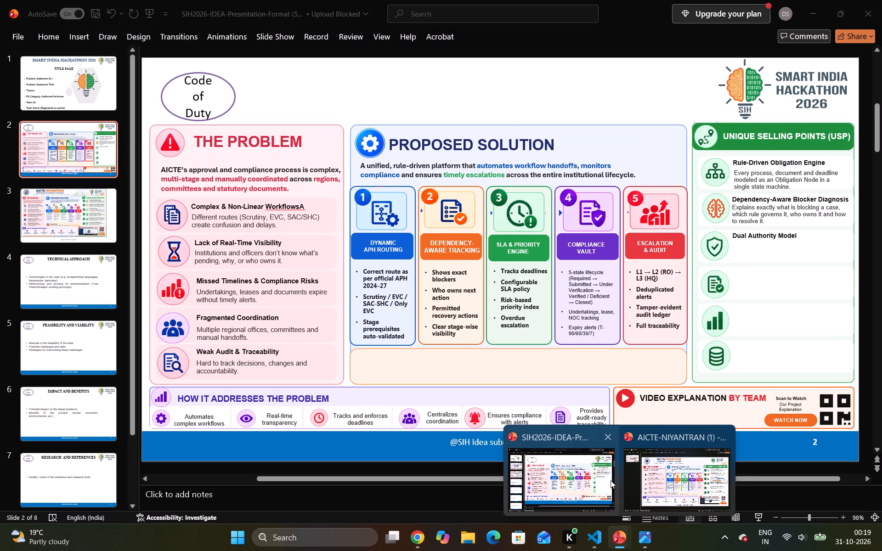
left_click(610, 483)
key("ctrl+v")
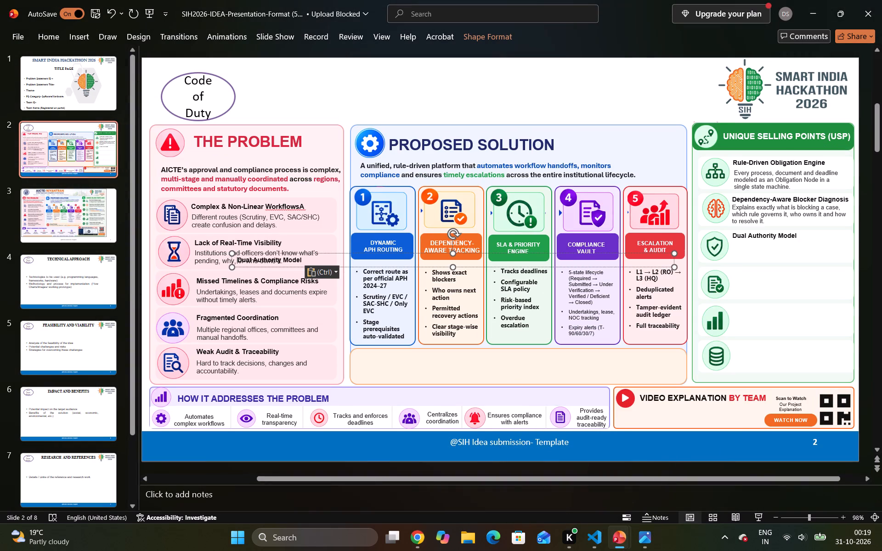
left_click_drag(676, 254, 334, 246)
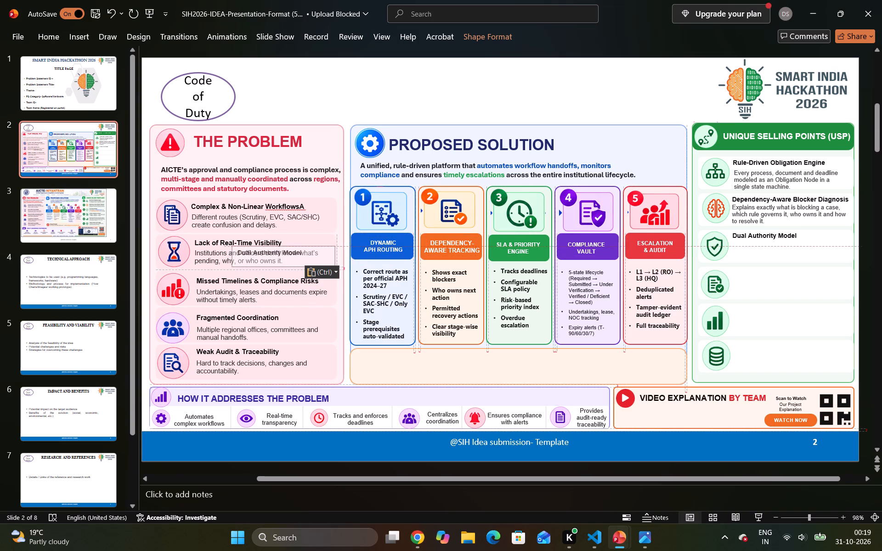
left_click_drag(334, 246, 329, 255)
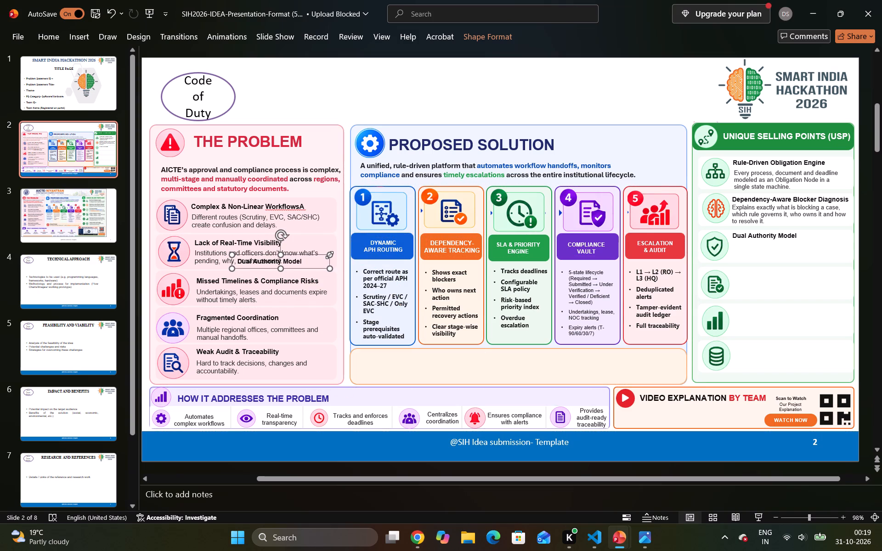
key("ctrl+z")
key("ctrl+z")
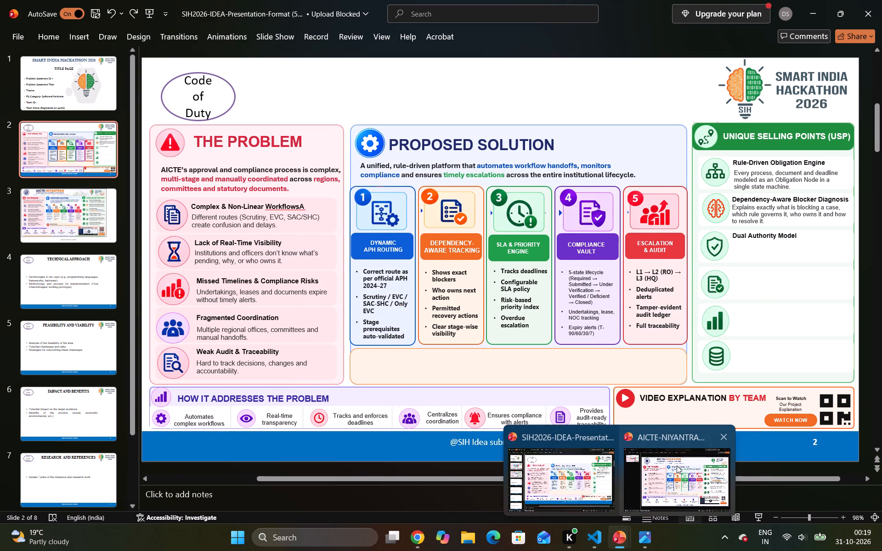
Copy the "5-State Compliance Lifecycle" heading from the AICTE-NIYANTRAN source and paste it onto slide 2 of the SIH2026 presentation.
left_click(677, 466)
left_click(751, 283)
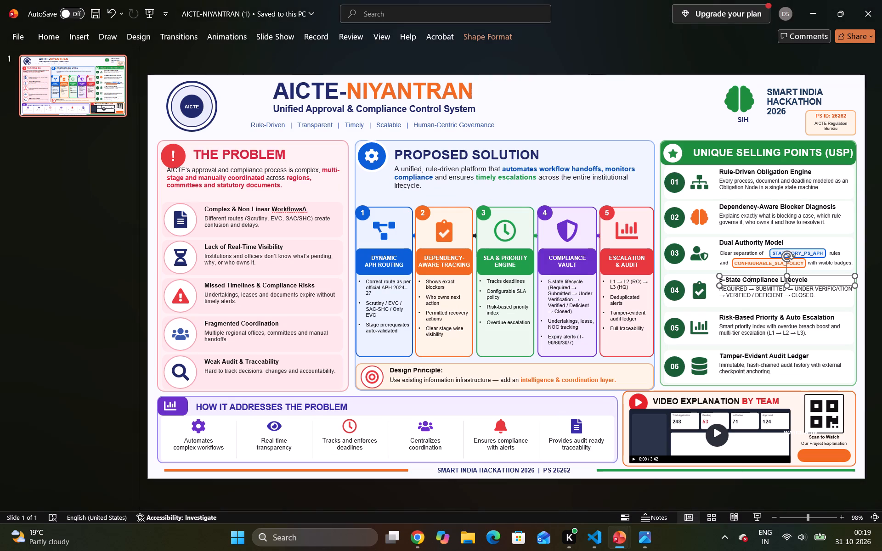
key("ctrl+c")
key("ctrl+a")
key("ctrl+c")
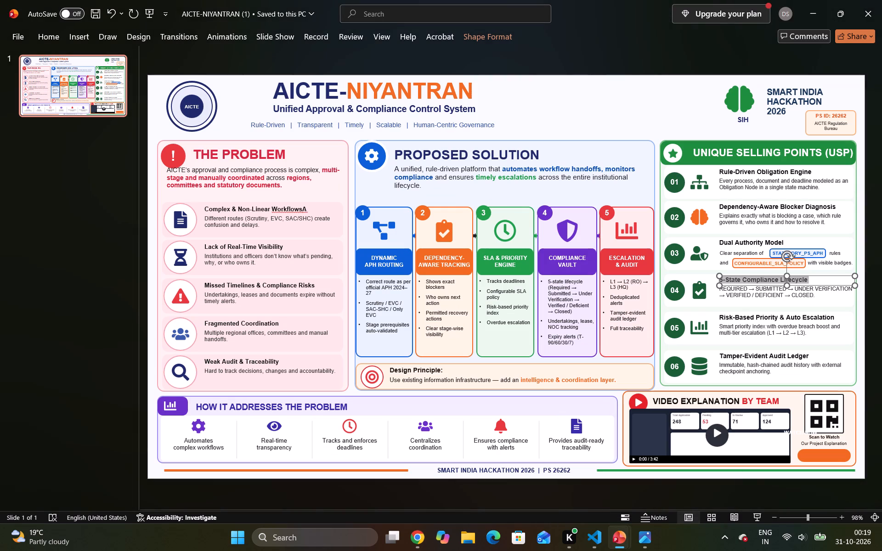
left_click(646, 507)
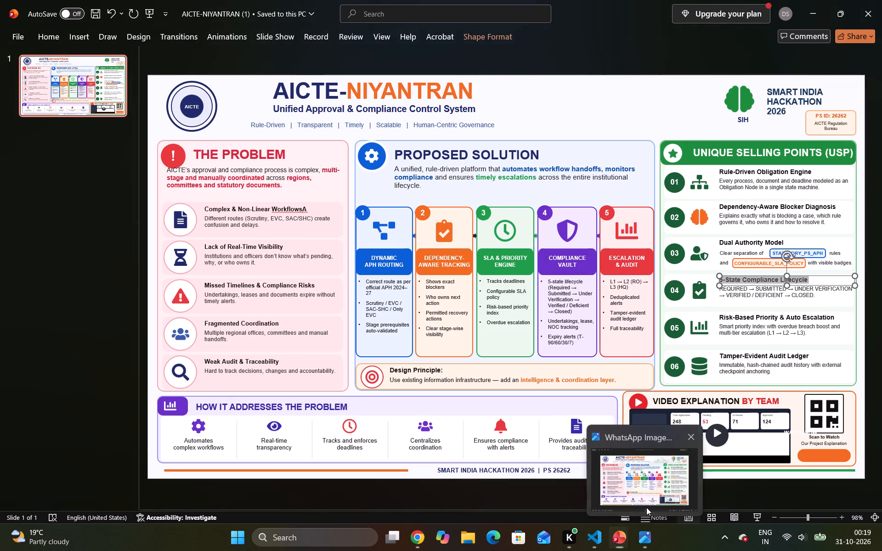
left_click(599, 492)
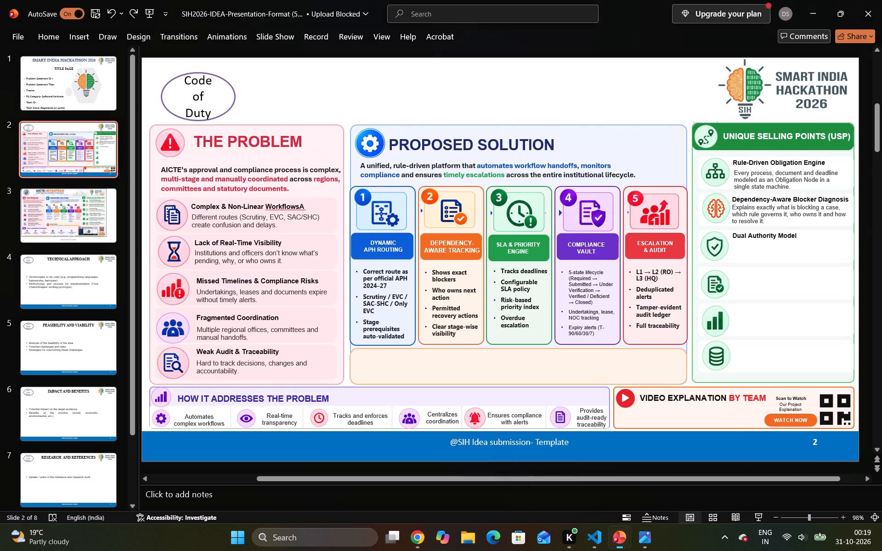
key("ctrl+v")
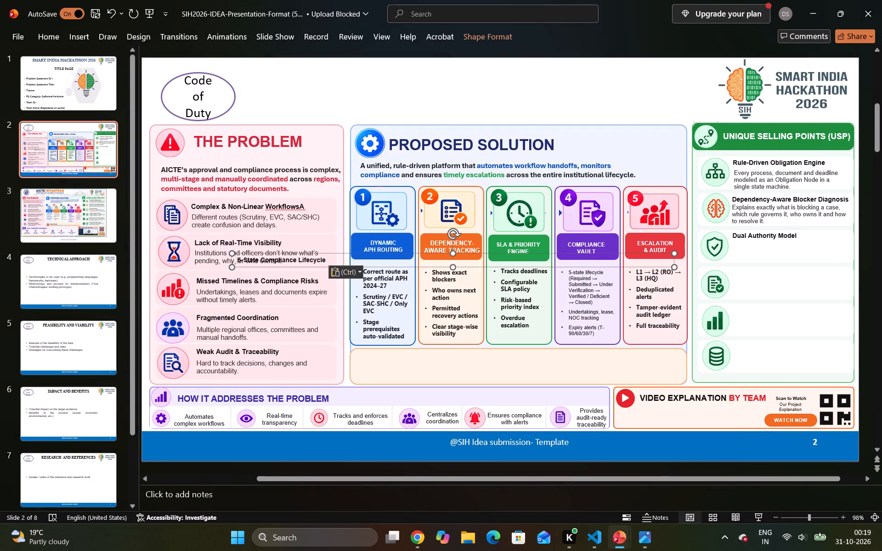
Narrow the "5-State Compliance Lifecycle" heading's box to fit its text and place it atop the fourth Unique Selling Points row, aligned with the headings above.
left_click_drag(673, 252, 387, 224)
left_click_drag(387, 224, 379, 228)
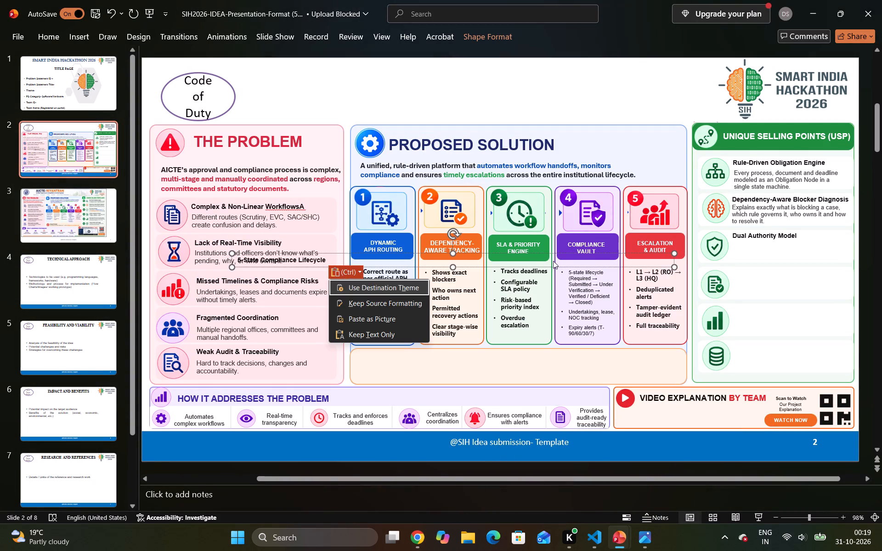
left_click(674, 253)
left_click_drag(674, 253, 431, 242)
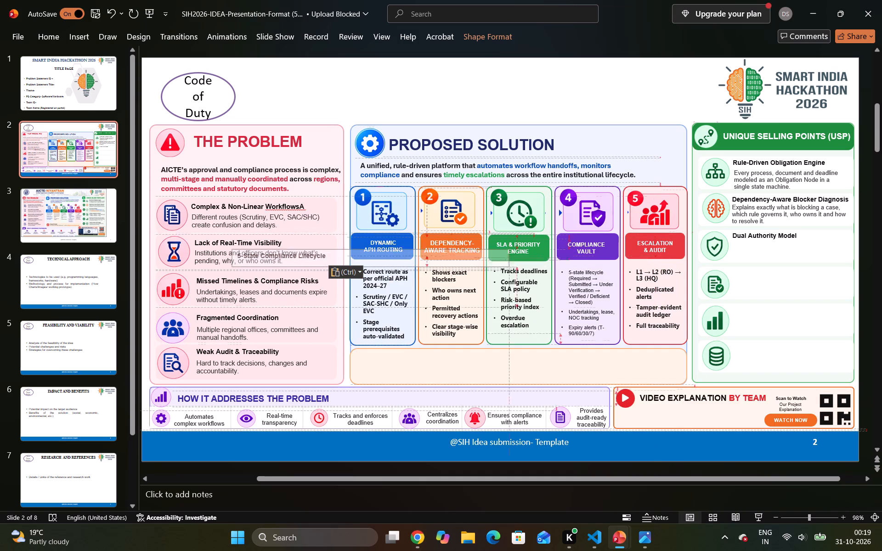
left_click_drag(431, 242, 344, 253)
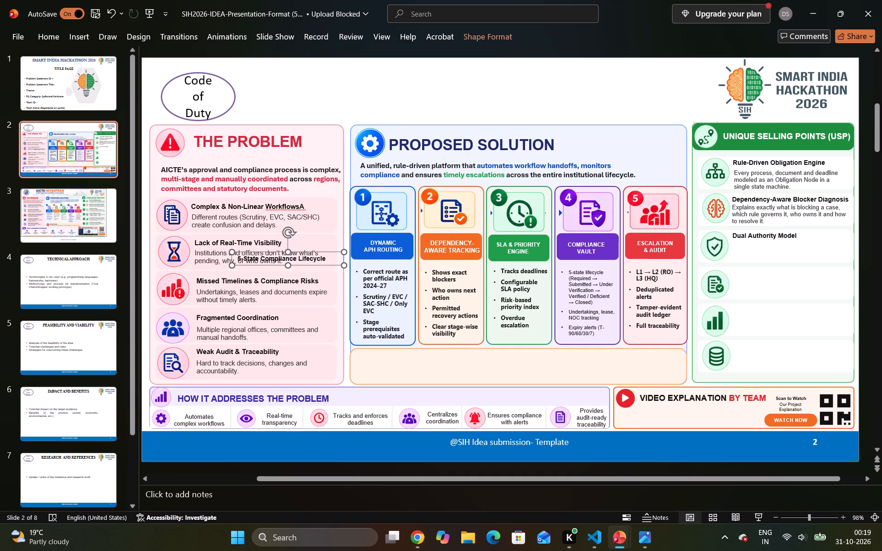
left_click_drag(318, 250, 692, 244)
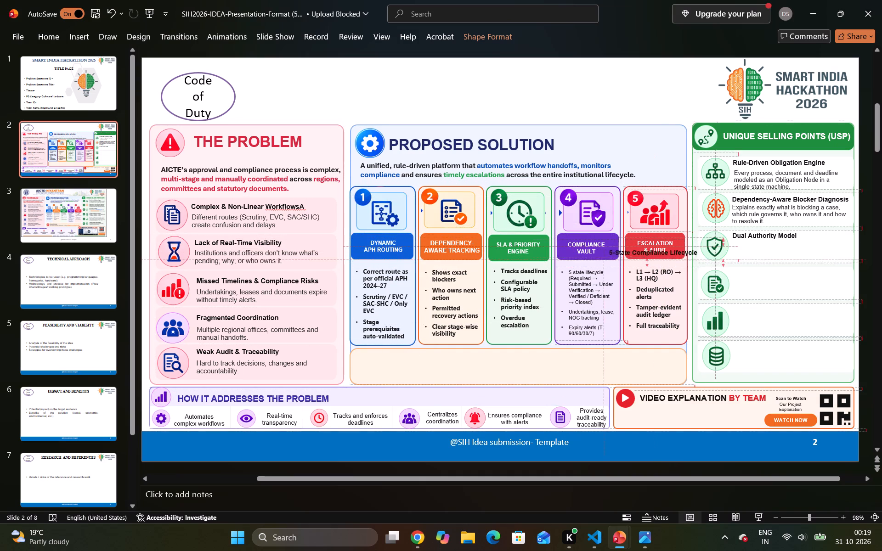
left_click_drag(692, 244, 814, 268)
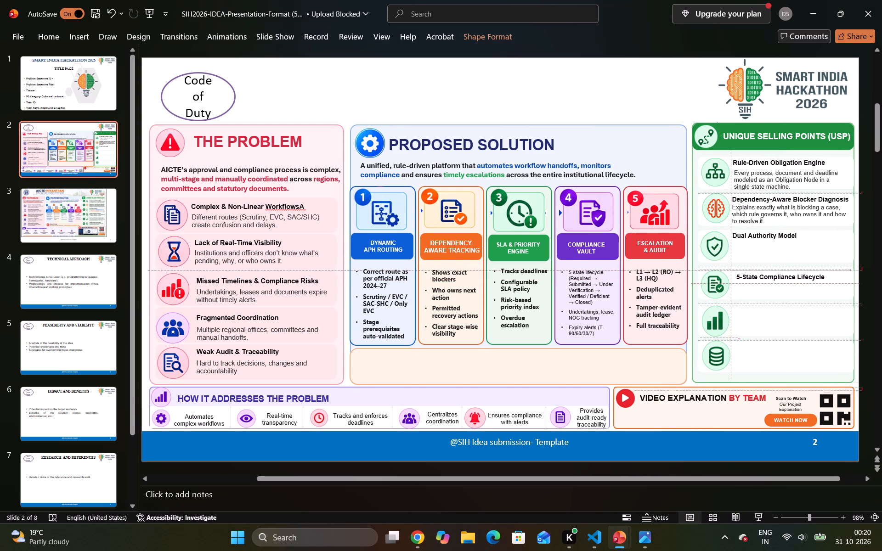
left_click_drag(814, 268, 811, 268)
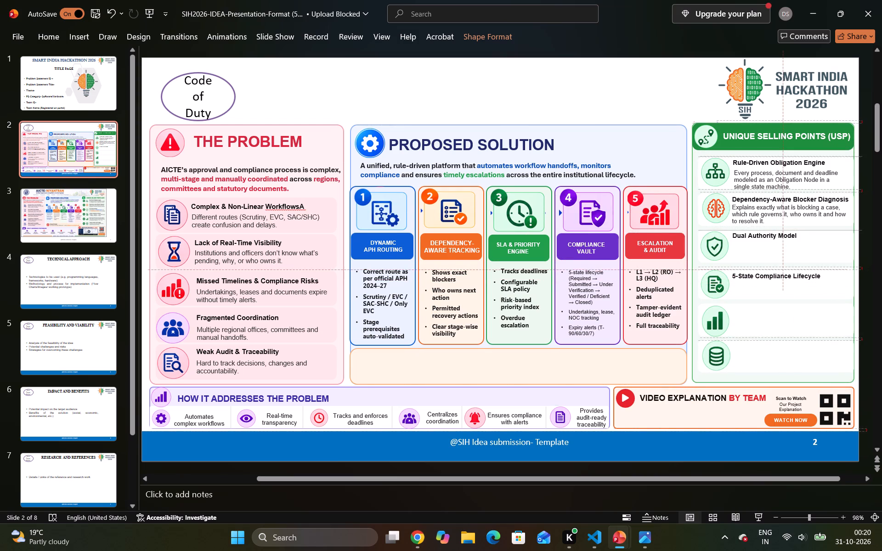
left_click_drag(811, 268, 814, 269)
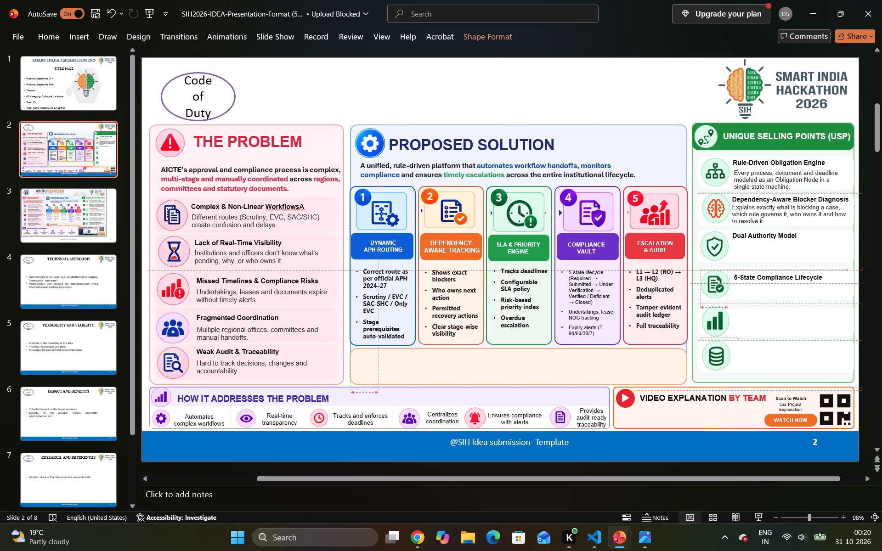
left_click_drag(814, 269, 814, 267)
left_click(549, 65)
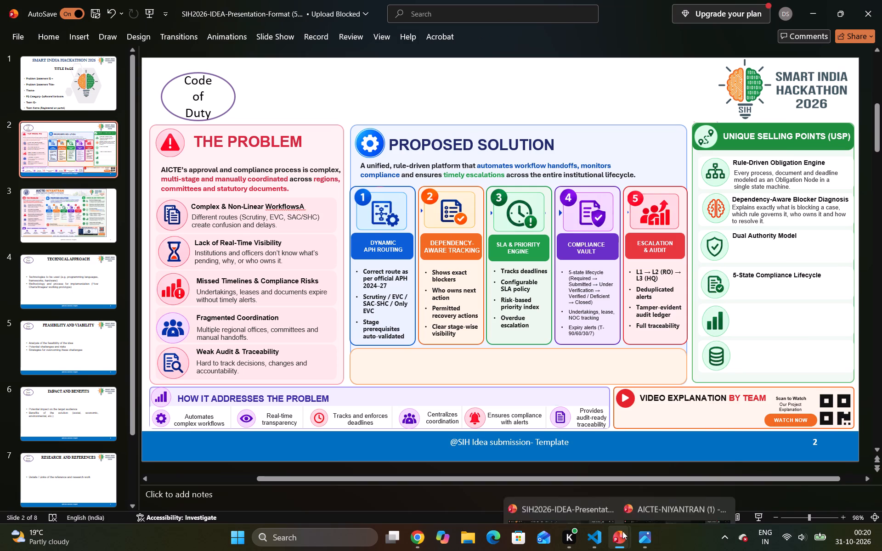
Copy the "Risk-Based Priority & Auto Escalation" heading from the AICTE-NIYANTRAN source and paste it onto slide 2 of the SIH2026 presentation.
left_click(673, 483)
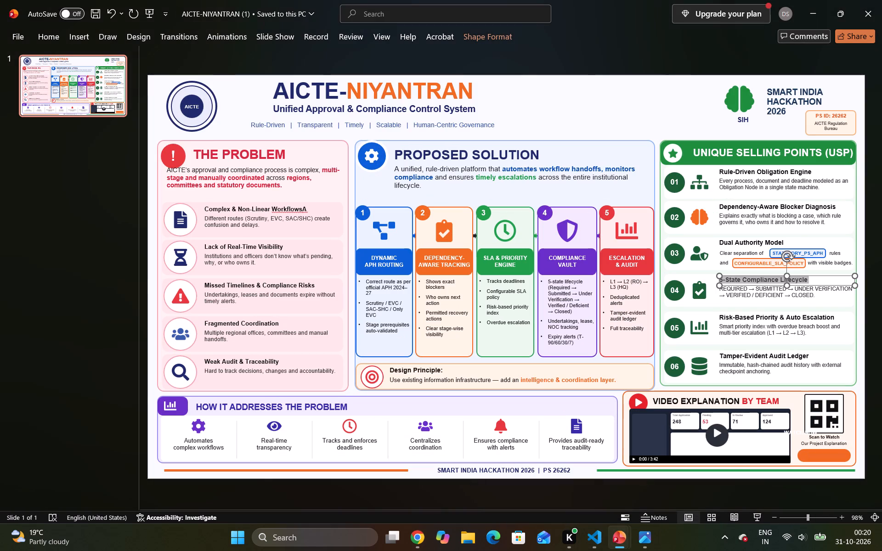
left_click(749, 319)
key("ctrl+a")
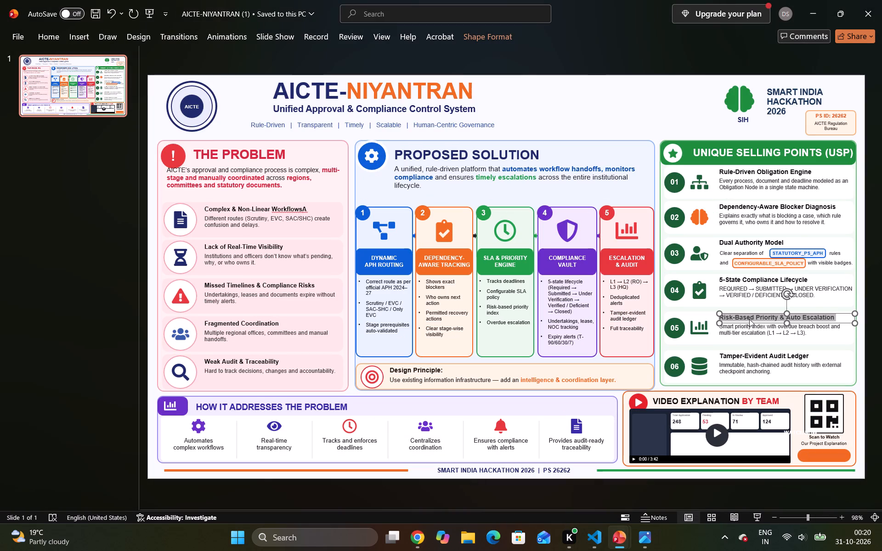
key("ctrl+c")
left_click(557, 486)
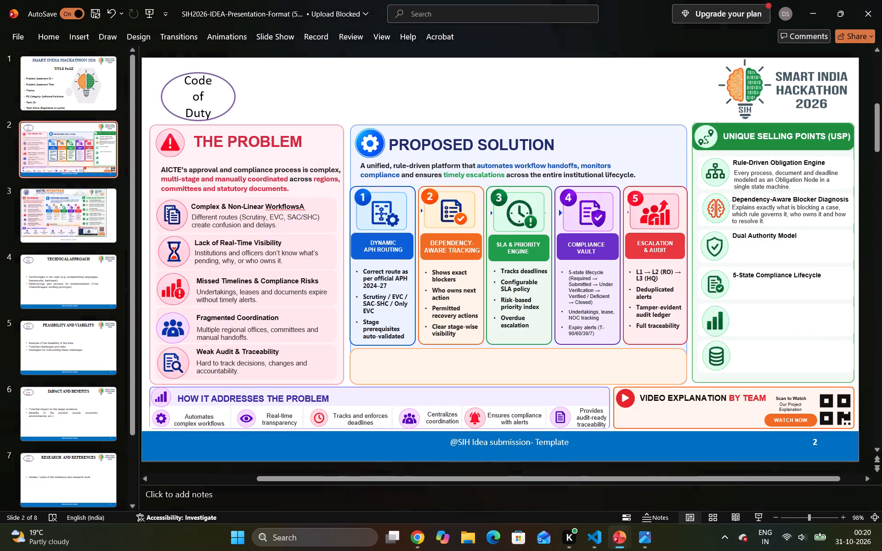
key("ctrl+v")
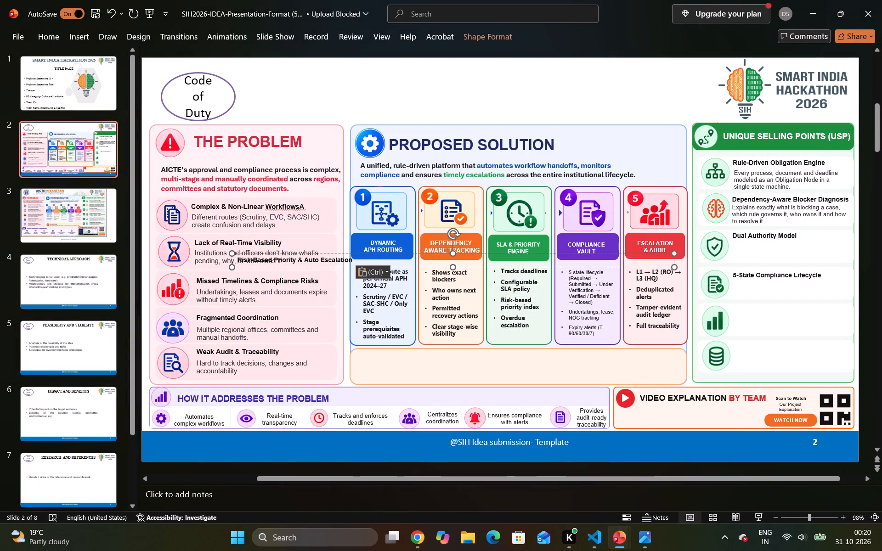
Narrow the "Risk-Based Priority & Auto Escalation" heading's box to fit one line and place it atop the fifth Unique Selling Points row, aligned with the headings above.
left_click_drag(674, 255, 455, 246)
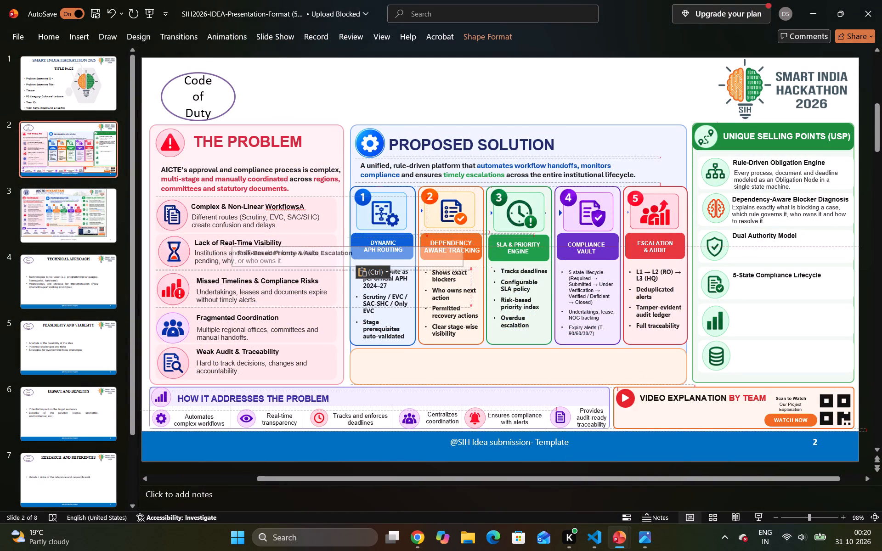
left_click_drag(455, 246, 359, 254)
left_click_drag(328, 253, 683, 264)
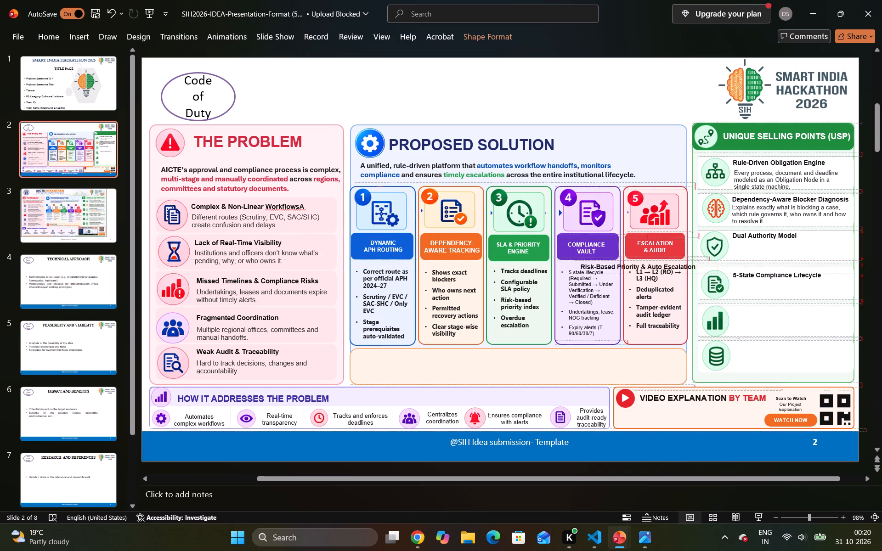
left_click_drag(683, 264, 830, 304)
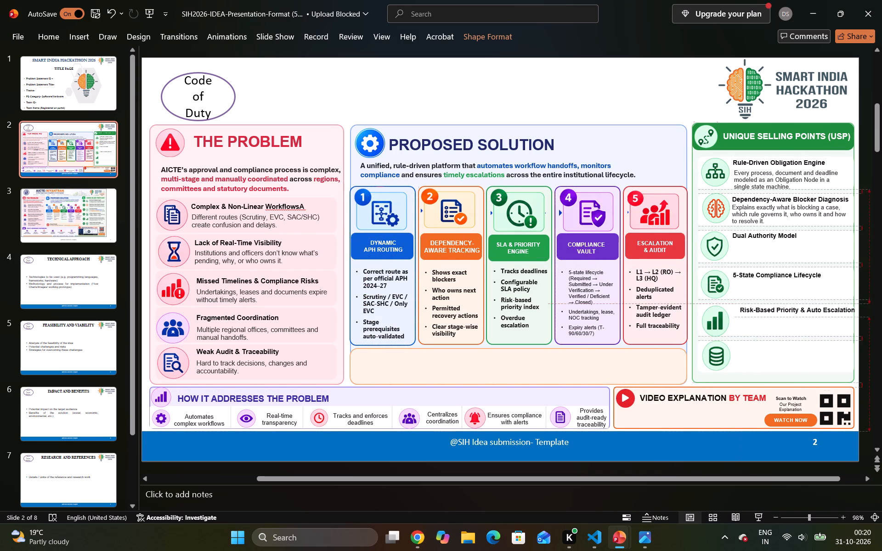
left_click_drag(830, 304, 822, 307)
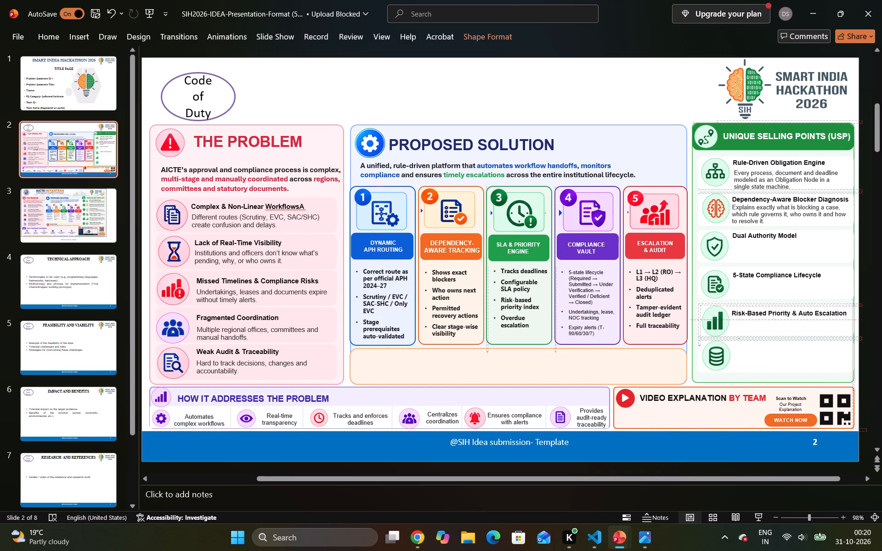
left_click_drag(822, 307, 818, 302)
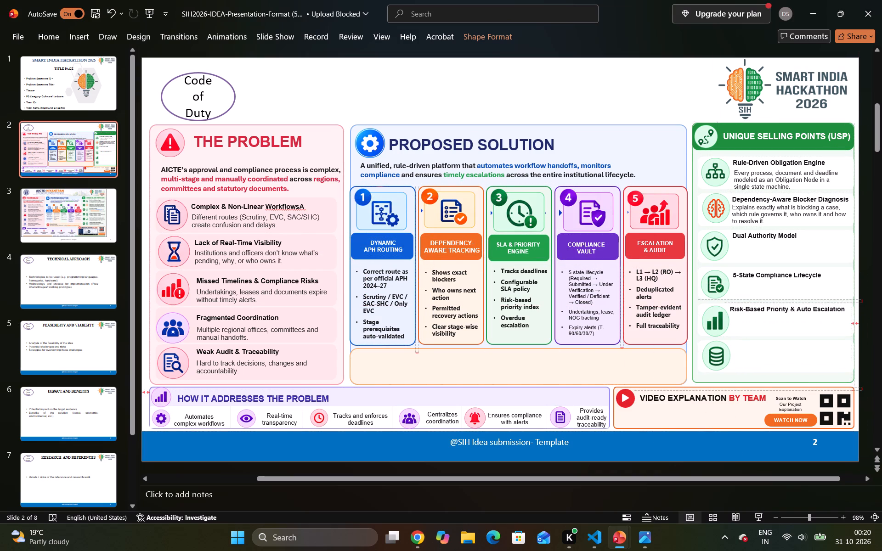
left_click_drag(818, 302, 821, 303)
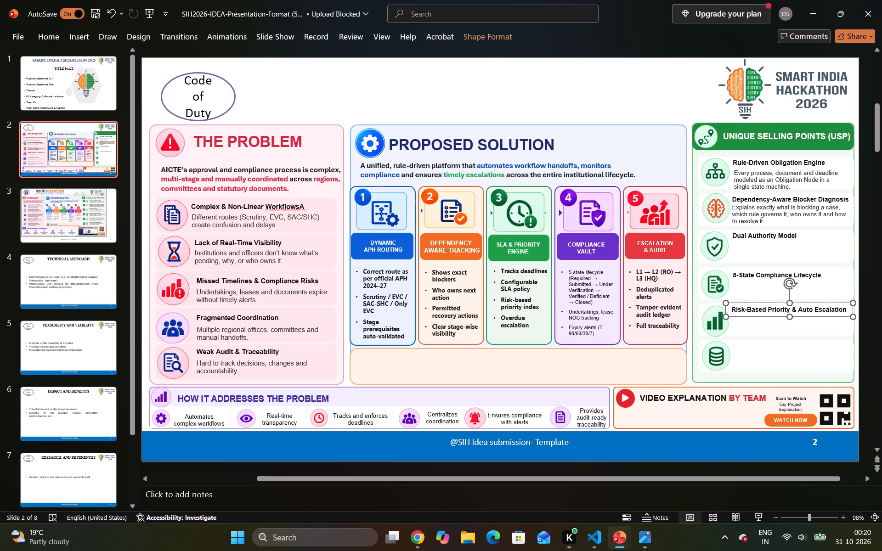
left_click(558, 86)
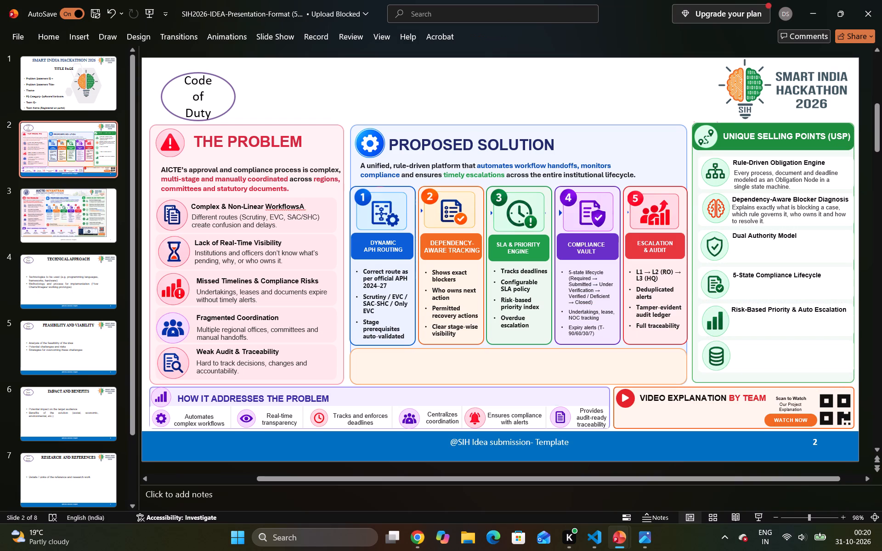
Copy the "Tamper-Evident Audit Ledger" heading from the AICTE-NIYANTRAN source and paste it onto slide 2 of the SIH2026 presentation.
left_click(675, 482)
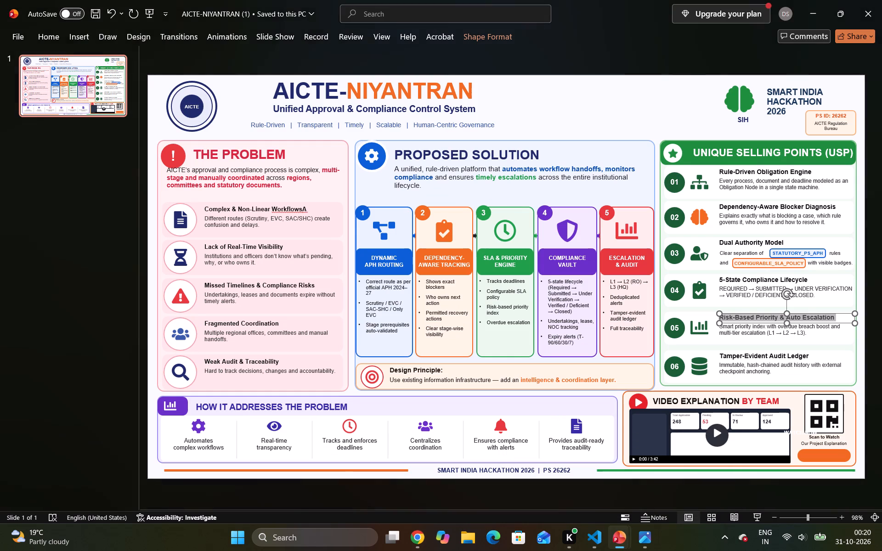
left_click(750, 353)
key("ctrl+a")
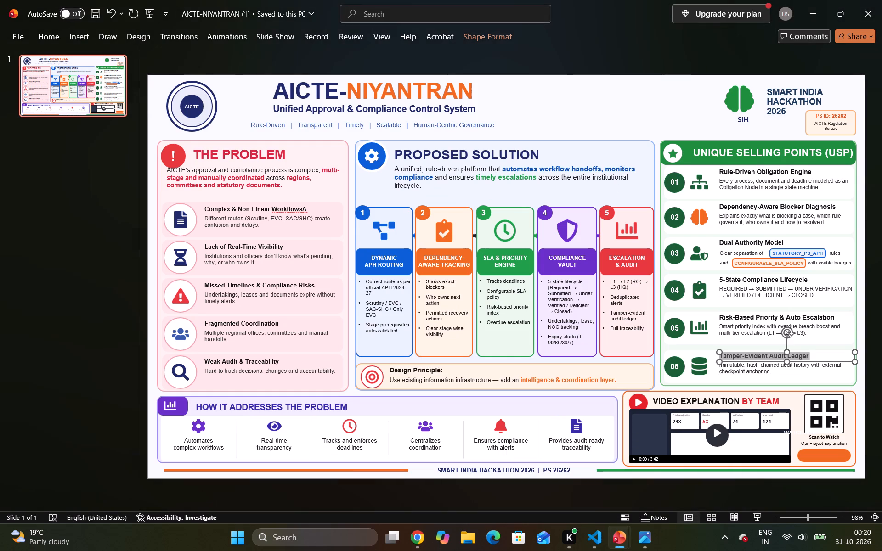
key("ctrl+c")
left_click(576, 497)
key("ctrl+v")
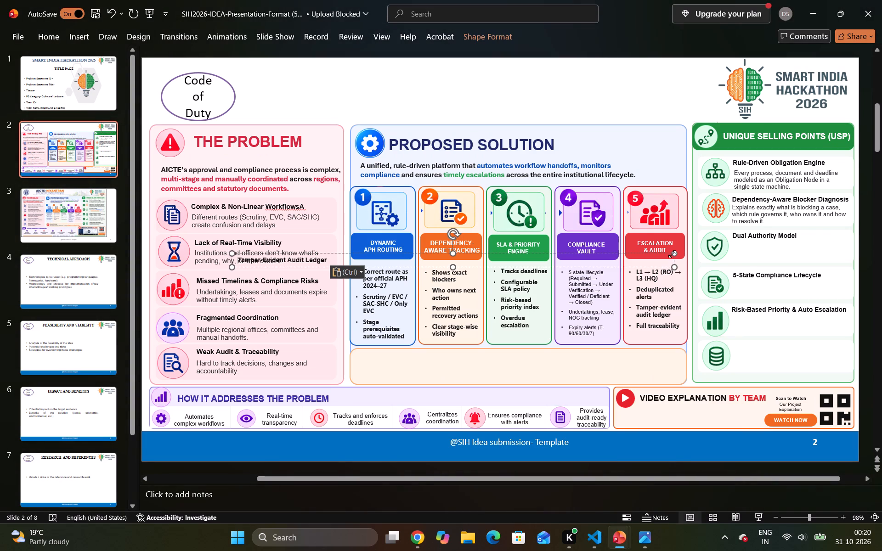
Narrow the "Tamper-Evident Audit Ledger" heading's box to fit one line and place it atop the sixth Unique Selling Points row, aligned with the headings above.
left_click_drag(673, 254, 365, 245)
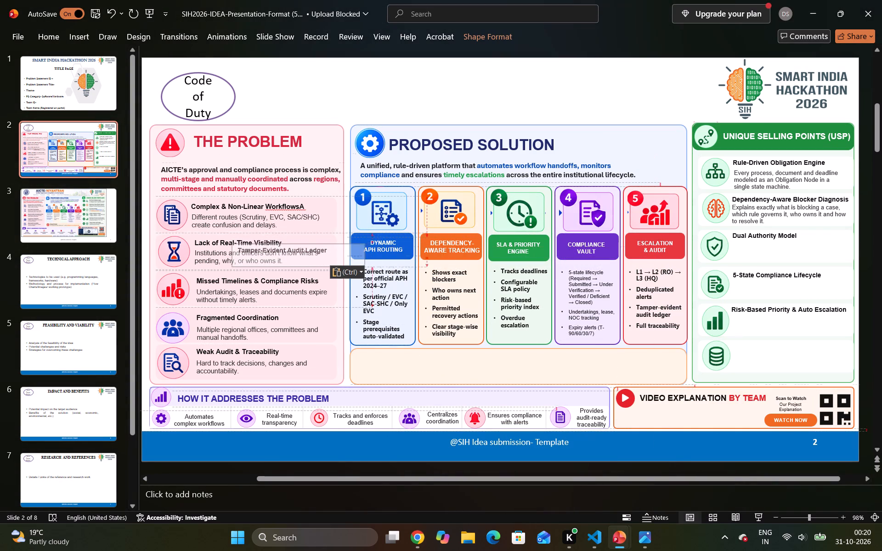
left_click_drag(365, 245, 361, 253)
left_click_drag(329, 257, 527, 260)
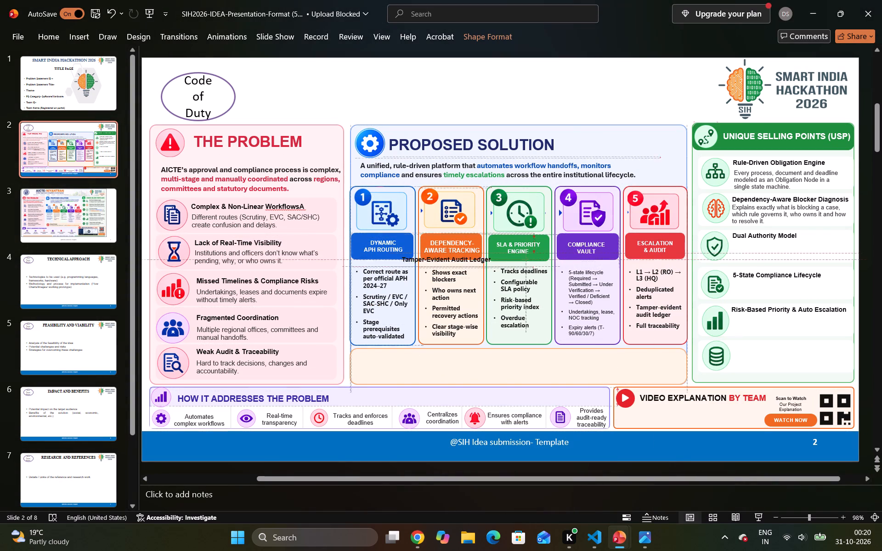
left_click_drag(527, 260, 851, 342)
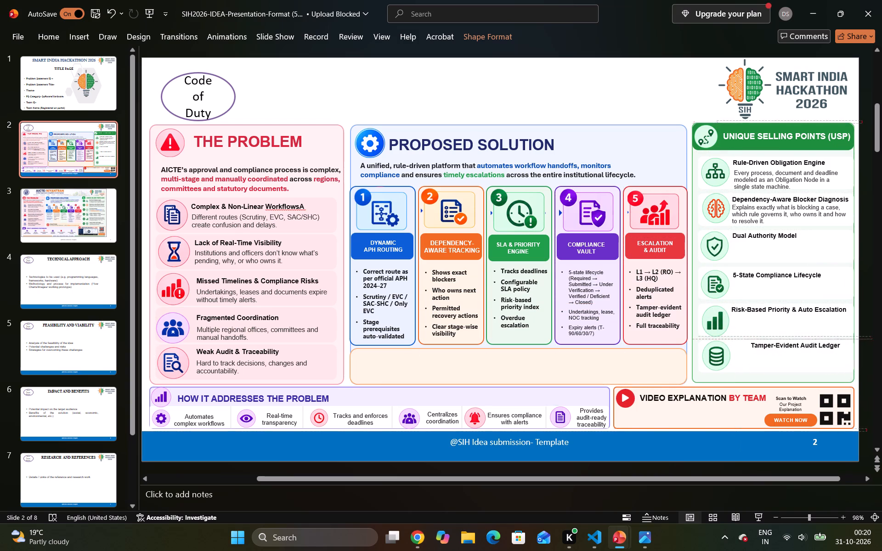
left_click_drag(851, 342, 825, 342)
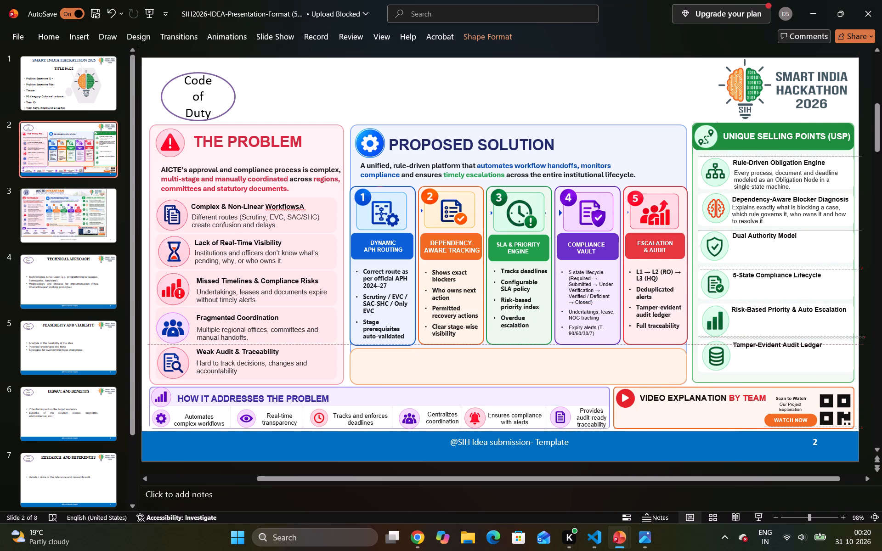
left_click_drag(825, 342, 825, 345)
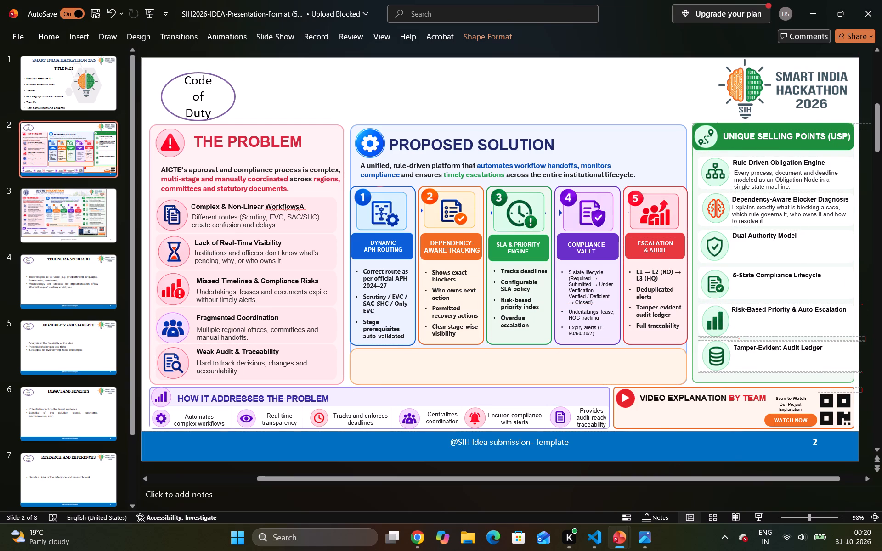
Fine-tune the vertical position of the "Tamper-Evident Audit Ledger" heading at the top of the sixth Unique Selling Points row.
left_click_drag(825, 345, 825, 343)
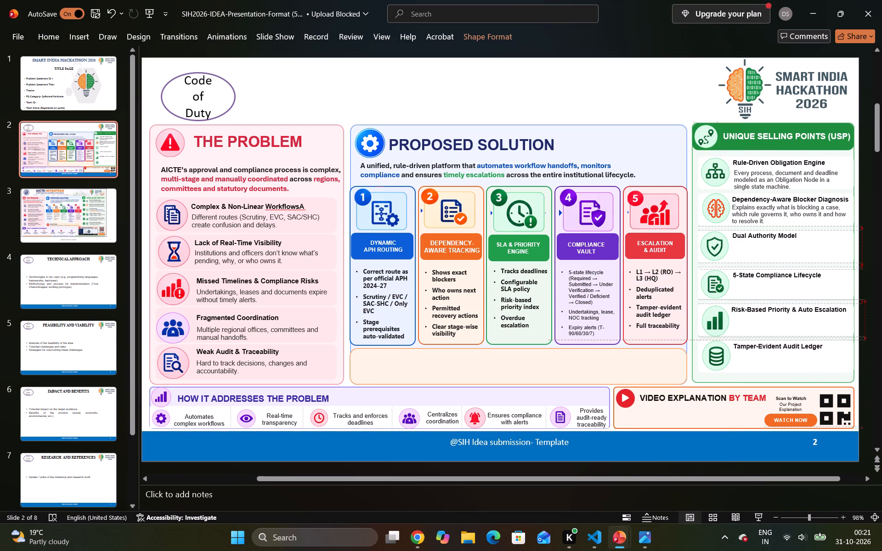
left_click_drag(825, 343, 825, 344)
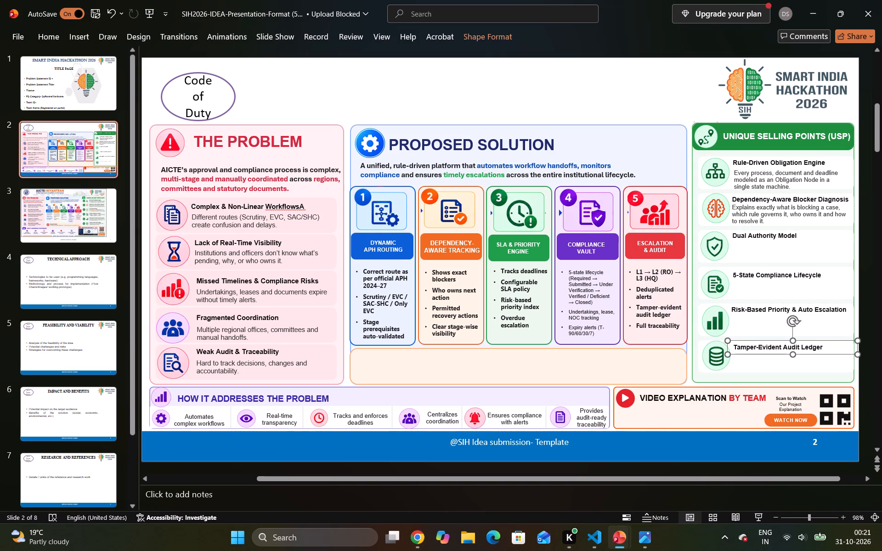
left_click(590, 106)
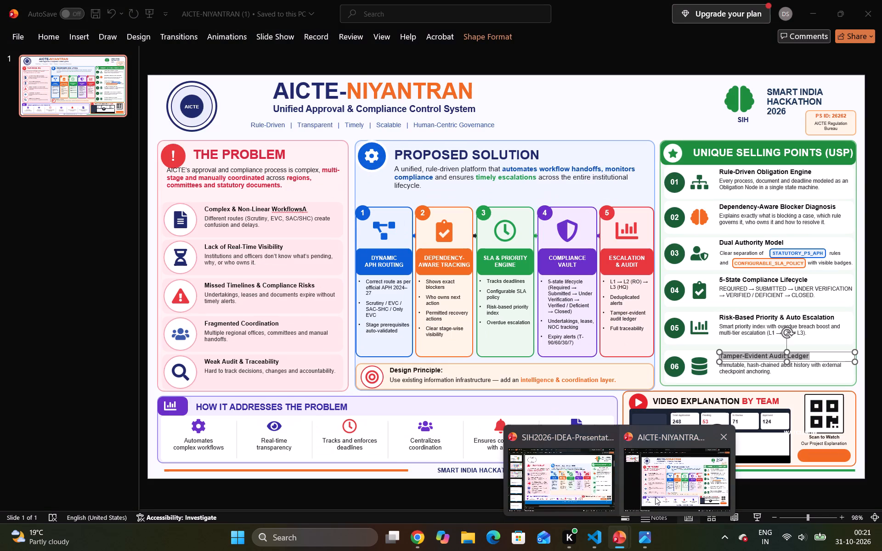
Copy the "REQUIRED → SUBMITTED → UNDER VERIFICATION → VERIFIED / DEFICIENT → CLOSED." description from the AICTE-NIYANTRAN source and paste it onto slide 2 of the SIH2026 presentation.
left_click(655, 497)
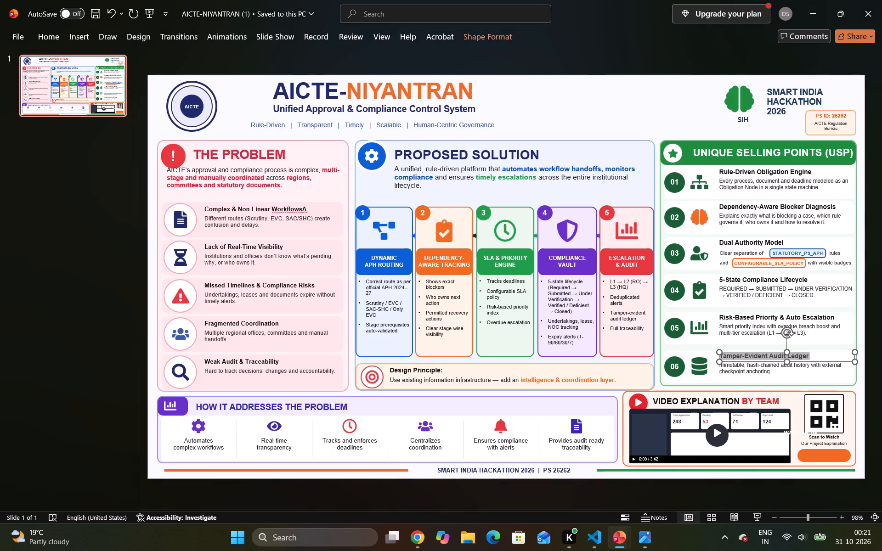
left_click(757, 293)
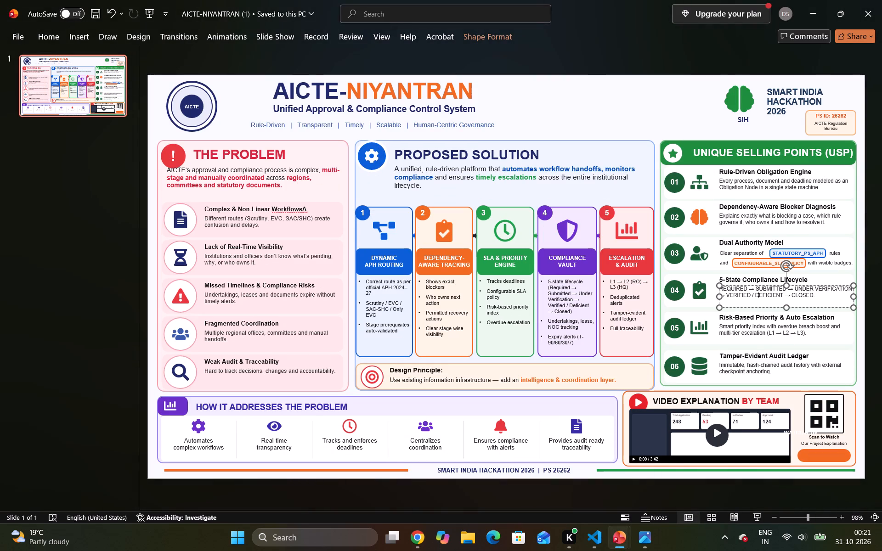
key("ctrl+a")
key("ctrl+c")
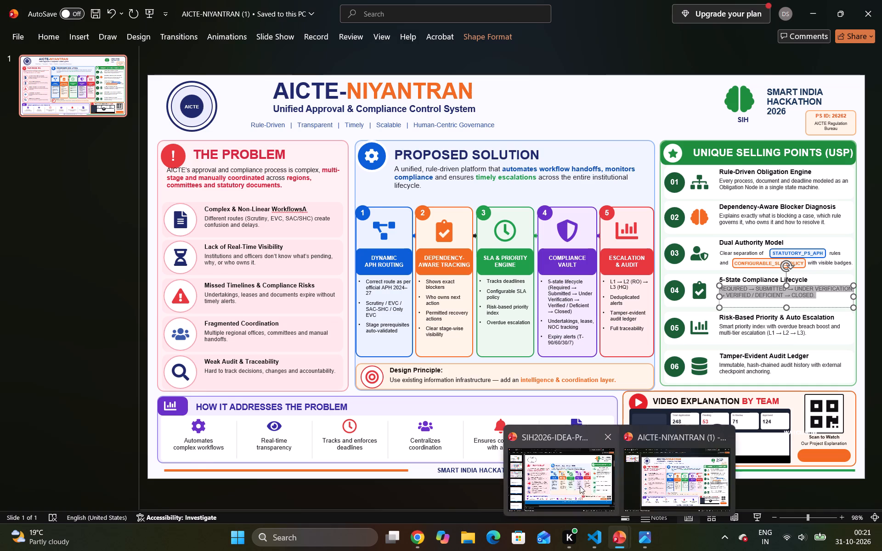
left_click(580, 486)
key("ctrl+v")
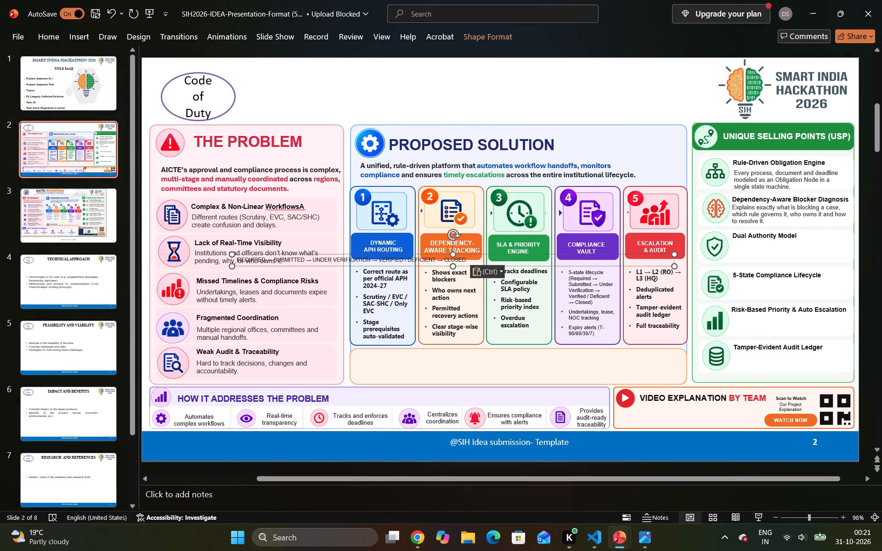
Narrow the pasted lifecycle description's box so the text wraps to three lines and place it beneath the "5-State Compliance Lifecycle" heading.
left_click_drag(673, 267, 601, 288)
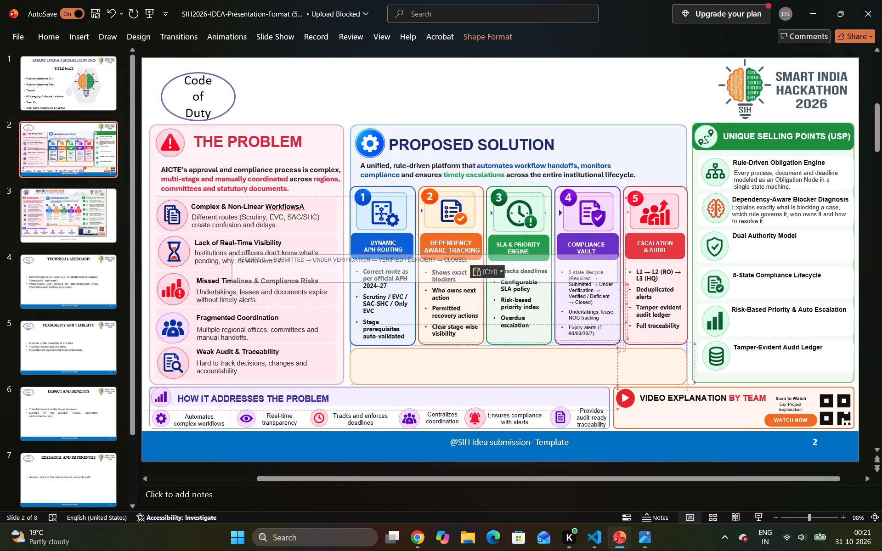
left_click_drag(601, 288, 381, 301)
left_click_drag(338, 255, 815, 280)
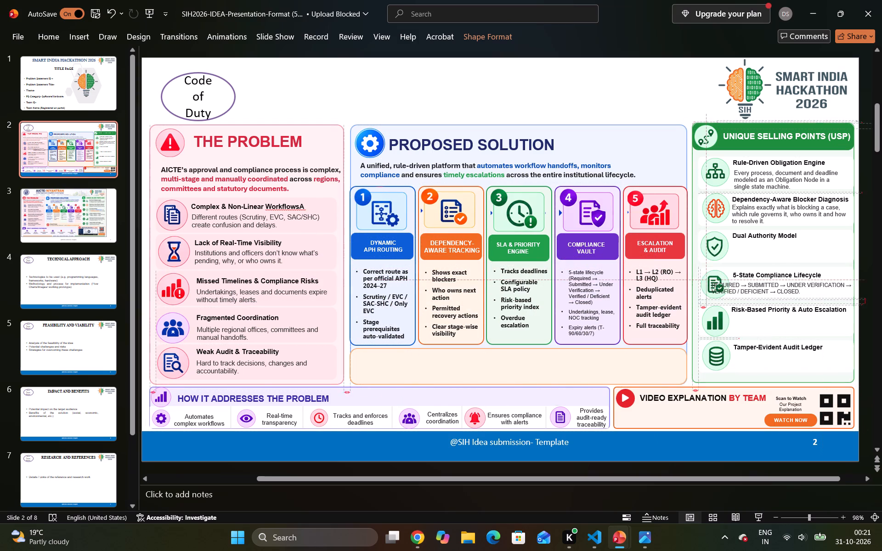
left_click_drag(815, 280, 759, 262)
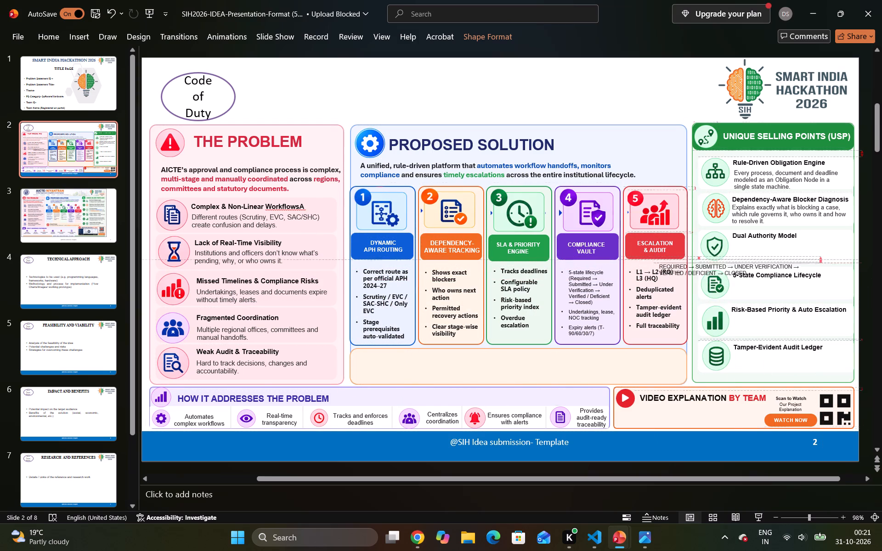
left_click_drag(759, 262, 757, 261)
left_click_drag(799, 280, 763, 290)
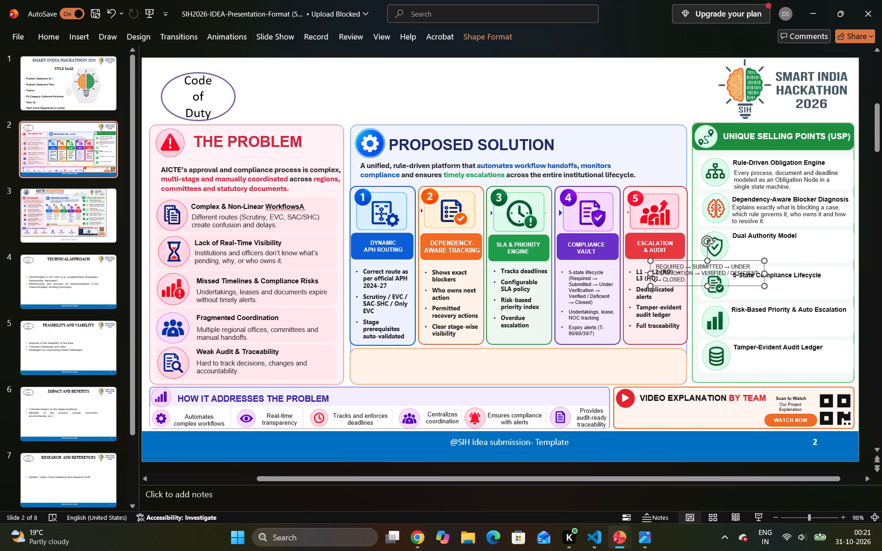
left_click_drag(731, 262, 812, 280)
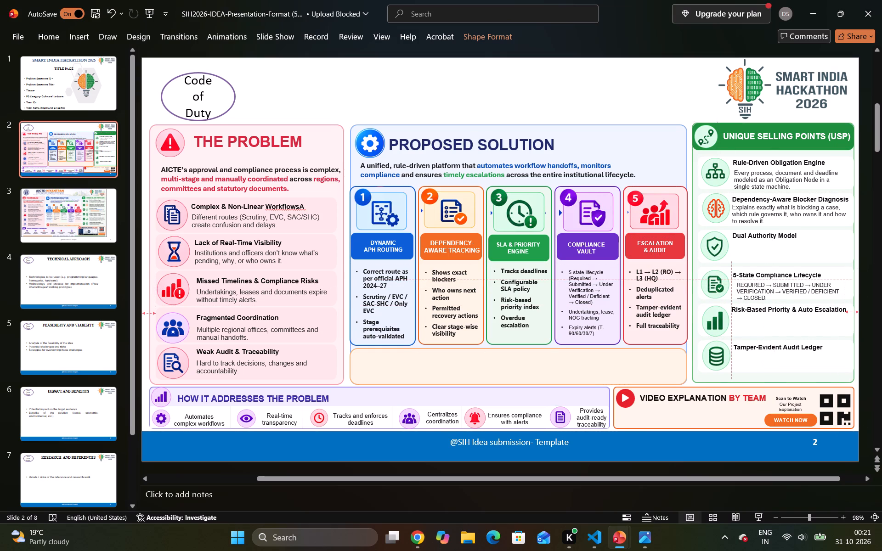
left_click_drag(812, 280, 811, 280)
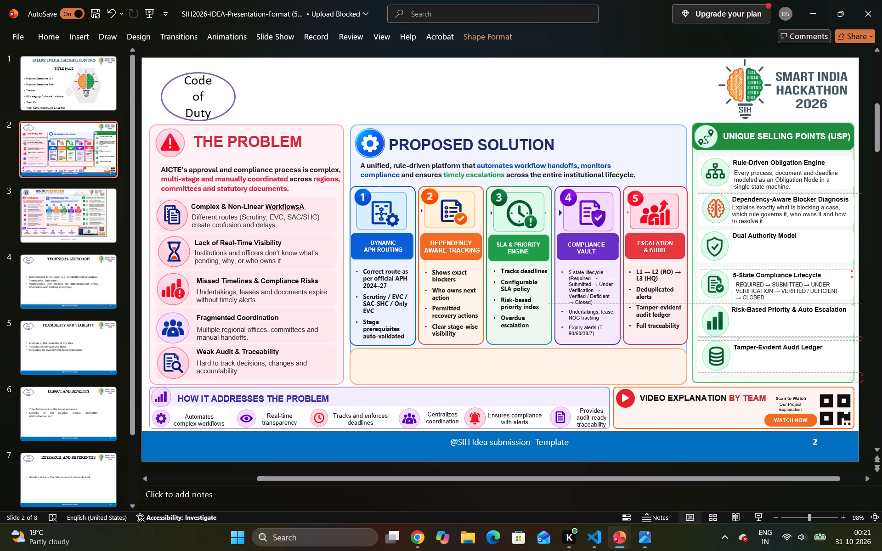
left_click_drag(811, 280, 811, 279)
left_click(787, 302)
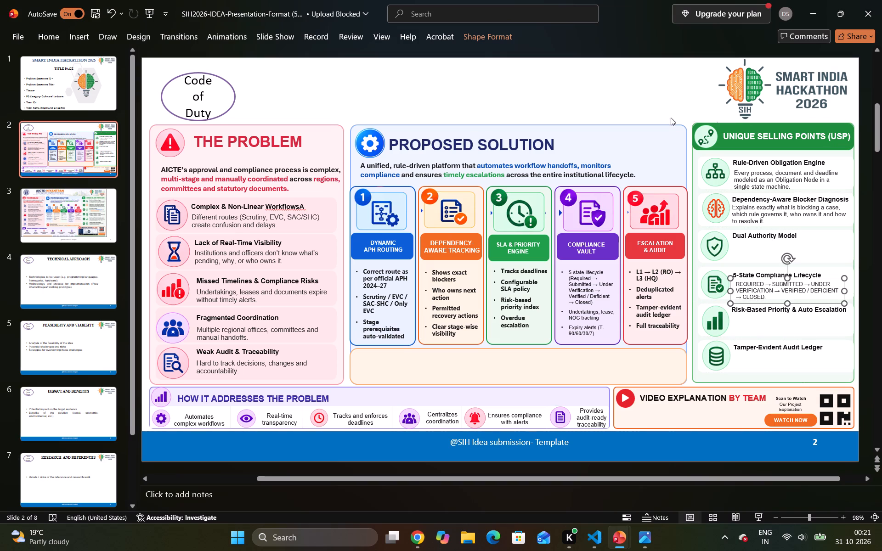
left_click(665, 104)
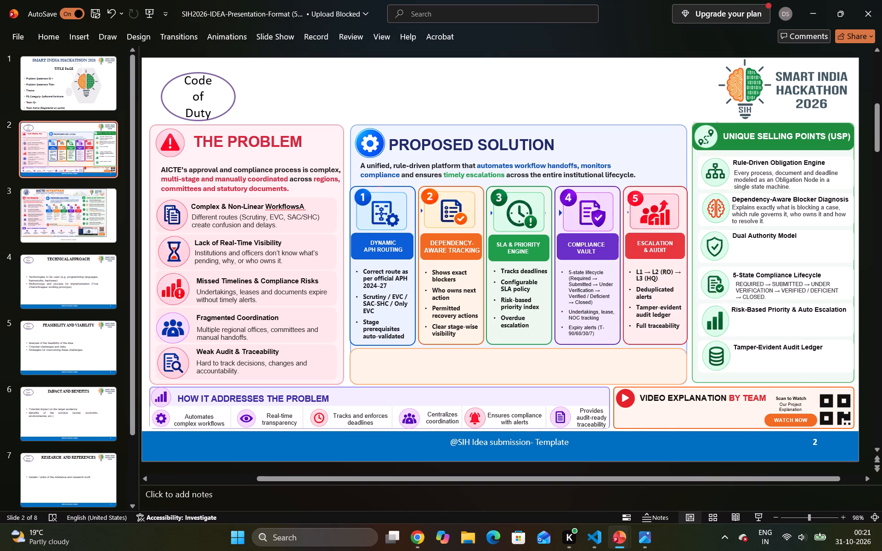
Nudge the "5-State Compliance Lifecycle" heading and its description slightly upward within the fourth Unique Selling Points row.
left_click(761, 275)
left_click(754, 269)
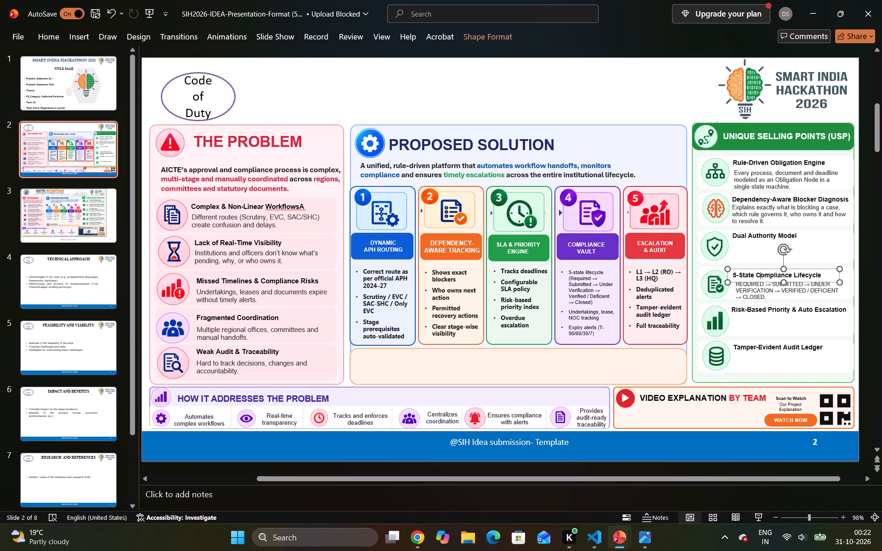
left_click(757, 291)
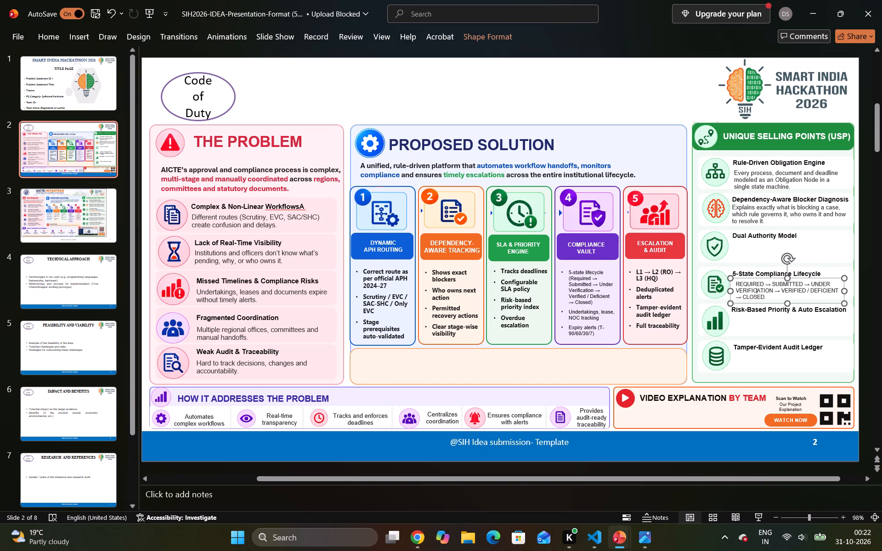
left_click(761, 278)
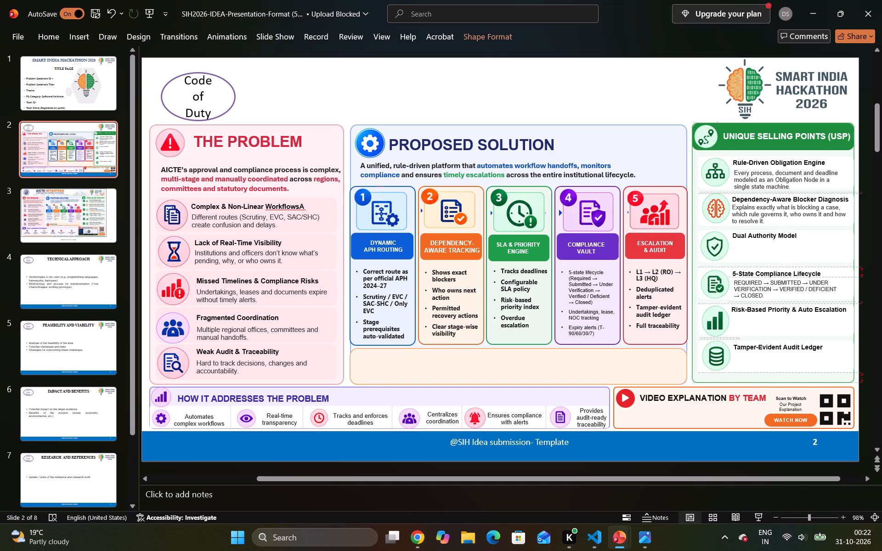
left_click(683, 108)
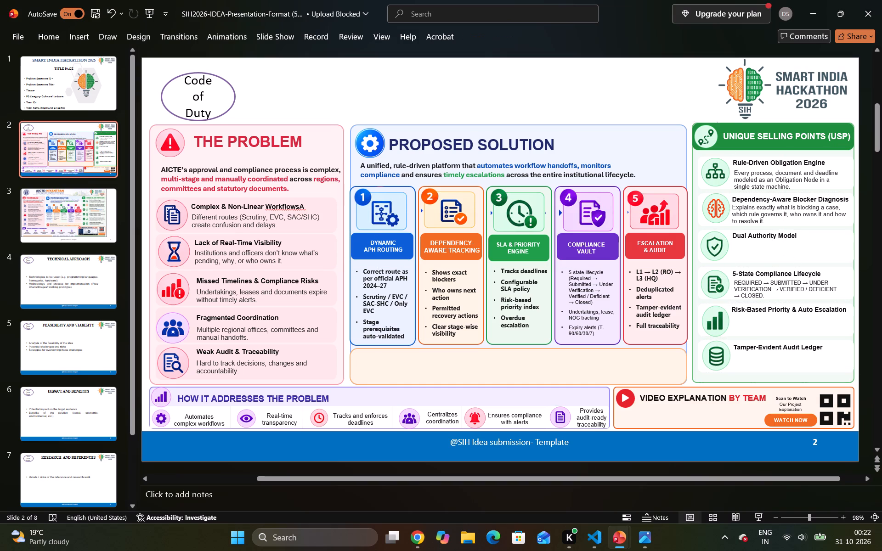
Copy the "Smart priority index with overdue breach boost…" description from the AICTE-NIYANTRAN source and paste it onto slide 2 of the SIH2026 presentation.
left_click(649, 491)
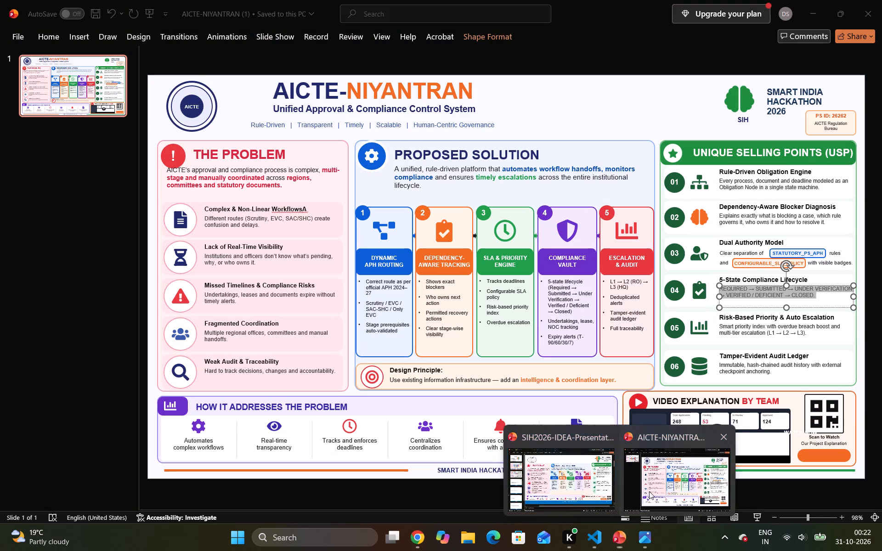
left_click(743, 325)
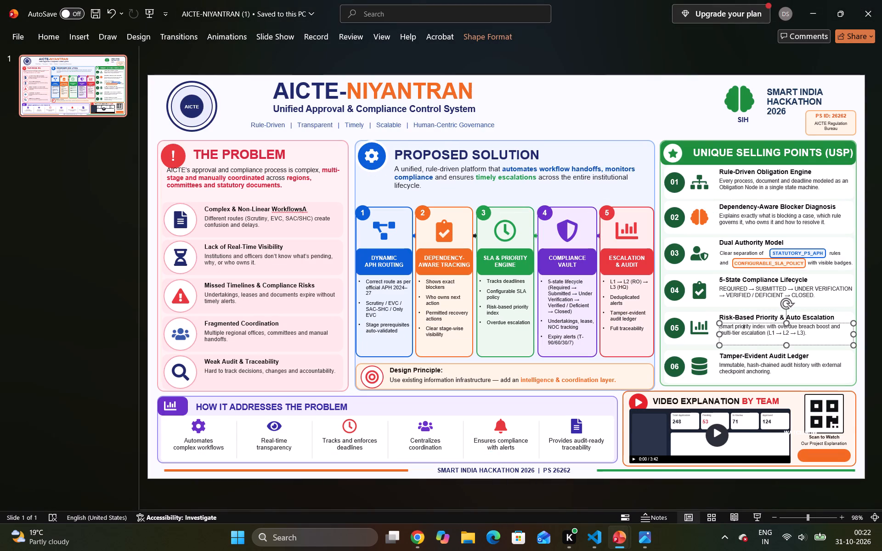
key("ctrl+a")
key("ctrl+c")
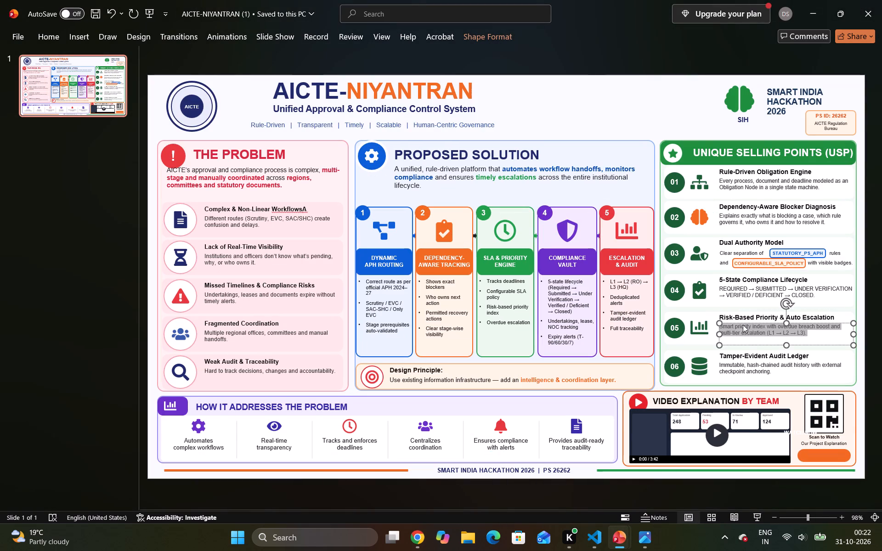
left_click(825, 7)
left_click(543, 111)
key("ctrl+v")
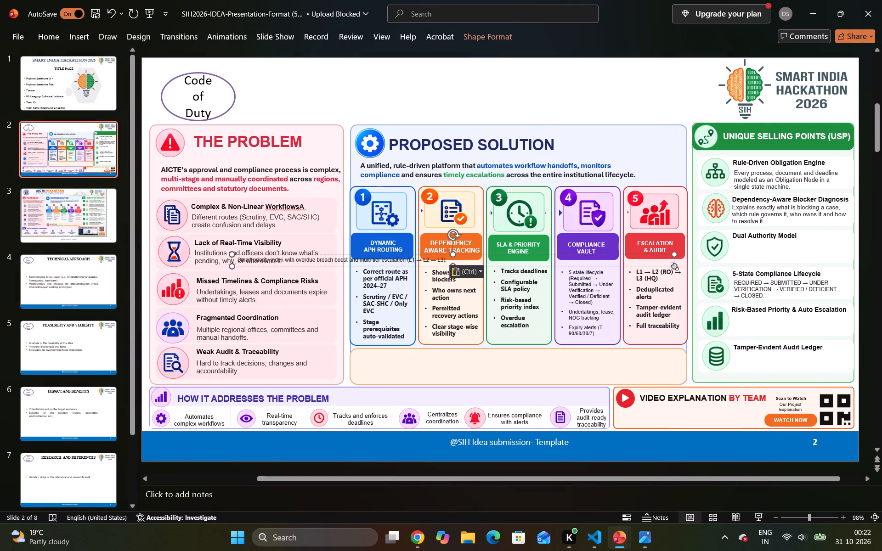
Narrow the smart priority index description's box to two lines and place it beneath the "Risk-Based Priority & Auto Escalation" heading, aligned with the heading's text.
left_click_drag(674, 266, 375, 288)
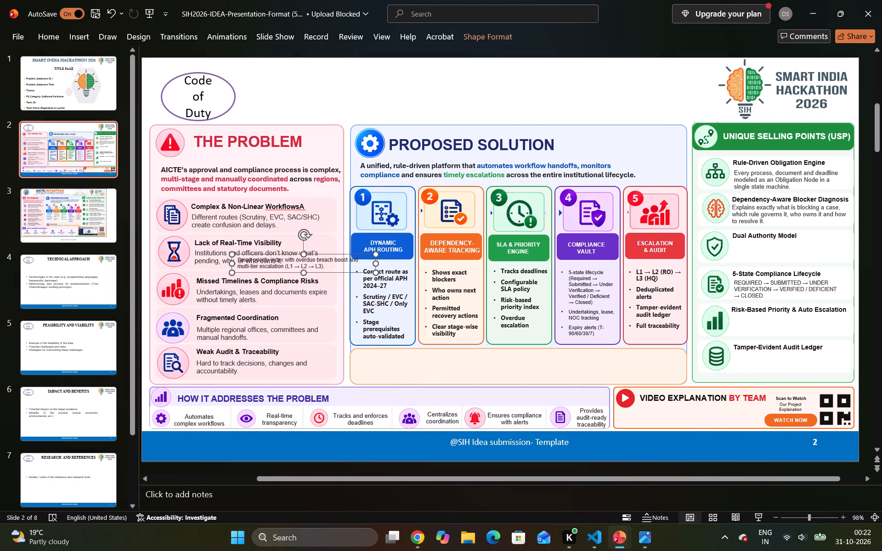
left_click_drag(339, 252, 526, 260)
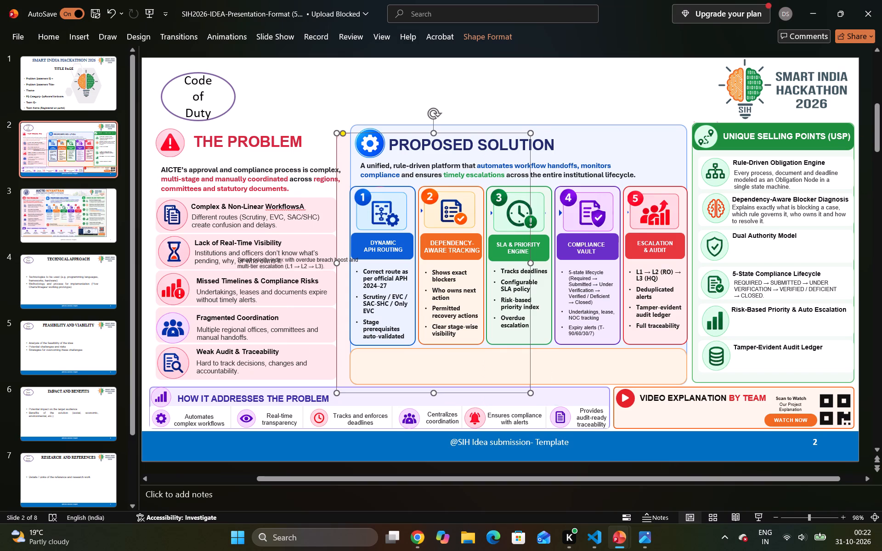
key("ctrl+z")
left_click(328, 266)
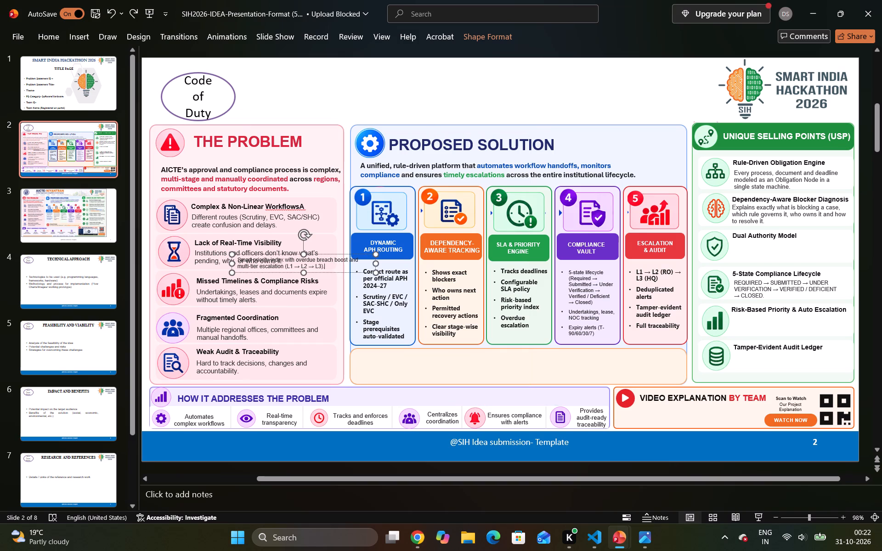
left_click_drag(345, 252, 564, 275)
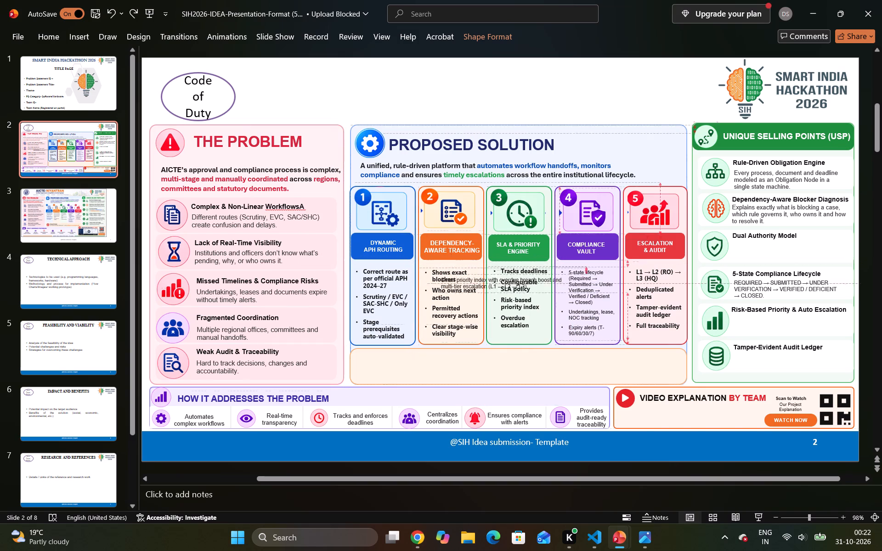
left_click_drag(564, 275, 769, 312)
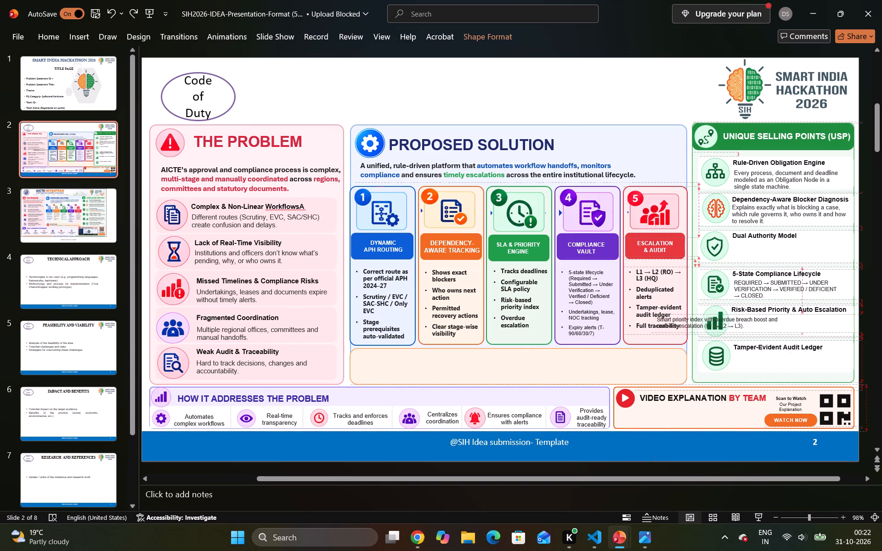
left_click_drag(769, 312, 840, 314)
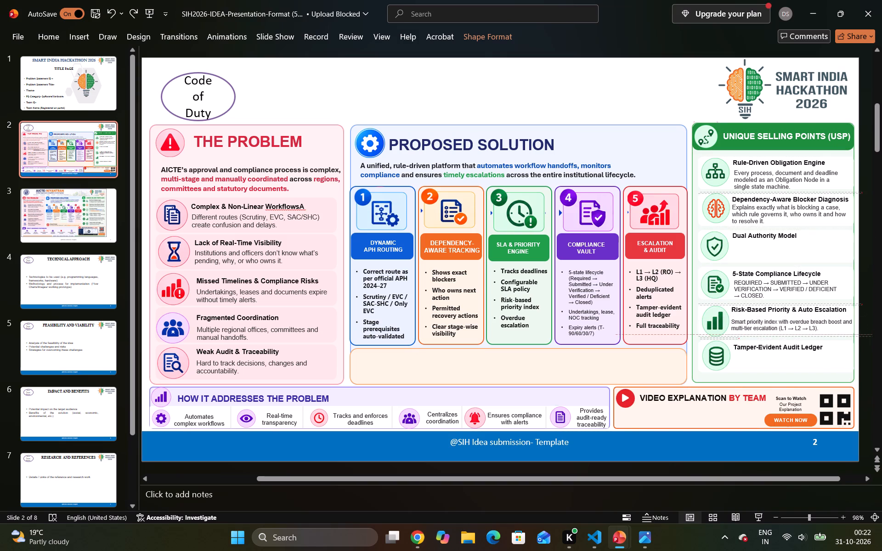
left_click_drag(840, 314, 827, 309)
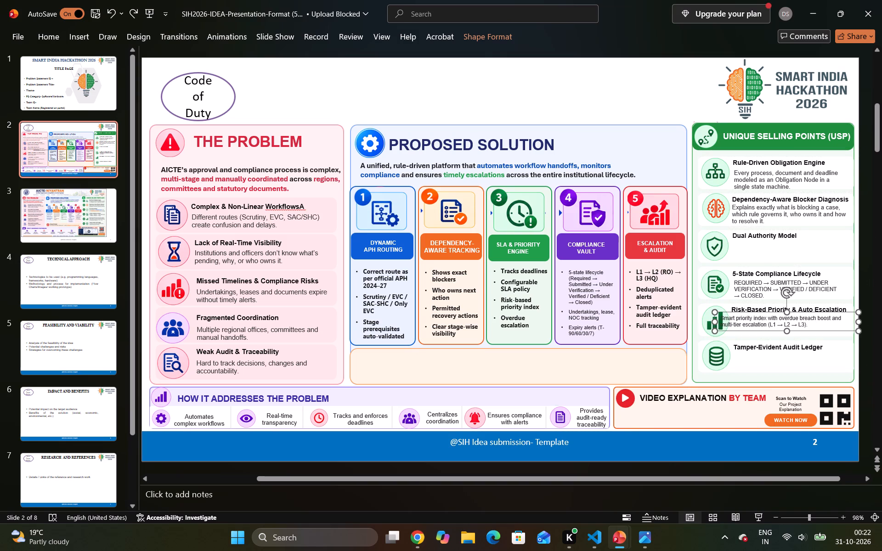
left_click_drag(859, 331, 853, 332)
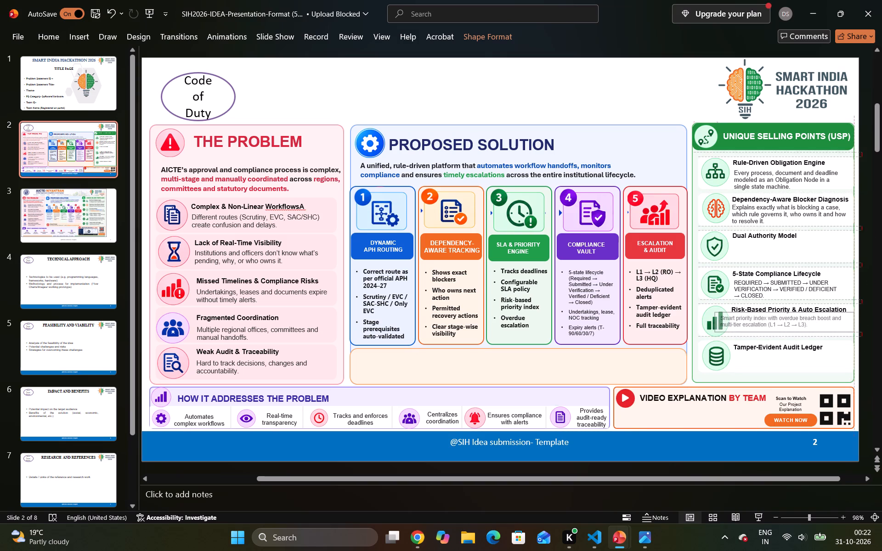
left_click_drag(853, 332, 849, 340)
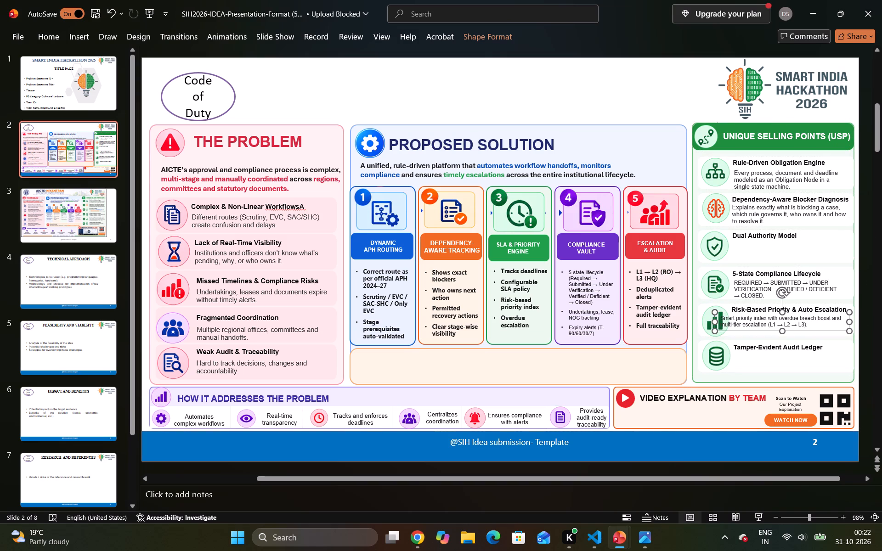
left_click_drag(754, 314, 769, 314)
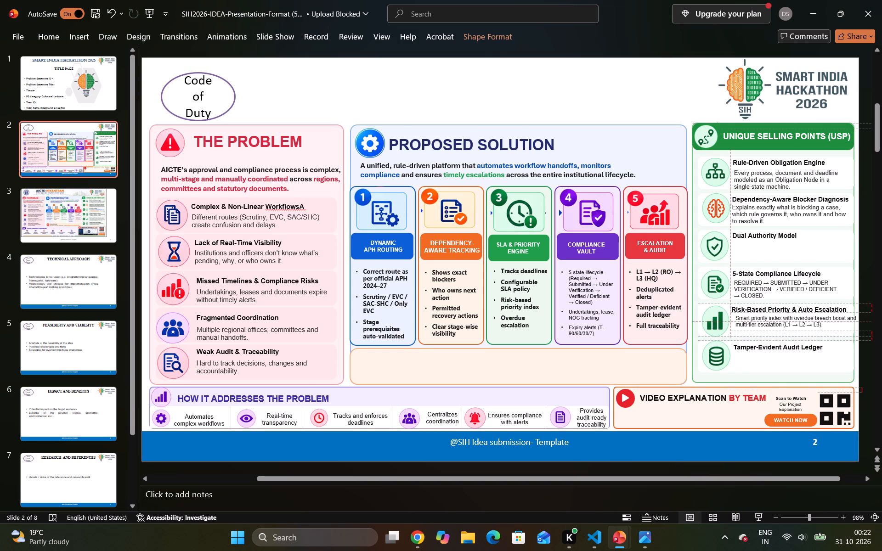
left_click_drag(769, 314, 765, 314)
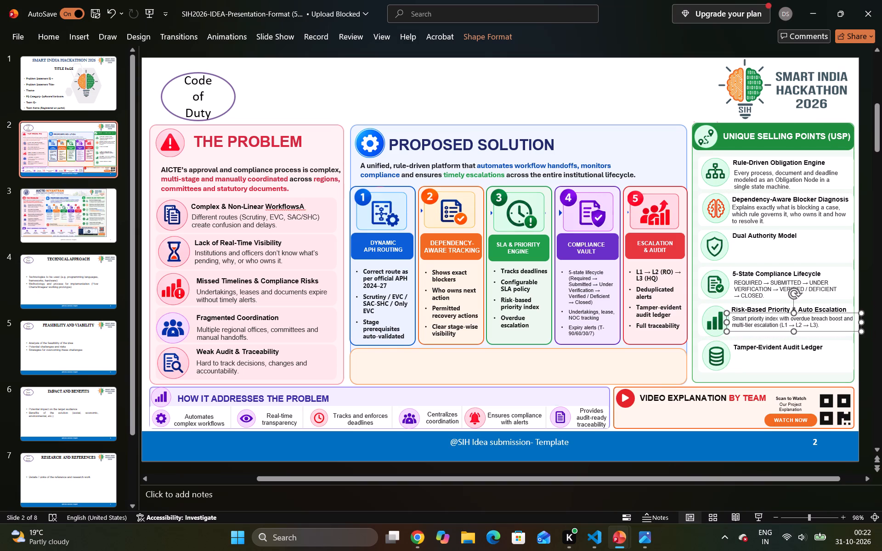
Set the smart priority index description under "Risk-Based Priority & Auto Escalation" to 8 pt and fine-tune its box width.
left_click_drag(862, 323, 859, 323)
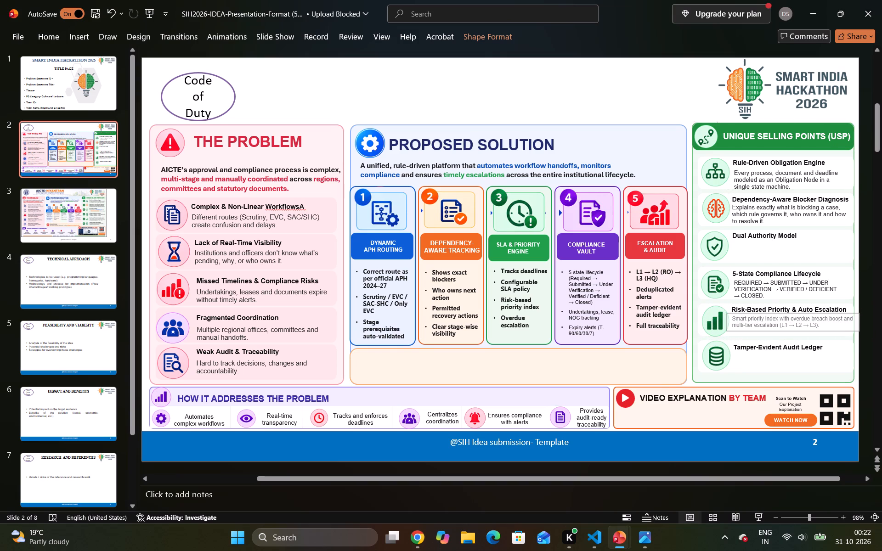
left_click_drag(859, 323, 857, 323)
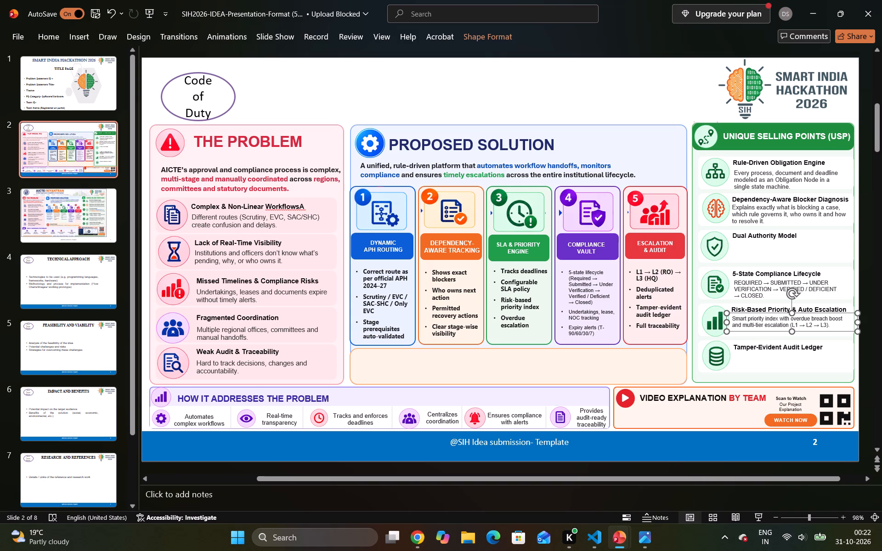
left_click(822, 322)
key("ctrl+a")
left_click(46, 34)
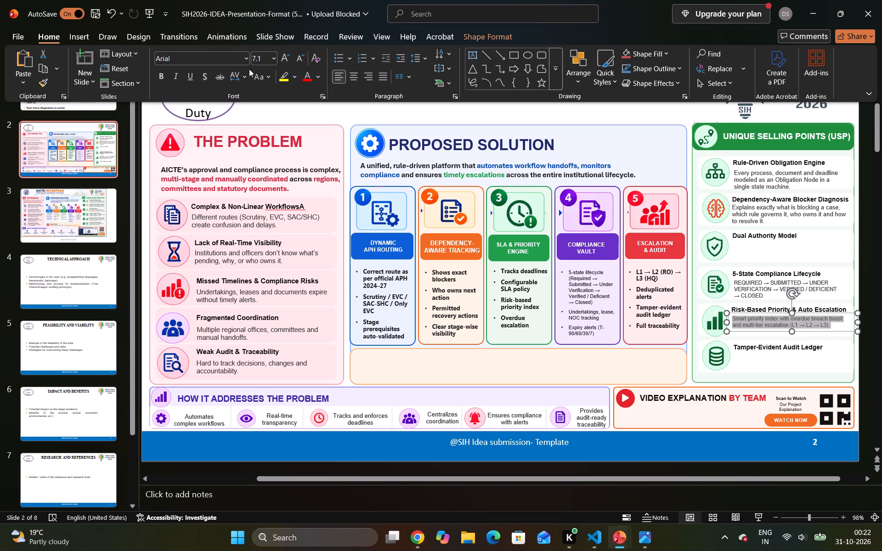
left_click(282, 62)
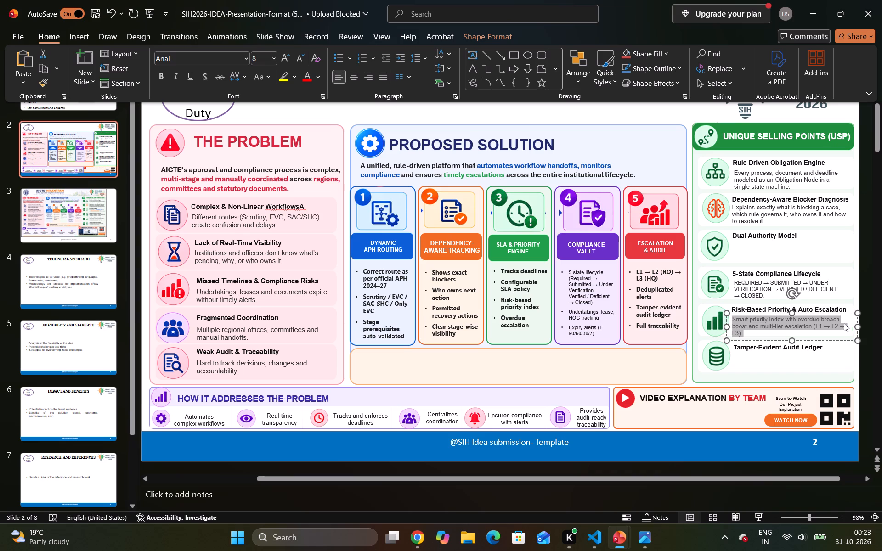
left_click(856, 326)
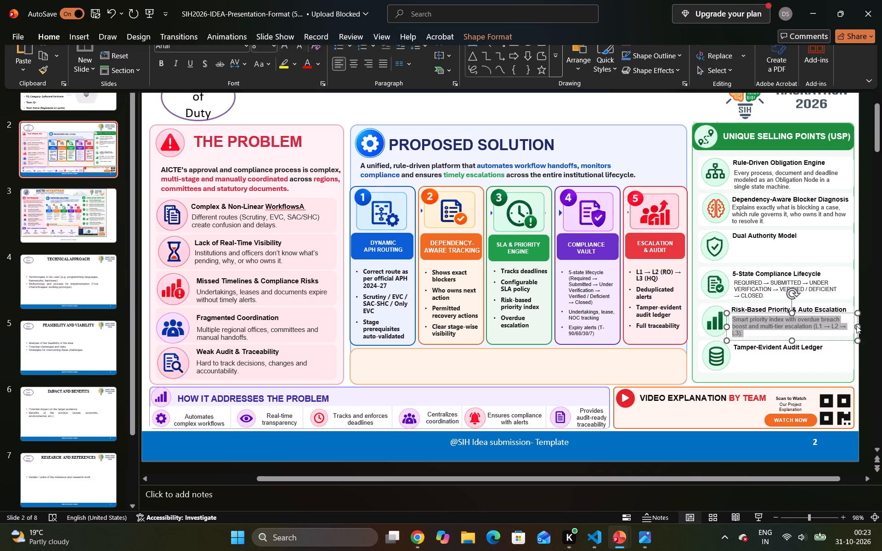
left_click(858, 342)
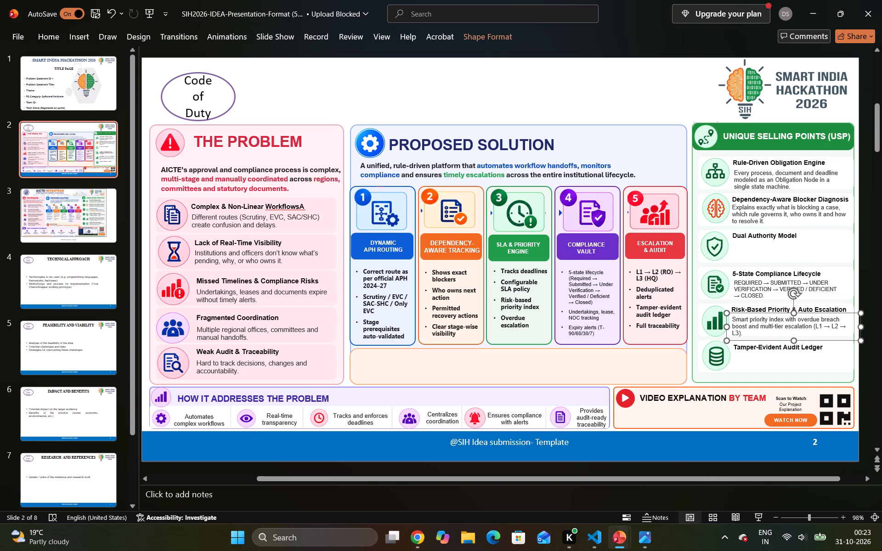
left_click(665, 99)
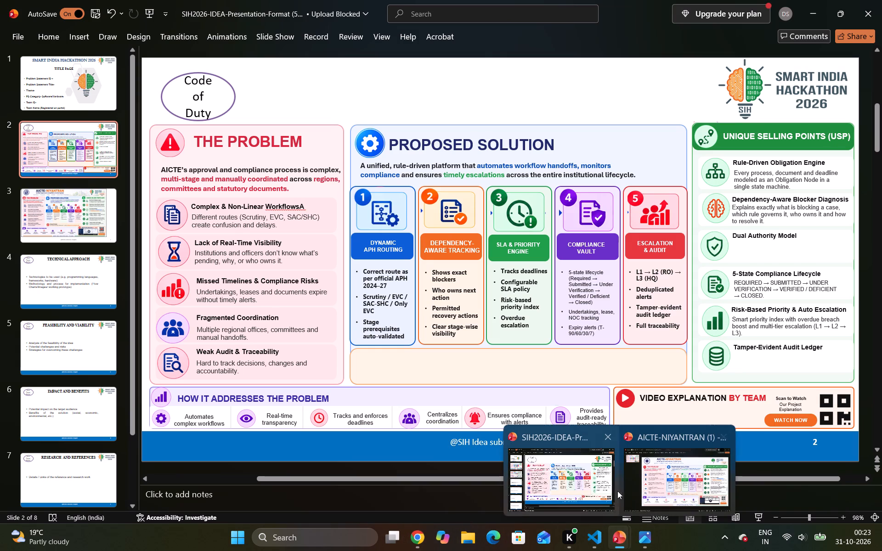
Copy the "Immutable, hash-chained audit history…" description from the AICTE-NIYANTRAN source and paste it onto slide 2 of the SIH2026 presentation.
left_click(682, 478)
left_click(748, 375)
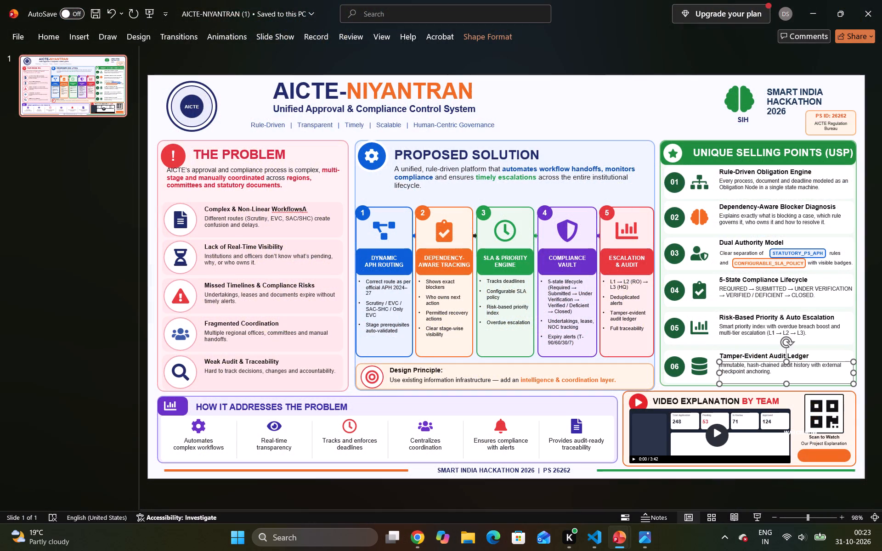
left_click(747, 372)
key("ctrl+a")
key("ctrl+c")
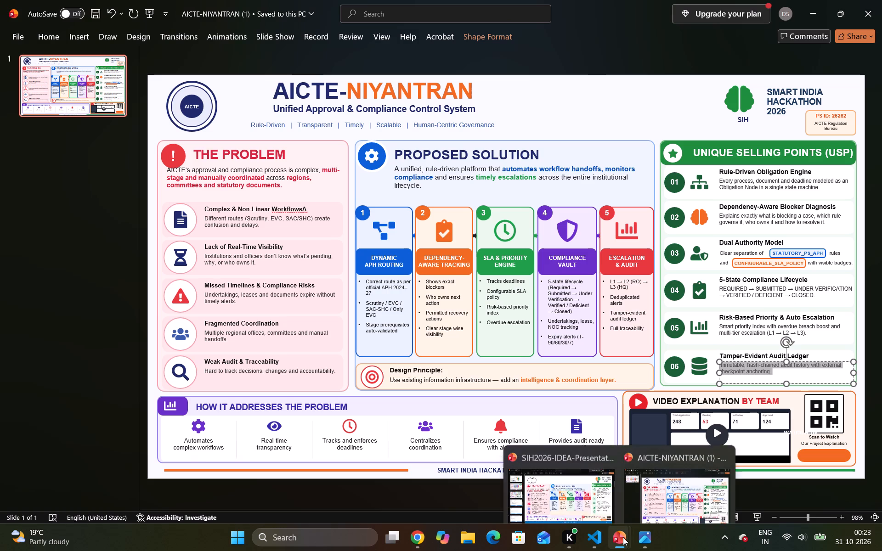
left_click(589, 473)
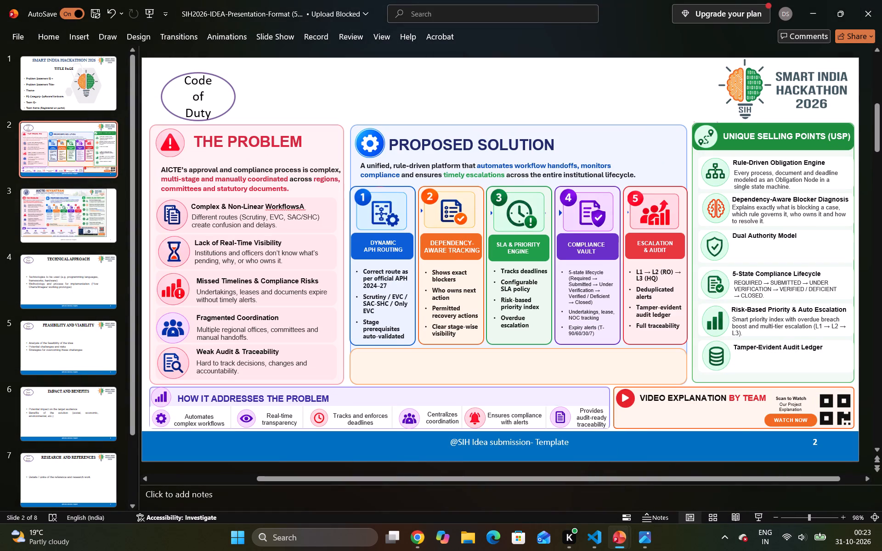
key("ctrl+v")
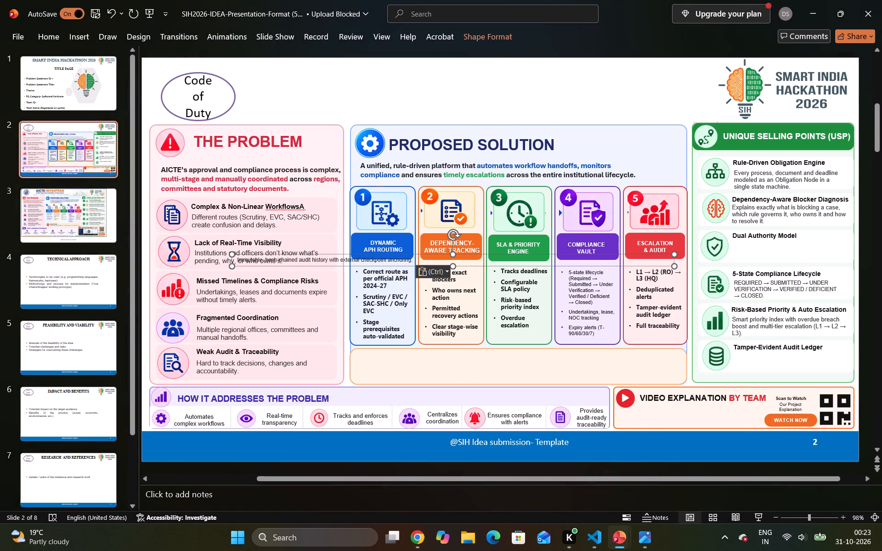
Narrow the pasted audit history description's box to two lines and place it beneath the "Tamper-Evident Audit Ledger" heading.
left_click_drag(676, 267, 462, 304)
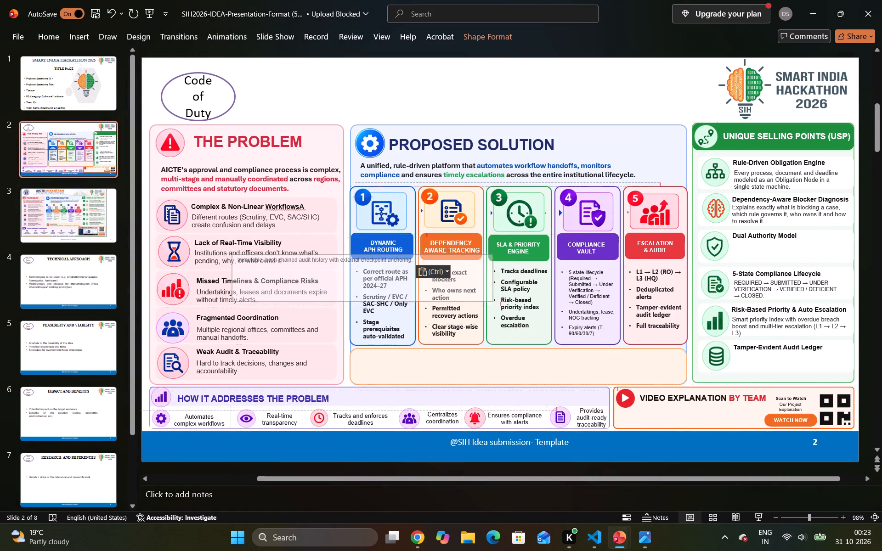
left_click_drag(462, 304, 373, 282)
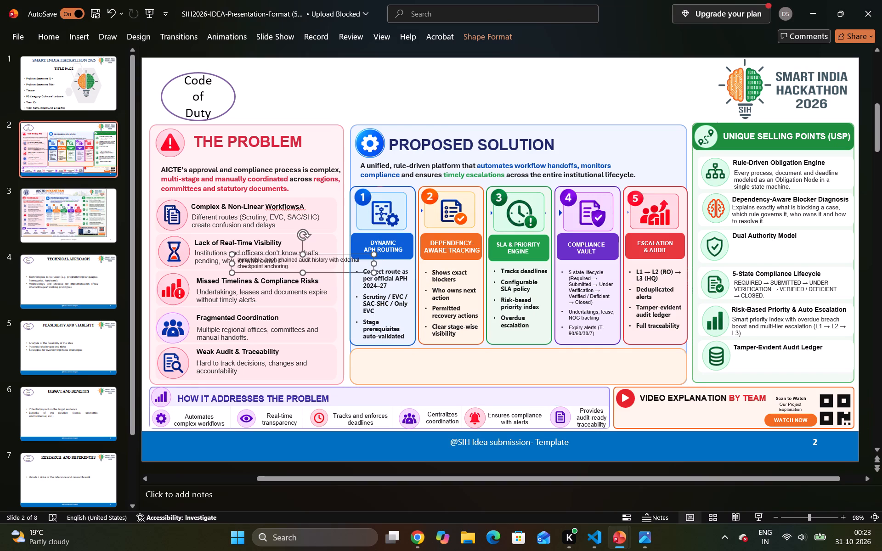
left_click_drag(343, 254, 737, 336)
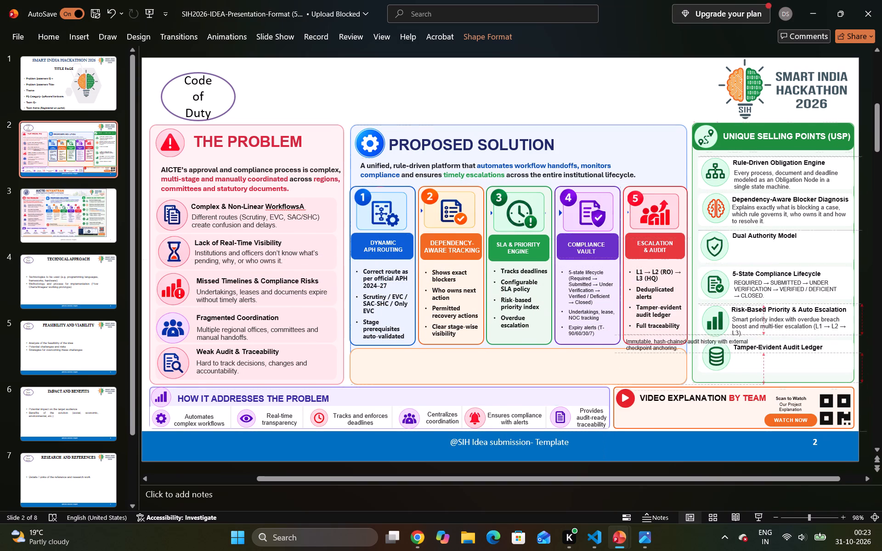
left_click_drag(737, 336, 799, 340)
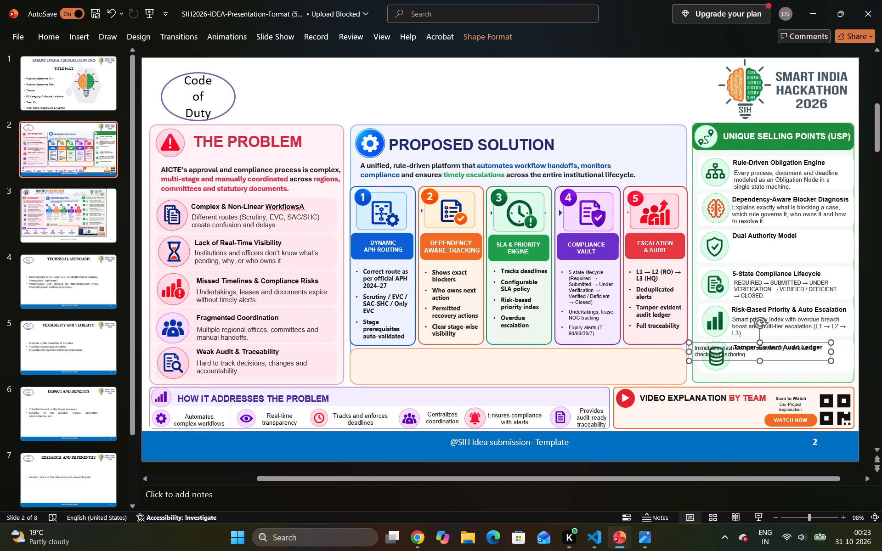
left_click_drag(829, 362, 811, 368)
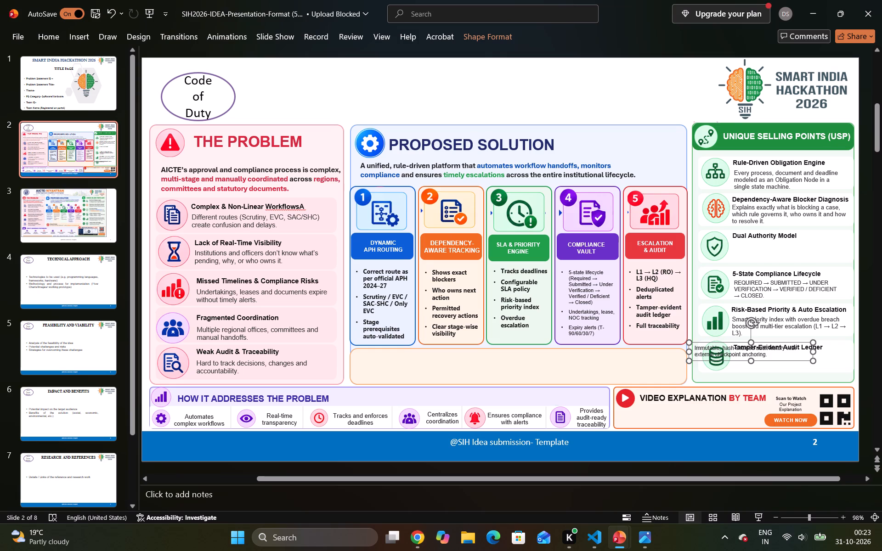
left_click_drag(771, 342, 812, 352)
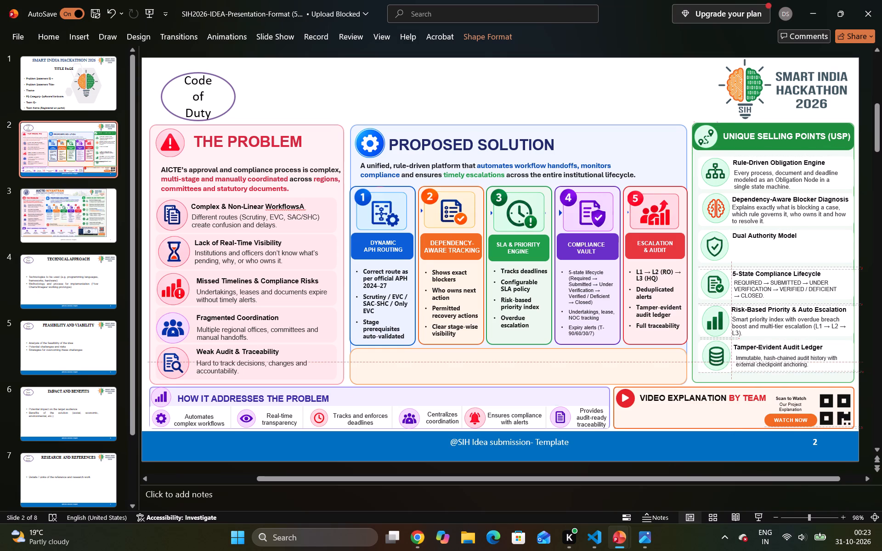
left_click_drag(812, 352, 811, 351)
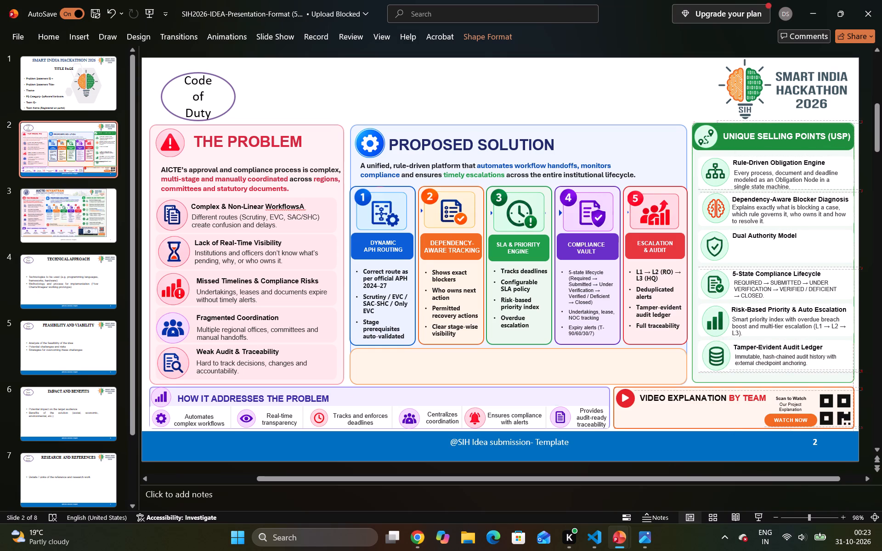
left_click_drag(811, 351, 811, 350)
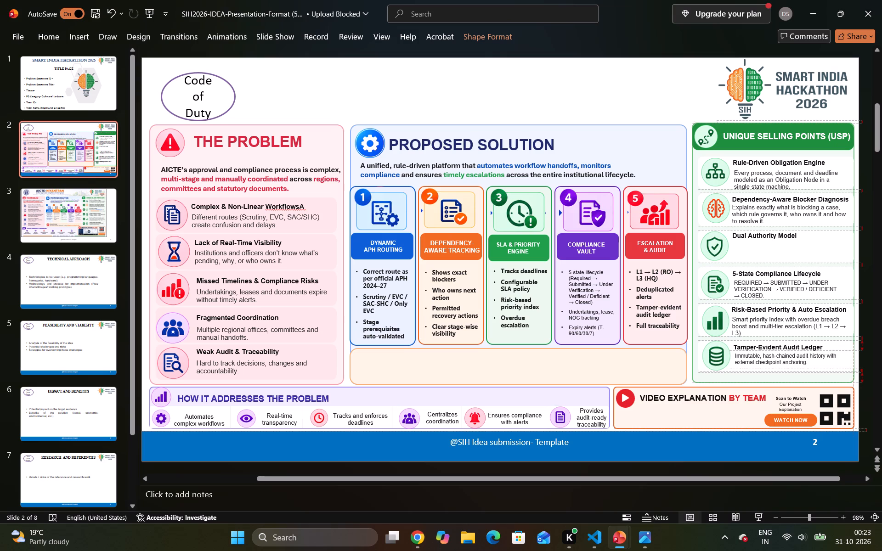
left_click_drag(811, 350, 812, 351)
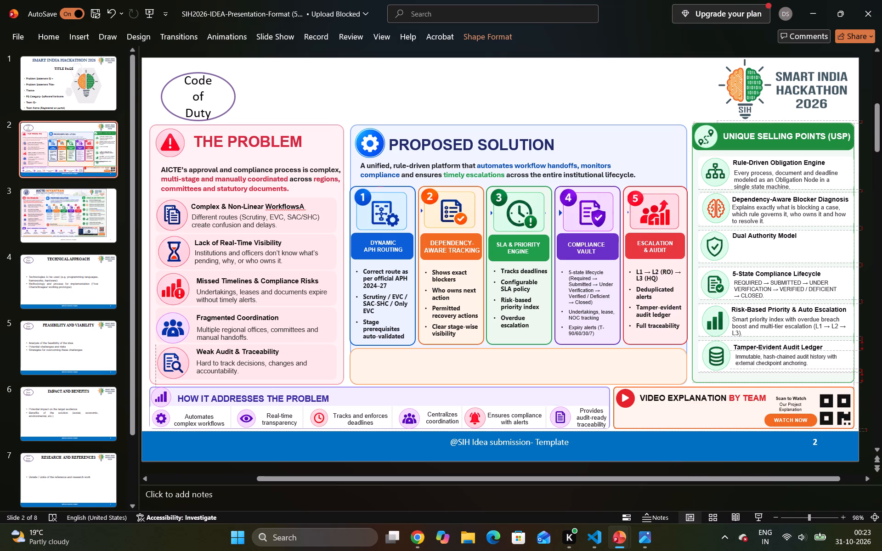
left_click_drag(812, 351, 812, 350)
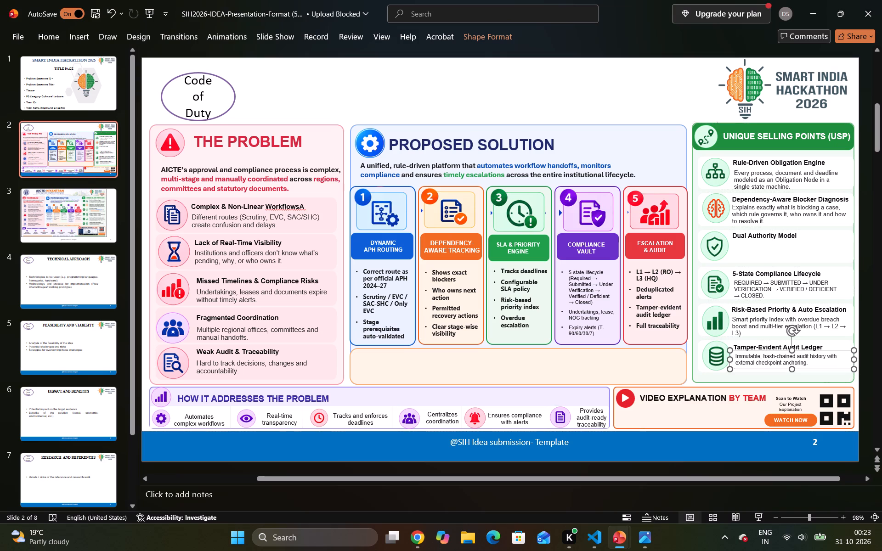
Set the audit history description under "Tamper-Evident Audit Ledger" to 8 pt.
left_click(815, 361)
key("ctrl+a")
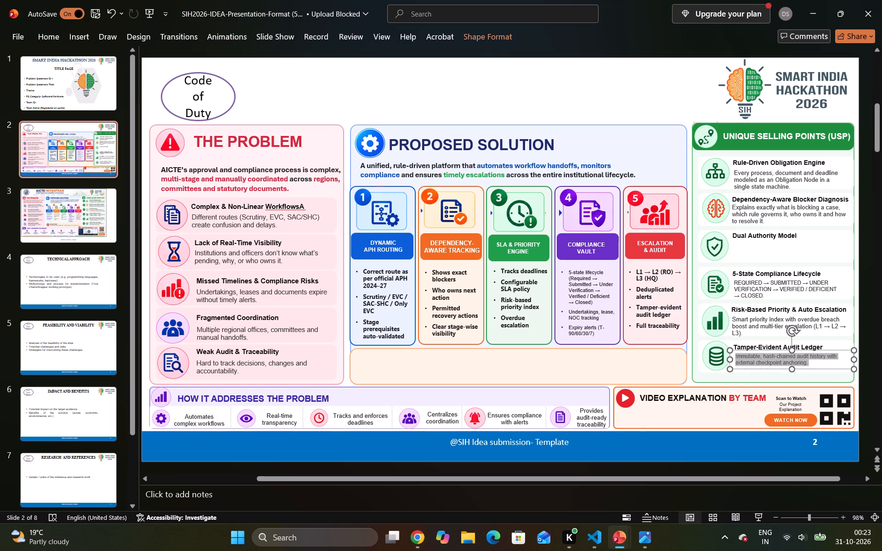
left_click(50, 36)
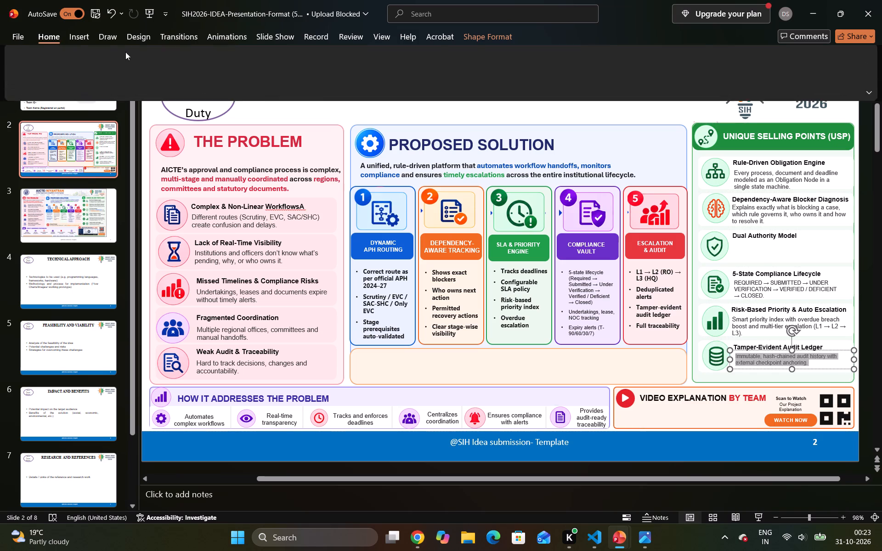
left_click(288, 56)
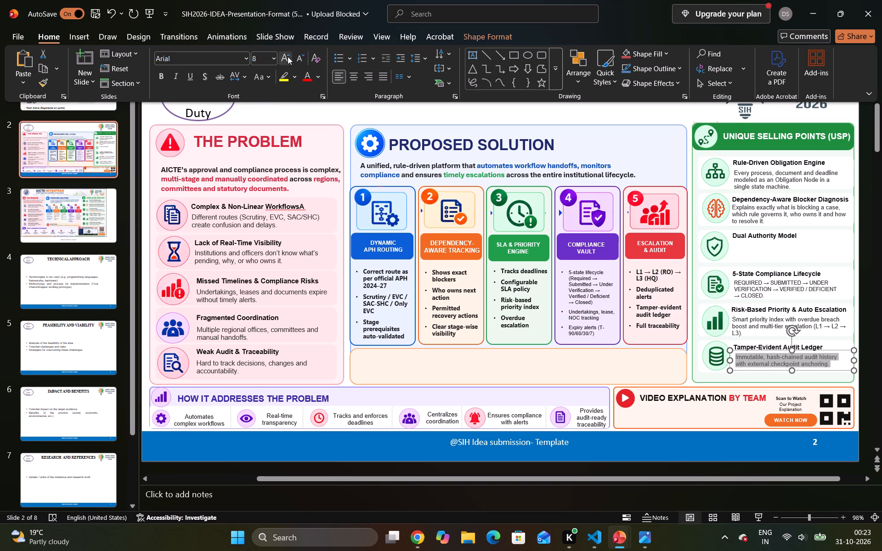
left_click(619, 35)
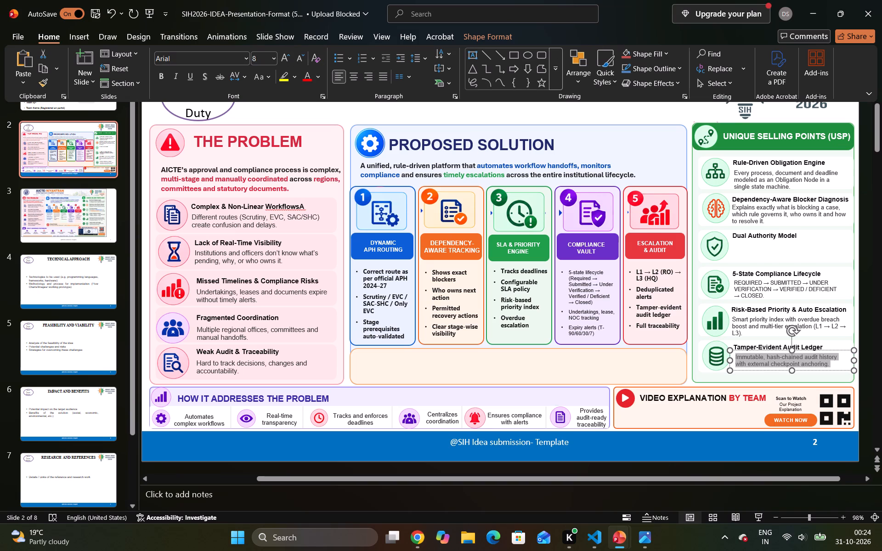
left_click(633, 113)
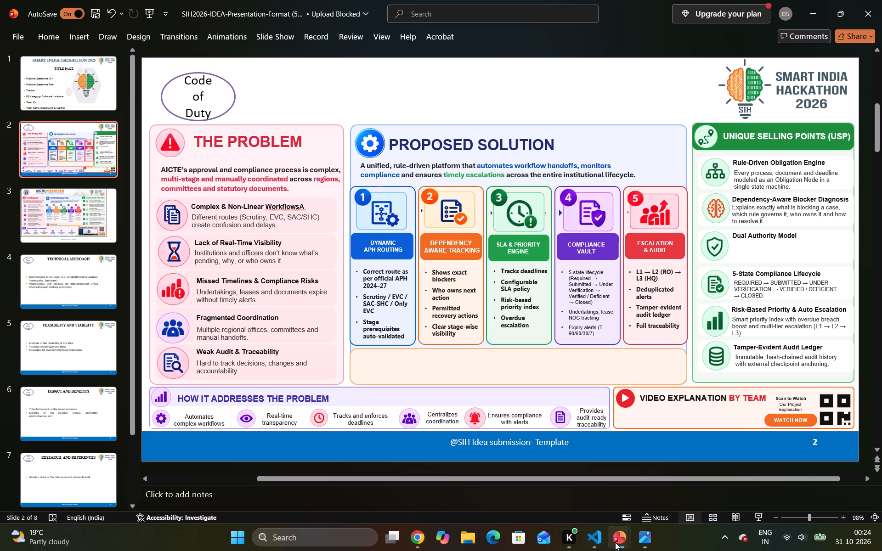
Copy the white circle behind the Design Principle target icon from the AICTE-NIYANTRAN source and return to the SIH2026 presentation.
left_click(673, 458)
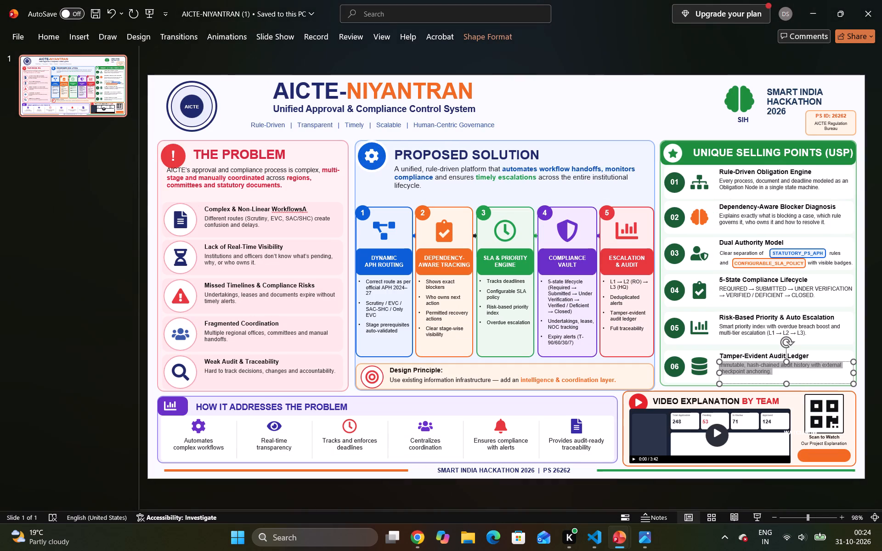
left_click(604, 377)
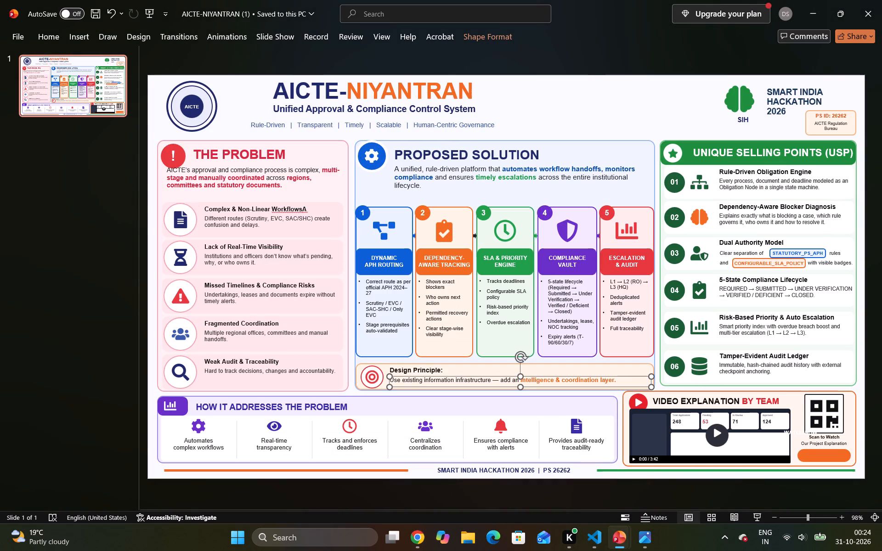
left_click(370, 384)
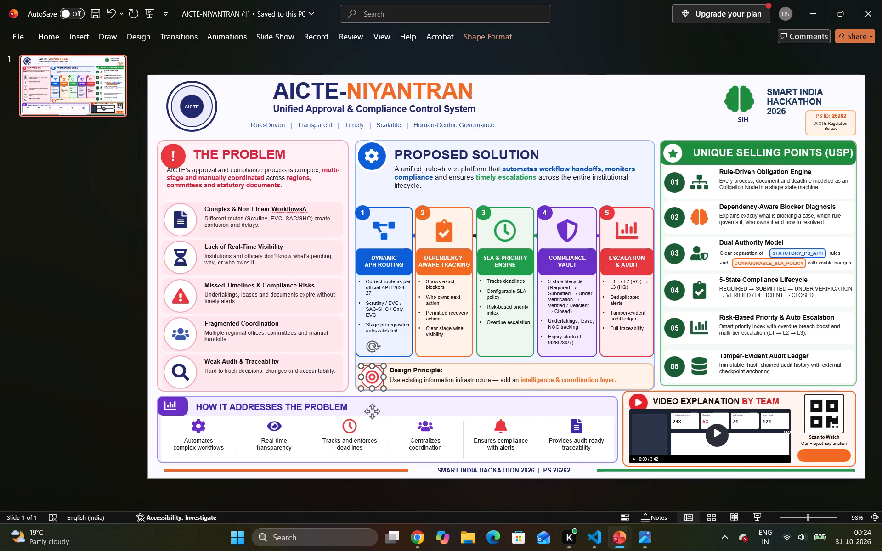
key("ctrl+c")
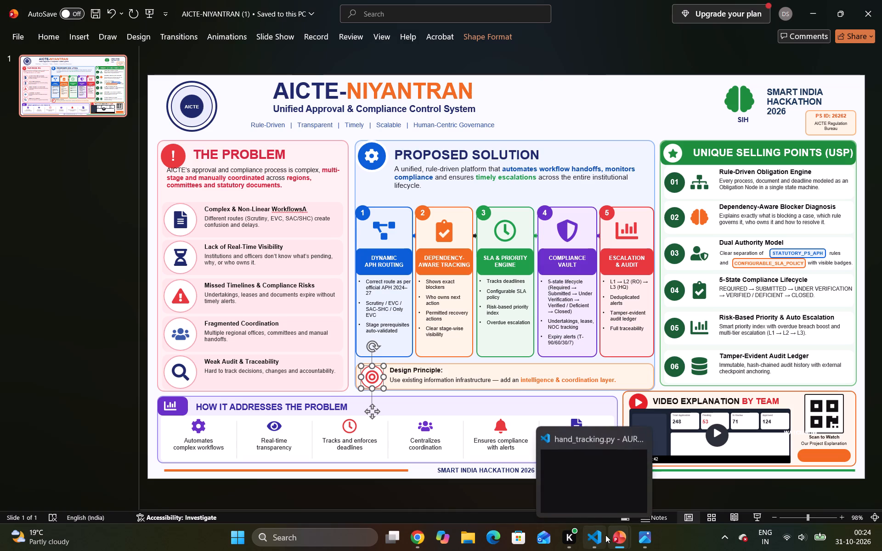
left_click(804, 10)
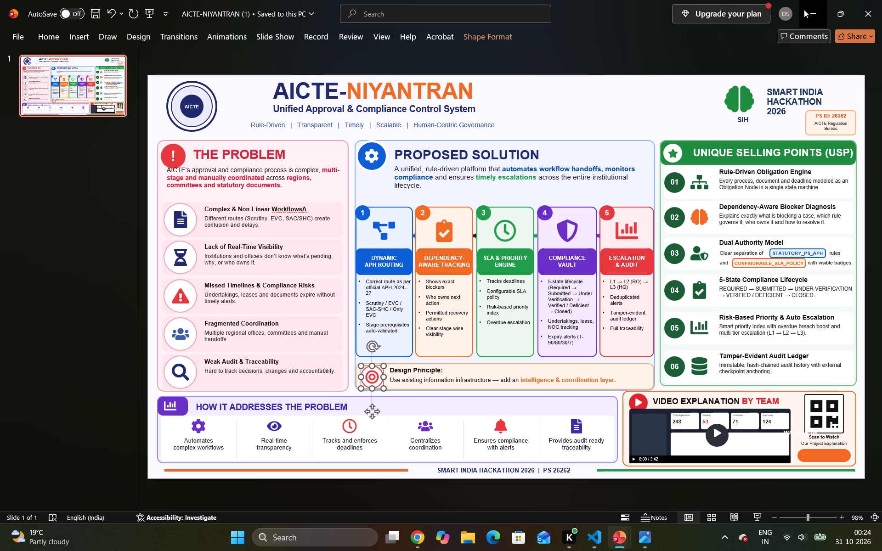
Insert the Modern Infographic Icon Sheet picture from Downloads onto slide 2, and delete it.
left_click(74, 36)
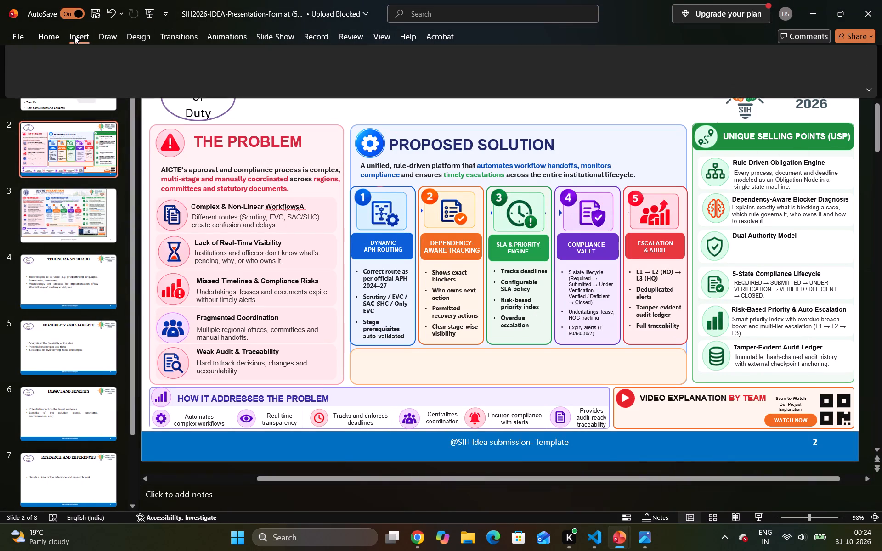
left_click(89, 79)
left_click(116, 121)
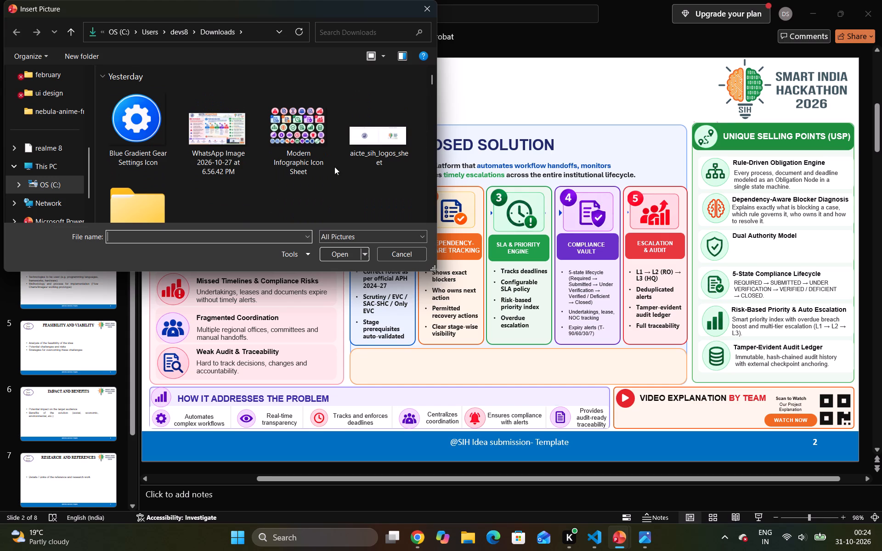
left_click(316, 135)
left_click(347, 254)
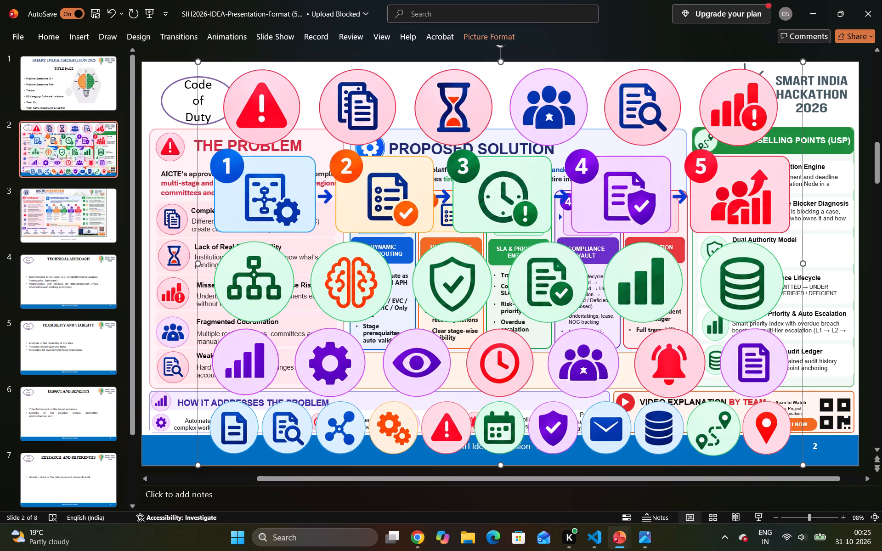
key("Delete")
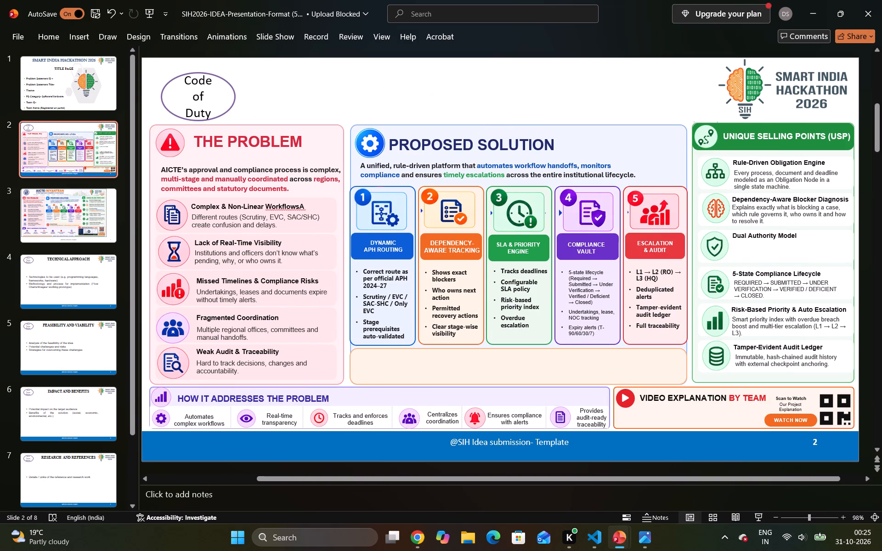
Paste the copied white circle onto slide 2 and position it inside the left end of the empty orange banner.
key("ctrl+v")
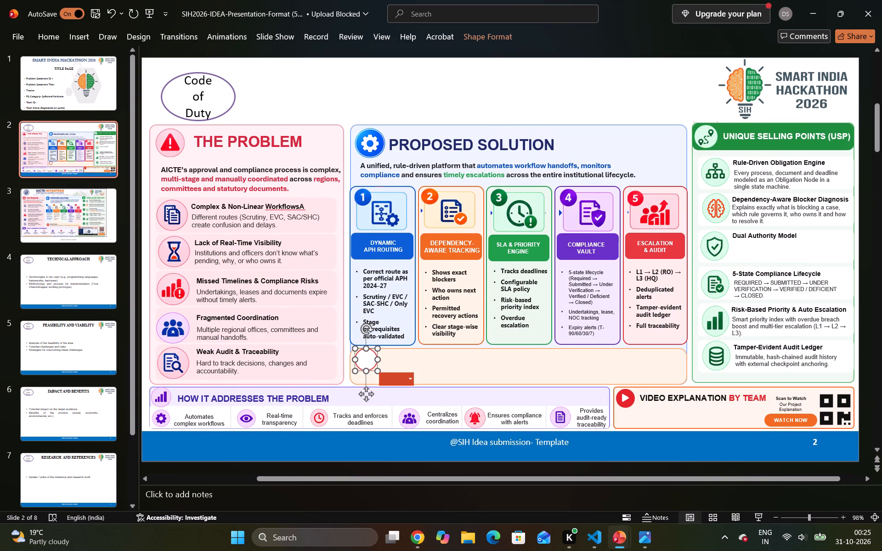
left_click_drag(369, 364, 368, 369)
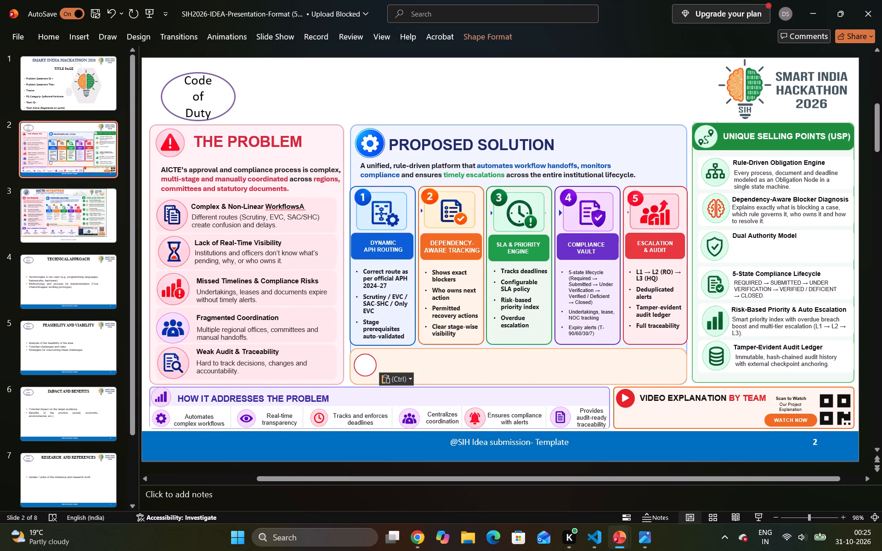
left_click_drag(368, 369, 368, 371)
left_click(377, 380)
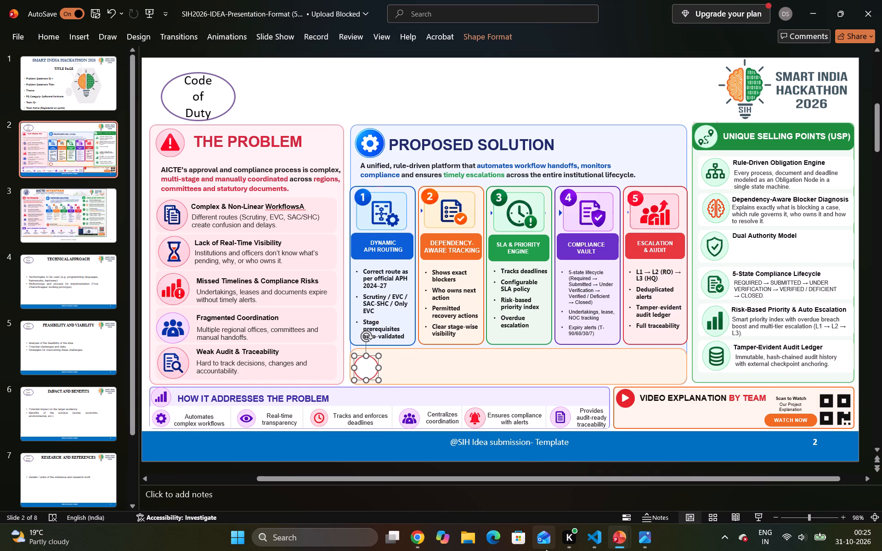
Copy the red target icon from the AICTE-NIYANTRAN source's Design Principle banner and center it in the white circle on slide 2.
left_click(657, 487)
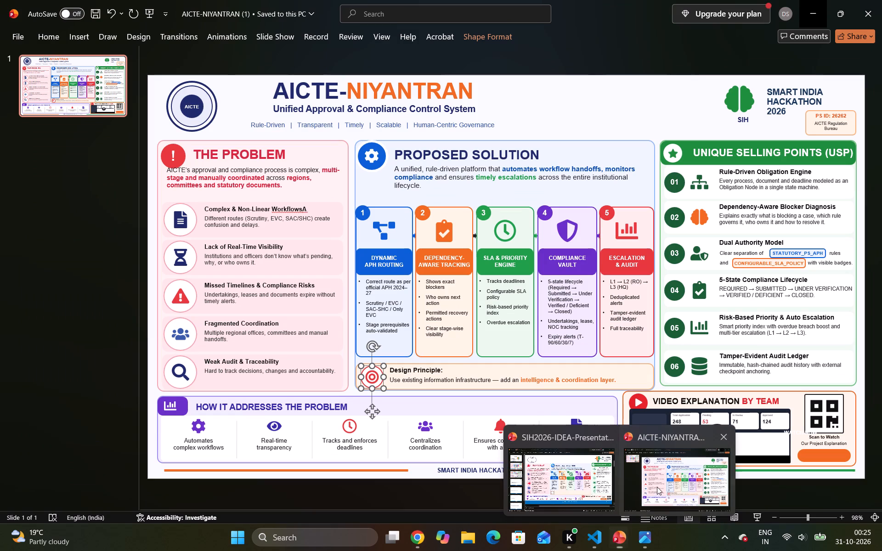
left_click(373, 381)
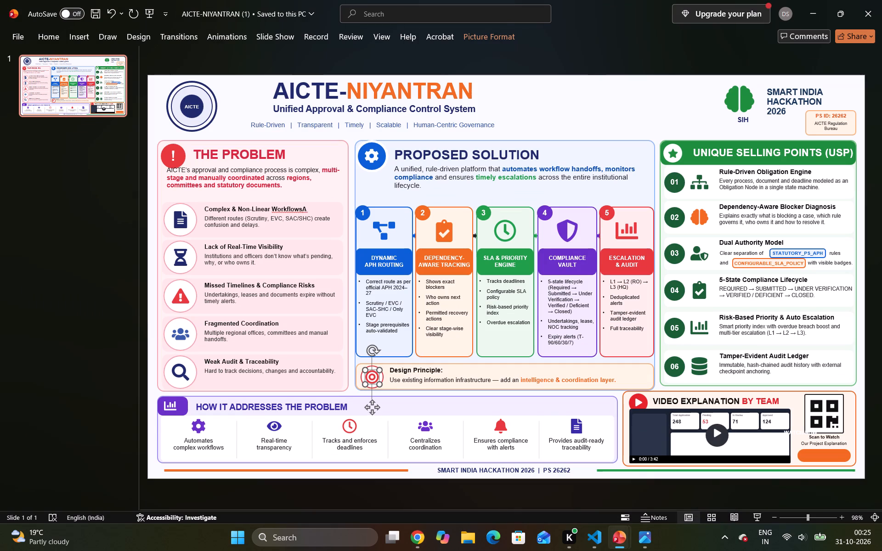
key("ctrl+c")
left_click(588, 474)
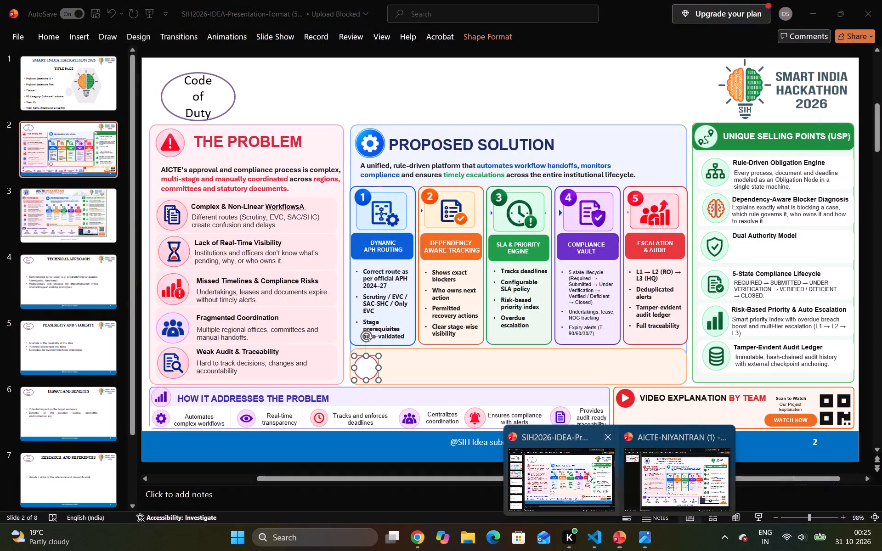
key("ctrl+v")
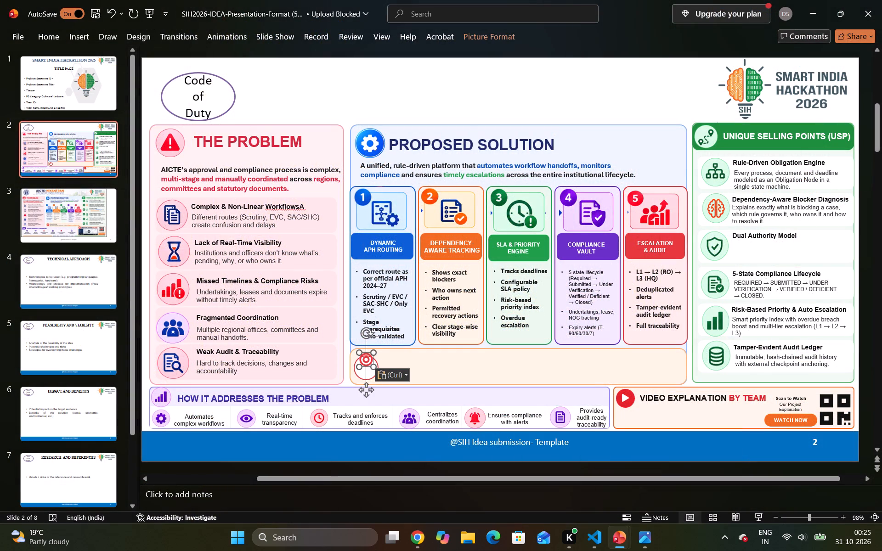
left_click_drag(367, 355, 367, 364)
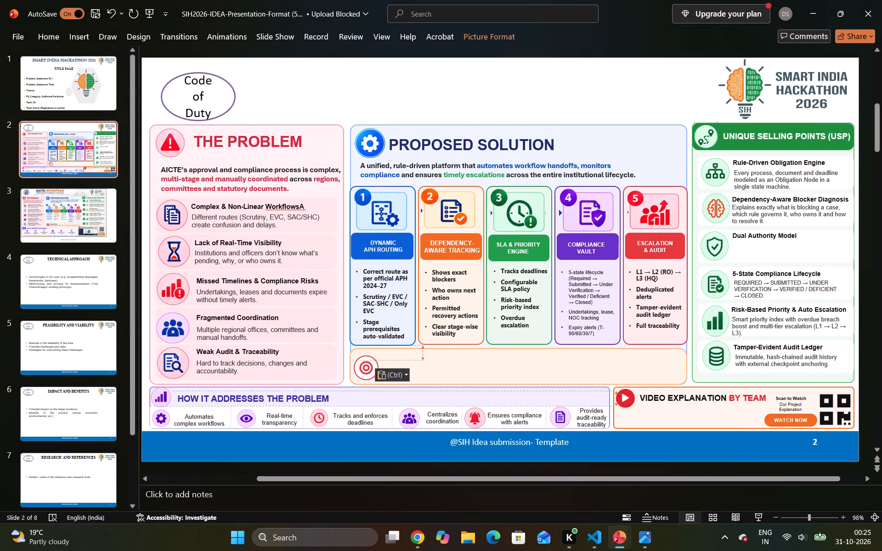
left_click_drag(367, 364, 367, 363)
left_click_drag(367, 363, 367, 364)
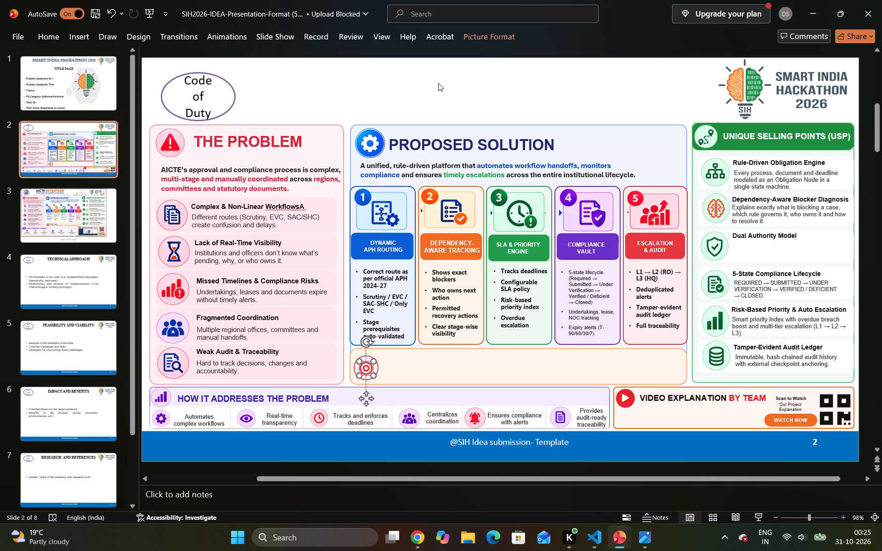
Fine-tune the alignment of the target icon and its white circle in the orange banner.
left_click(438, 83)
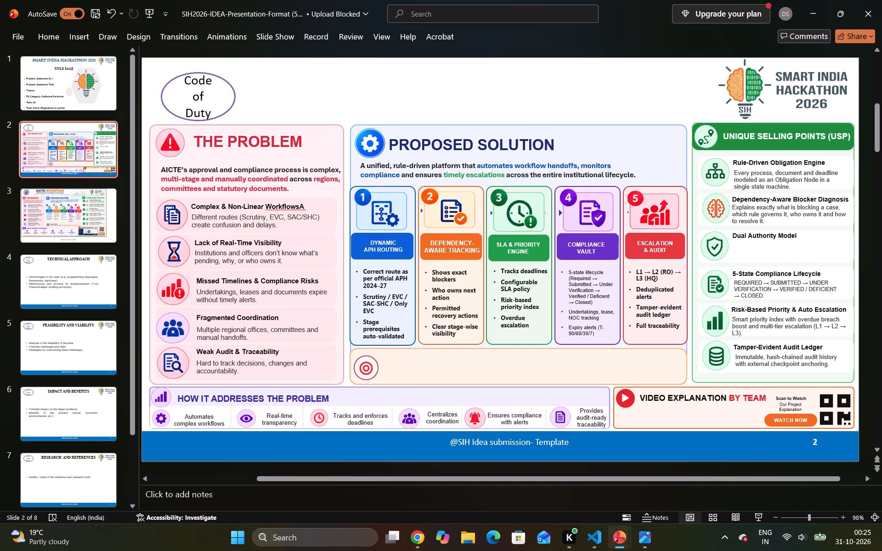
left_click(367, 368)
left_click(367, 367)
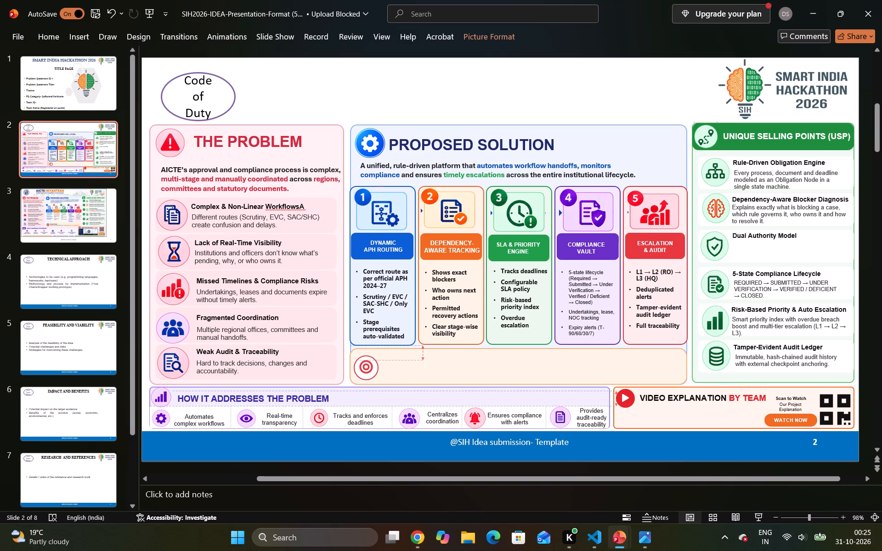
left_click(404, 96)
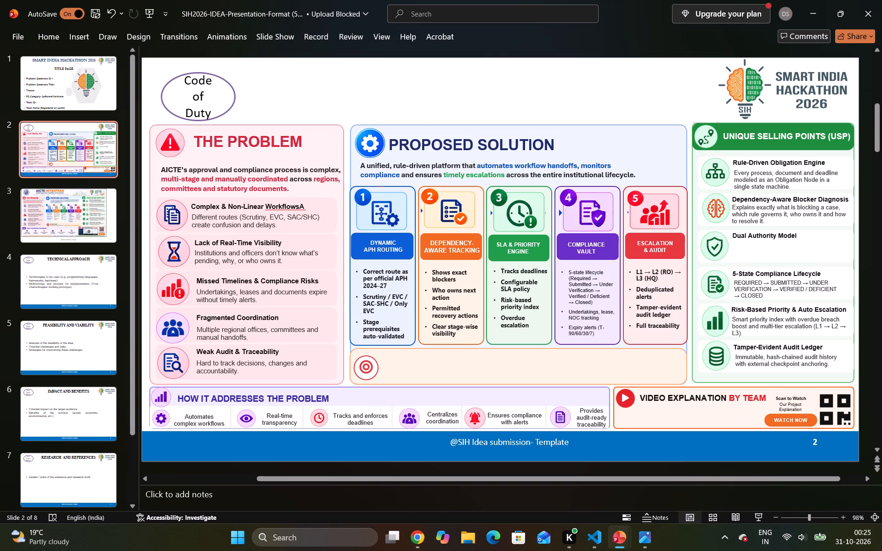
left_click(362, 375)
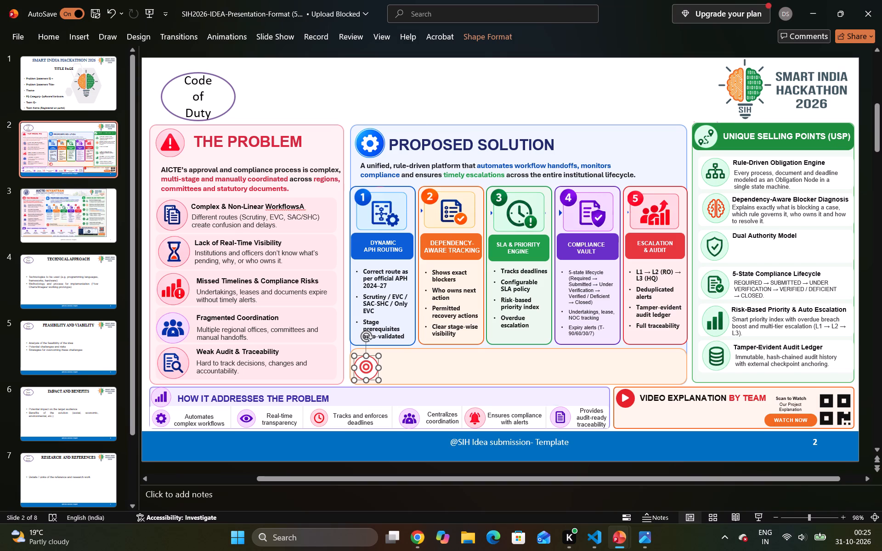
left_click(378, 380)
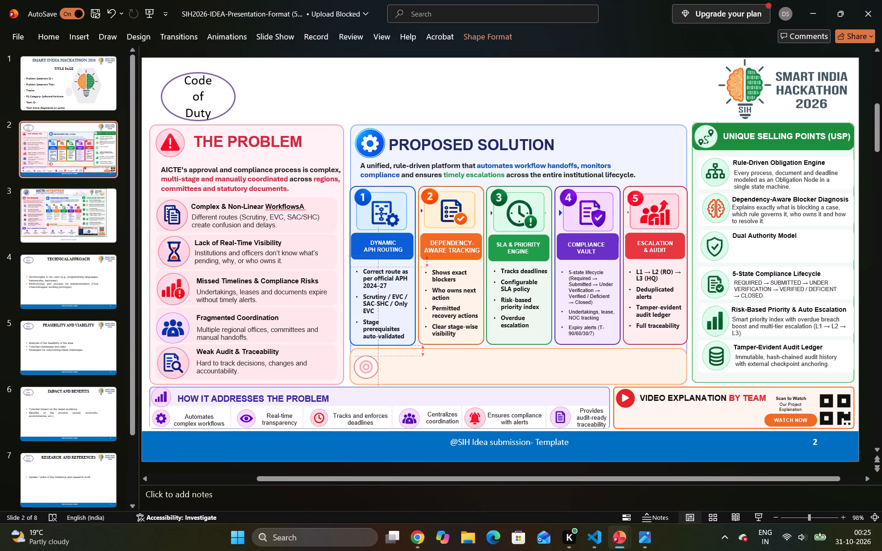
left_click(408, 96)
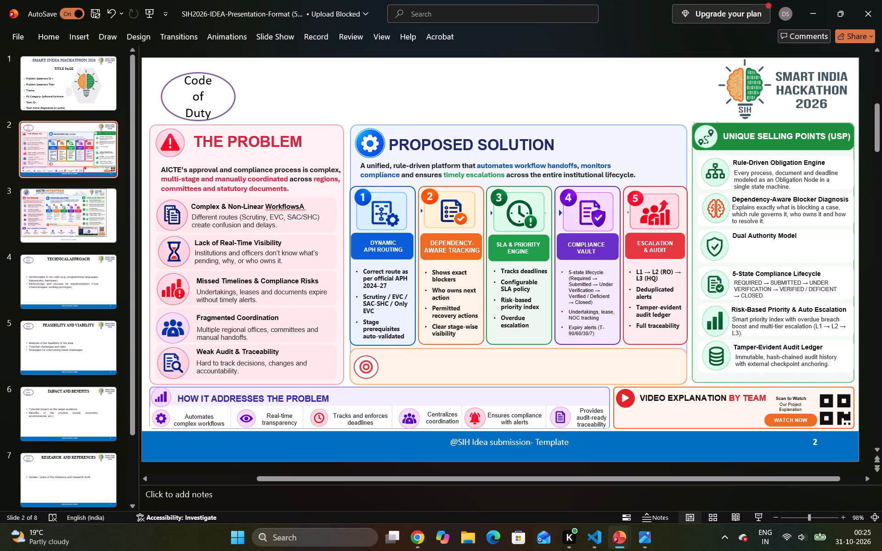
Copy the "Design Principle:" heading from the AICTE-NIYANTRAN source and paste it onto slide 2 of the SIH2026 presentation.
left_click(643, 482)
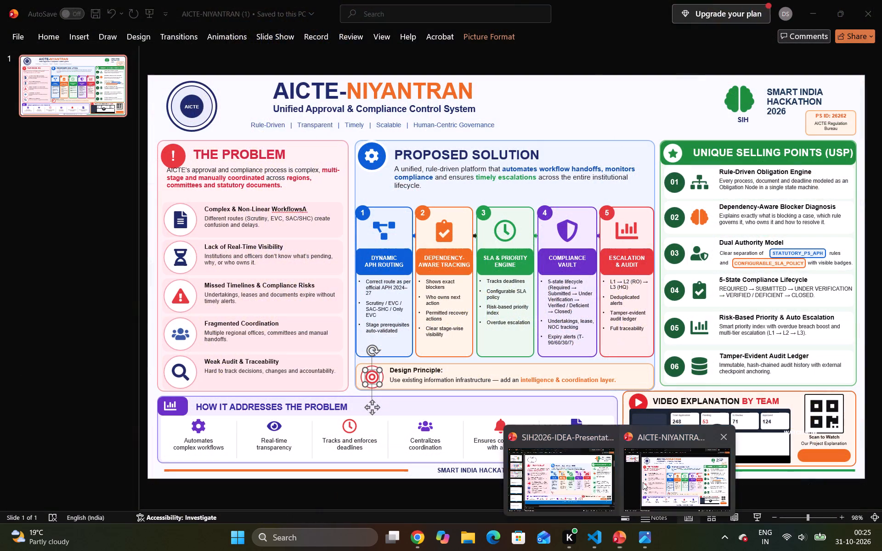
left_click(422, 369)
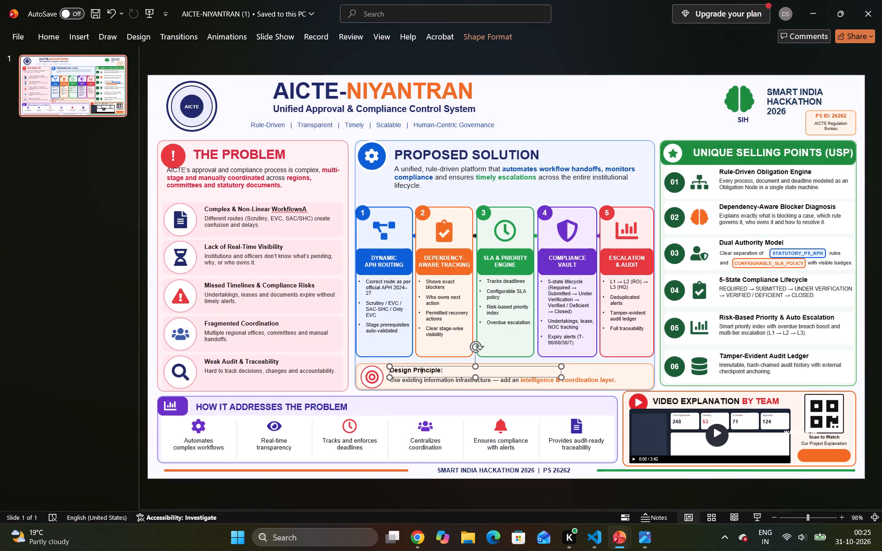
key("ctrl+a")
key("ctrl+c")
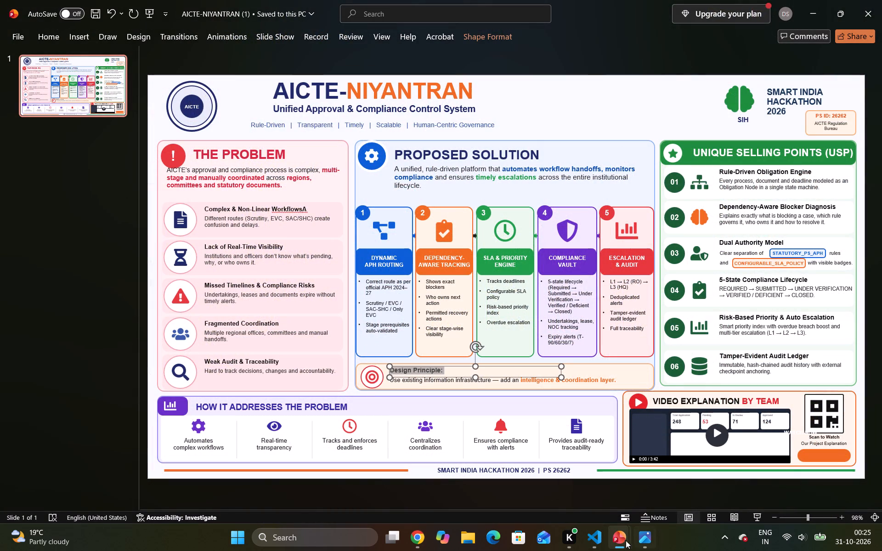
left_click(604, 487)
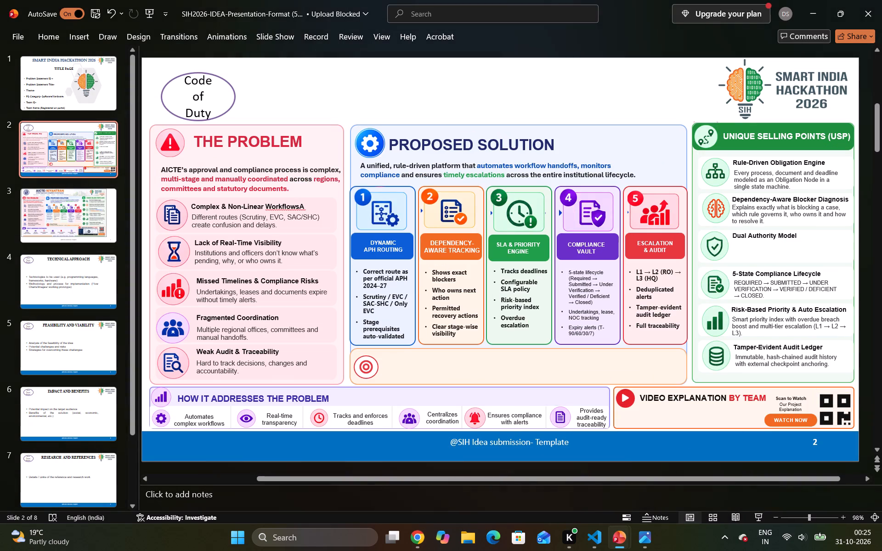
key("ctrl+v")
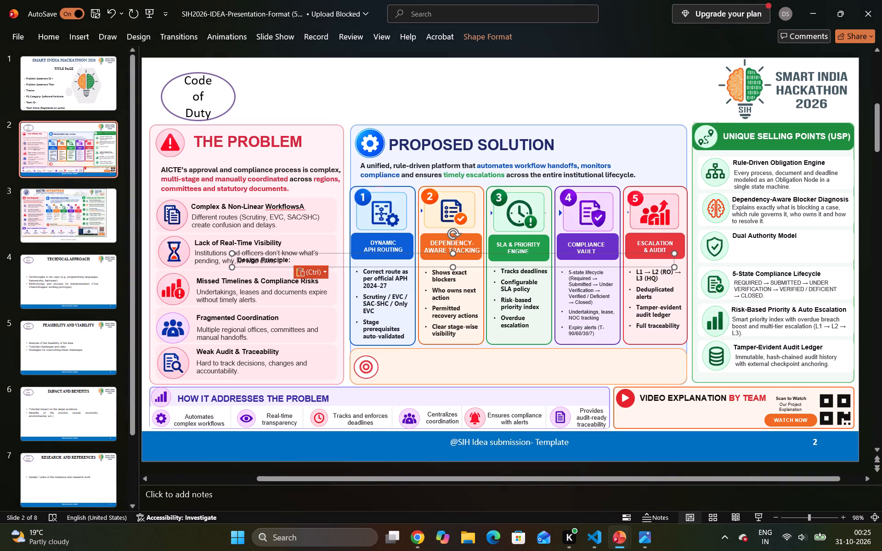
Narrow the pasted "Design Principle:" heading's box and place it at the top of the orange banner, beside the target icon.
left_click_drag(676, 253, 359, 240)
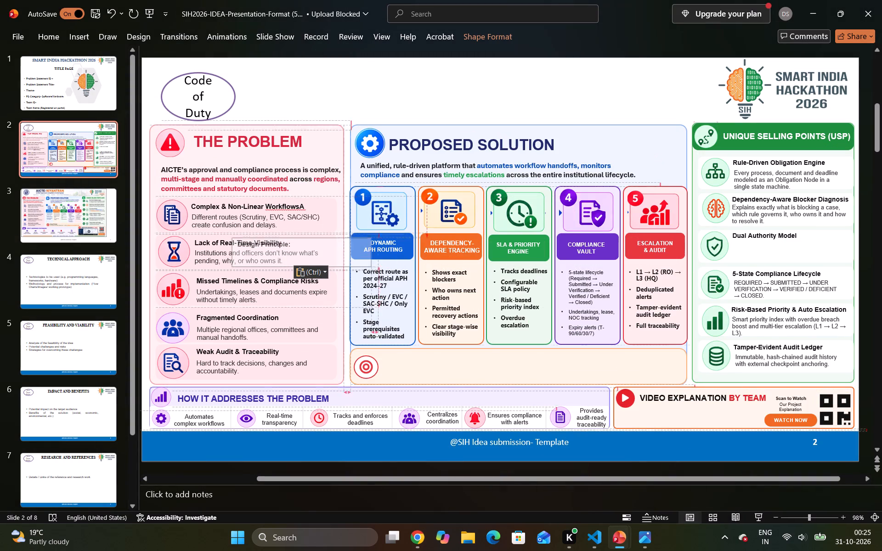
left_click_drag(359, 240, 339, 255)
left_click_drag(302, 255, 437, 361)
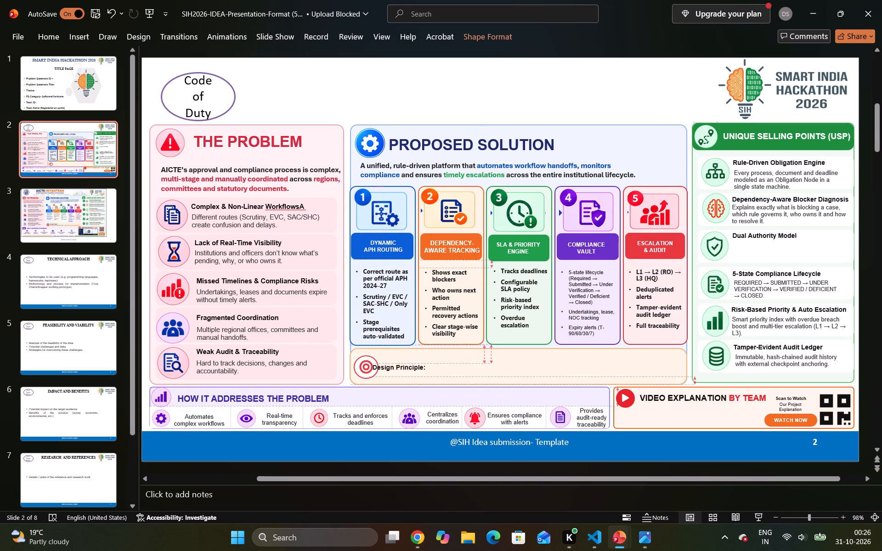
left_click_drag(437, 361, 448, 351)
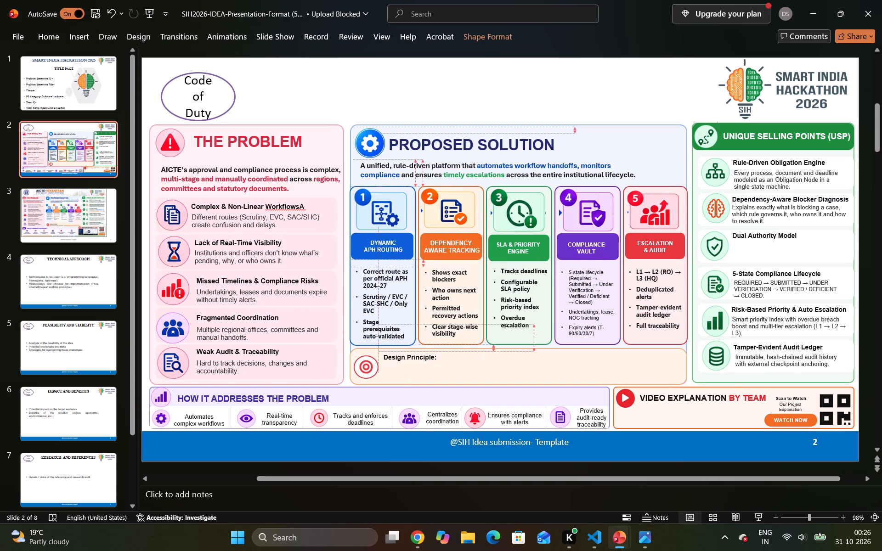
left_click_drag(448, 351, 447, 352)
left_click(424, 356)
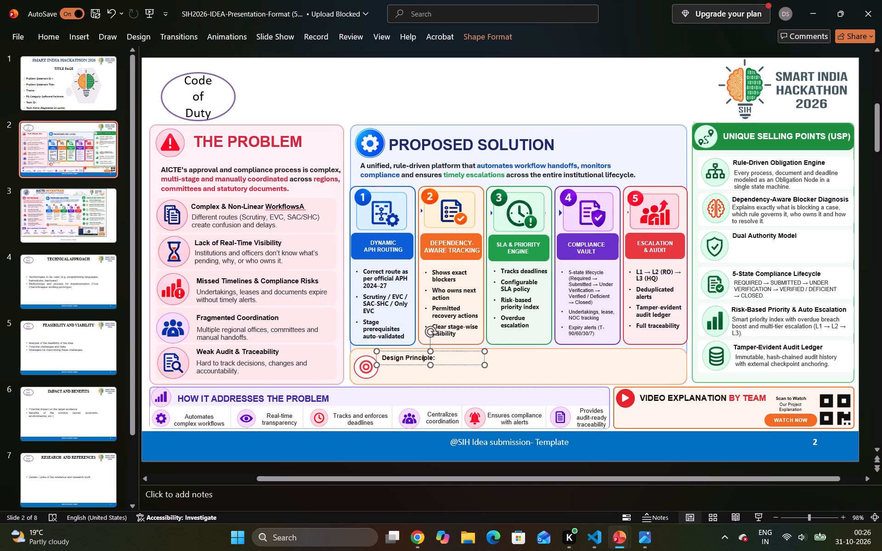
Increase the "Design Principle:" heading in the orange banner to 9 pt.
key("ctrl+a")
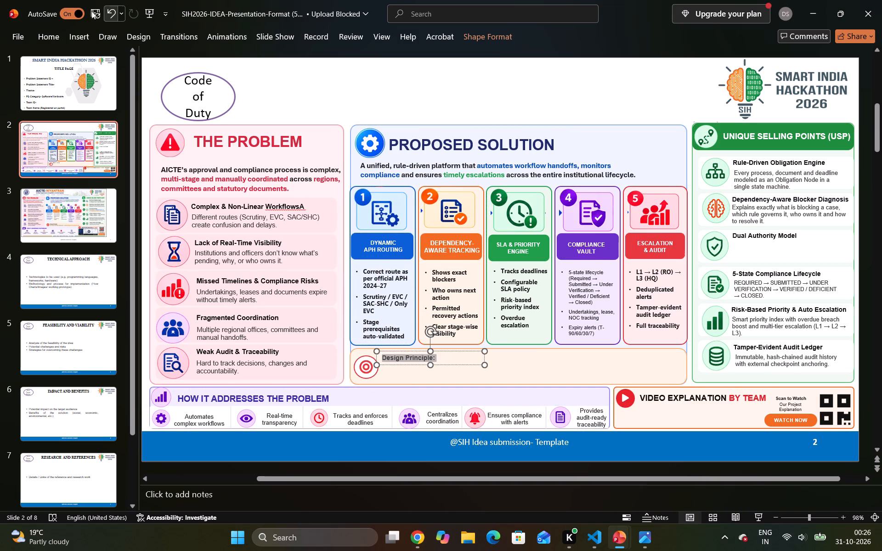
left_click(79, 34)
left_click(59, 37)
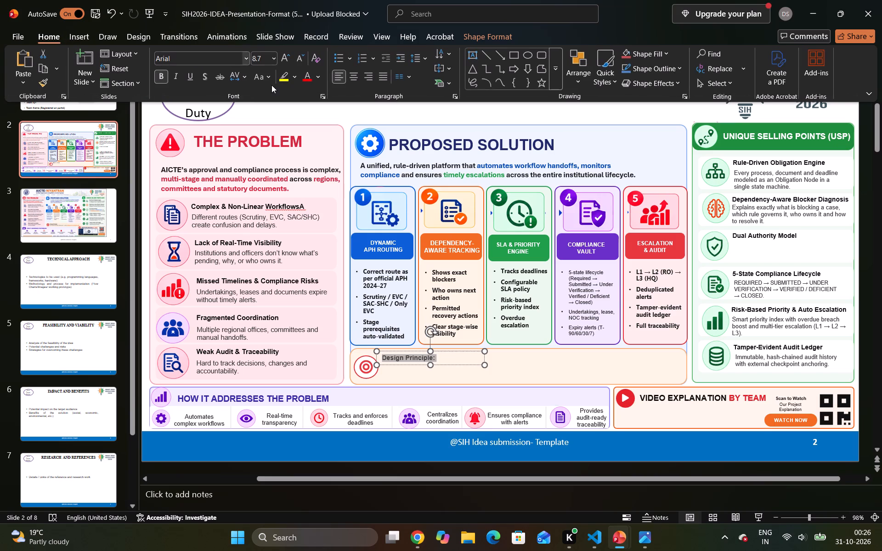
left_click(283, 62)
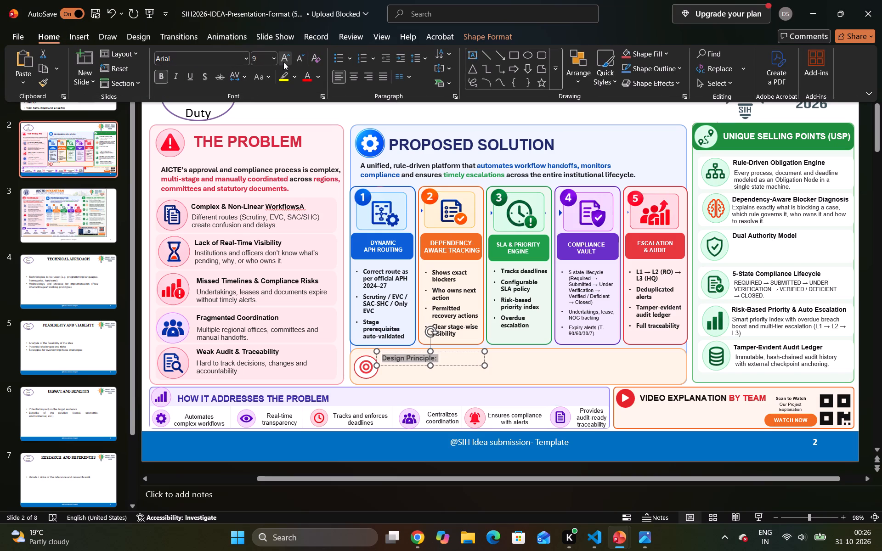
left_click(464, 106)
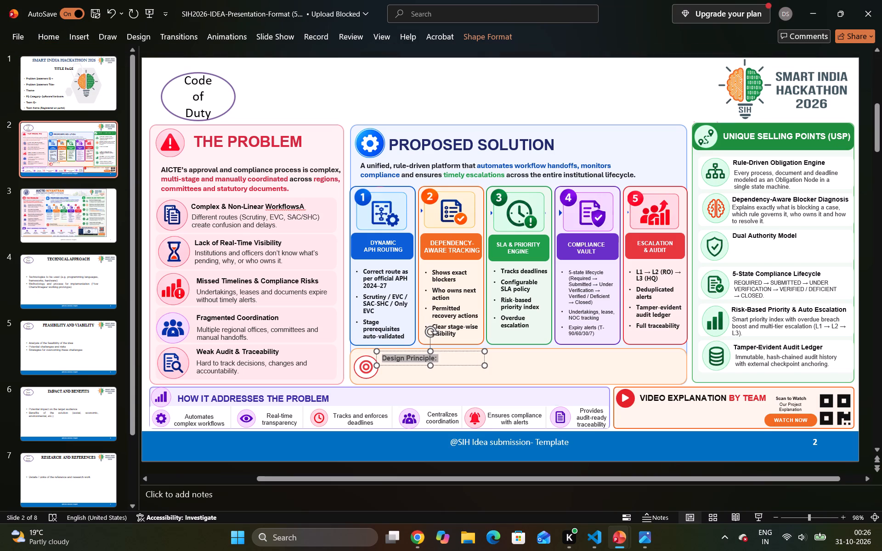
left_click(494, 92)
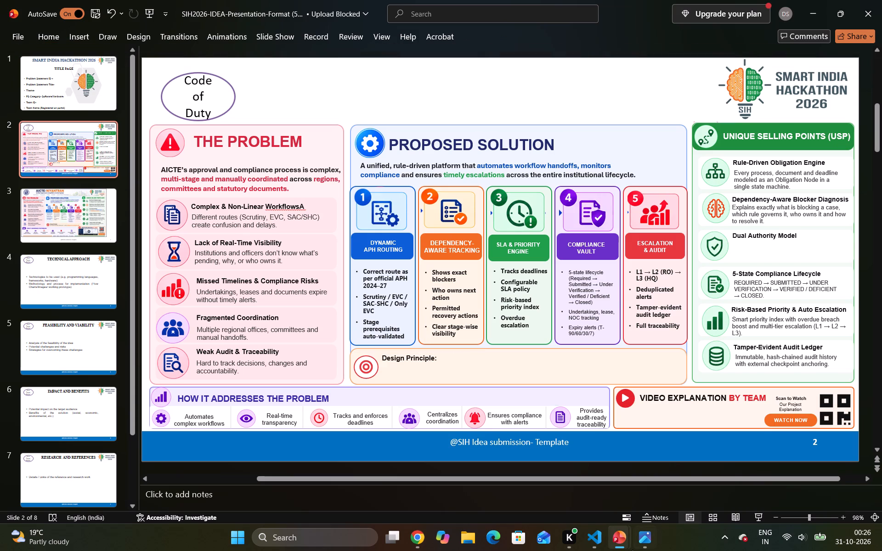
Copy the sentence "Use existing information infrastructure — add an intelligence & coordination layer." from the AICTE-NIYANTRAN source and paste it onto slide 2 of the SIH2026 presentation.
left_click(594, 487)
left_click(652, 516)
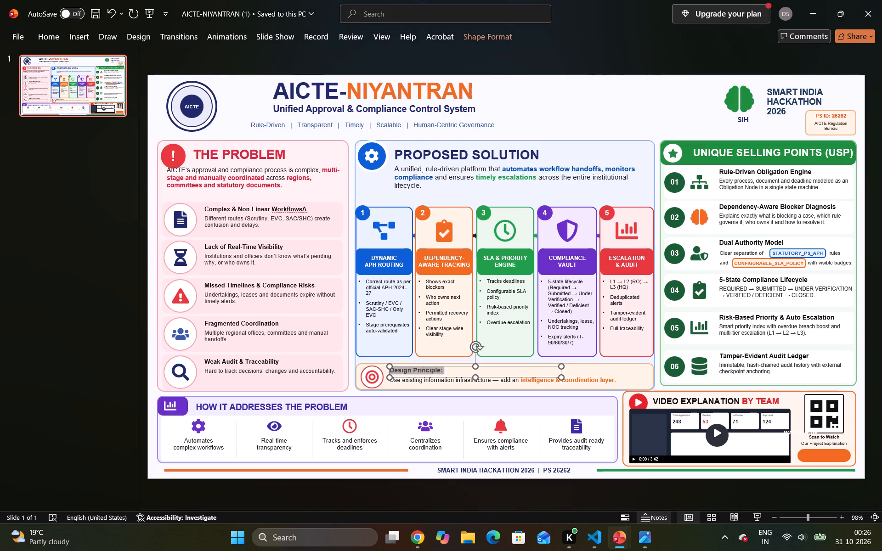
left_click(460, 382)
key("ctrl+a")
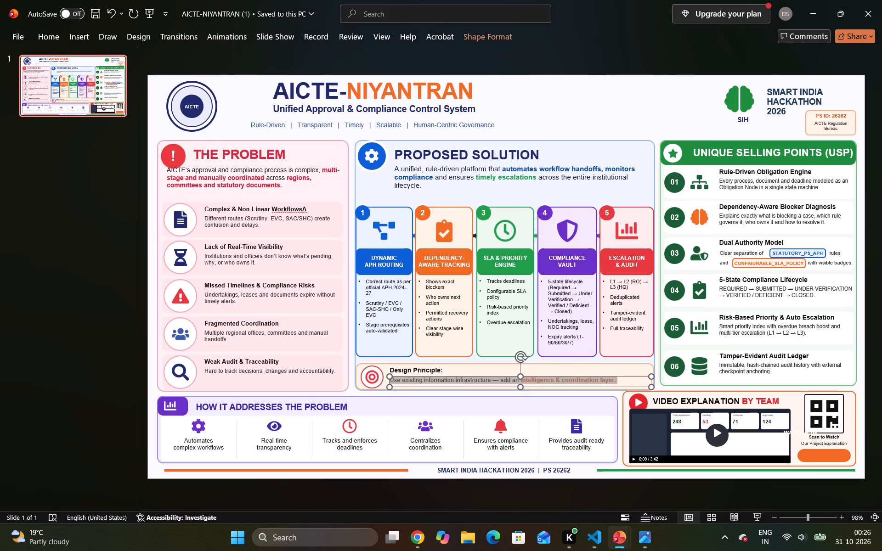
key("ctrl+c")
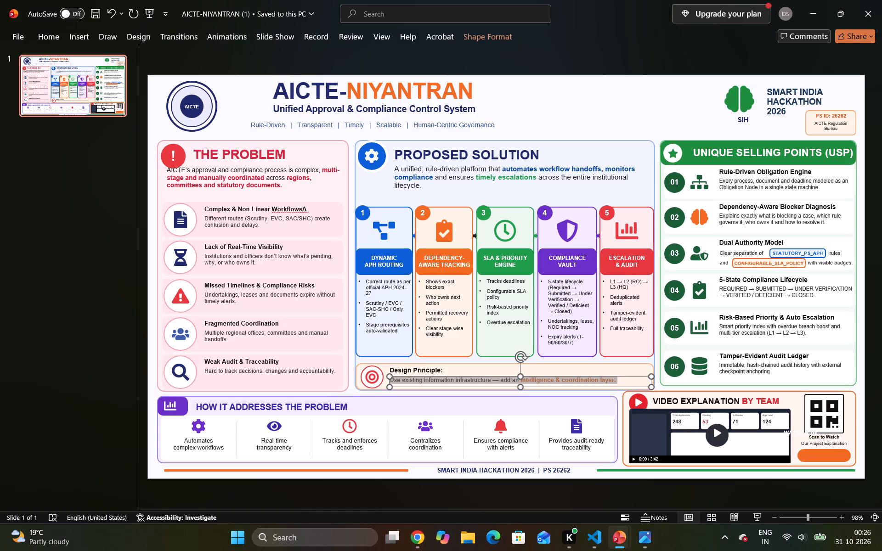
left_click(810, 7)
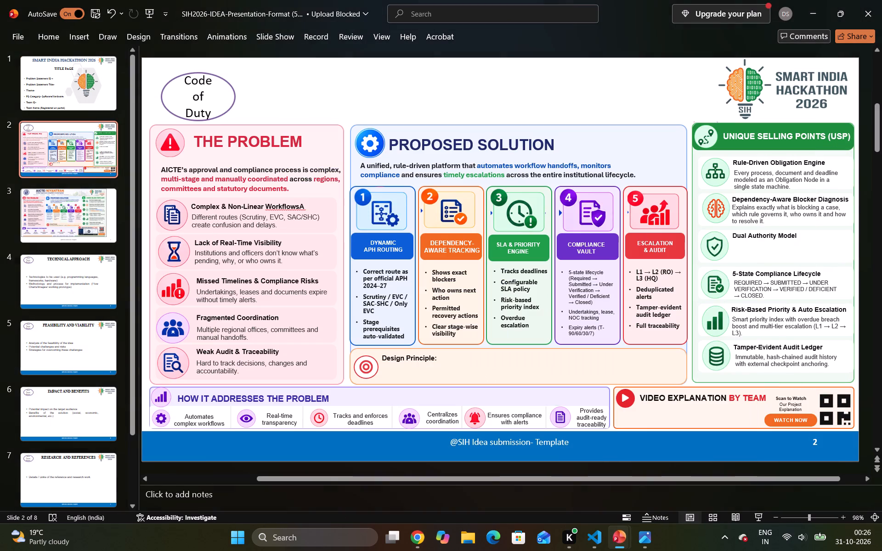
key("ctrl+v")
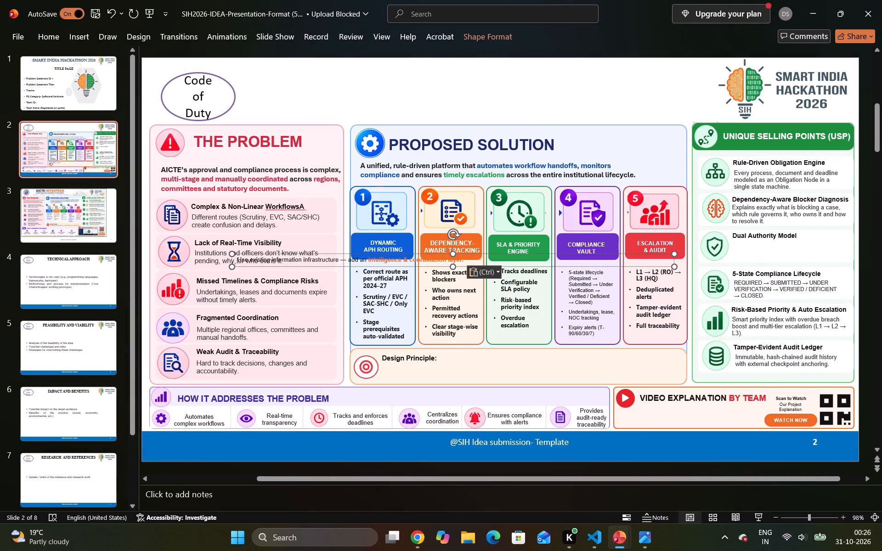
Narrow the pasted sentence's text box and place it directly beneath the "Design Principle:" heading, aligned with the heading's text.
left_click_drag(674, 252, 529, 266)
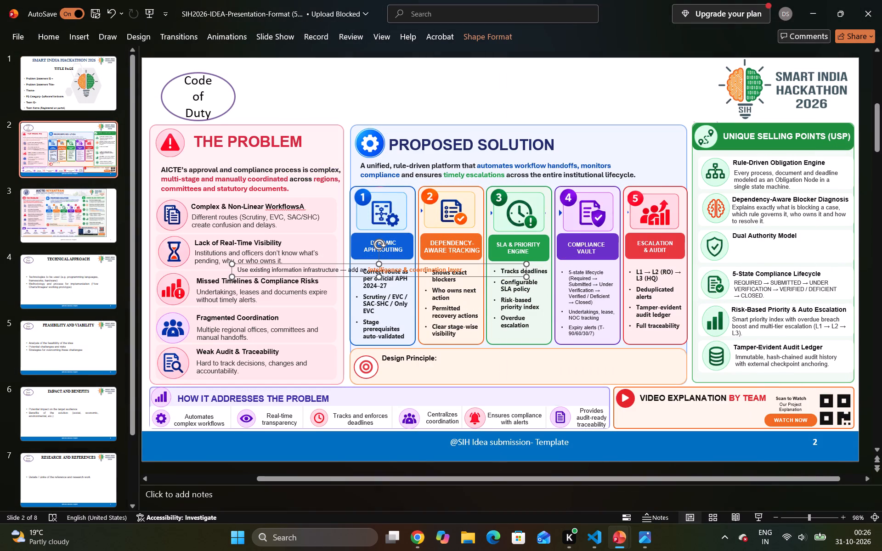
left_click_drag(341, 263, 461, 370)
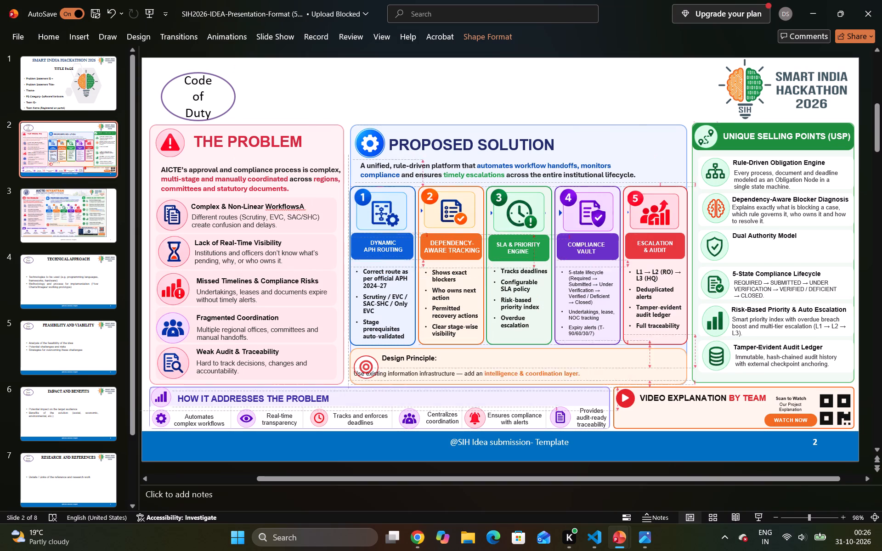
left_click_drag(461, 370, 486, 363)
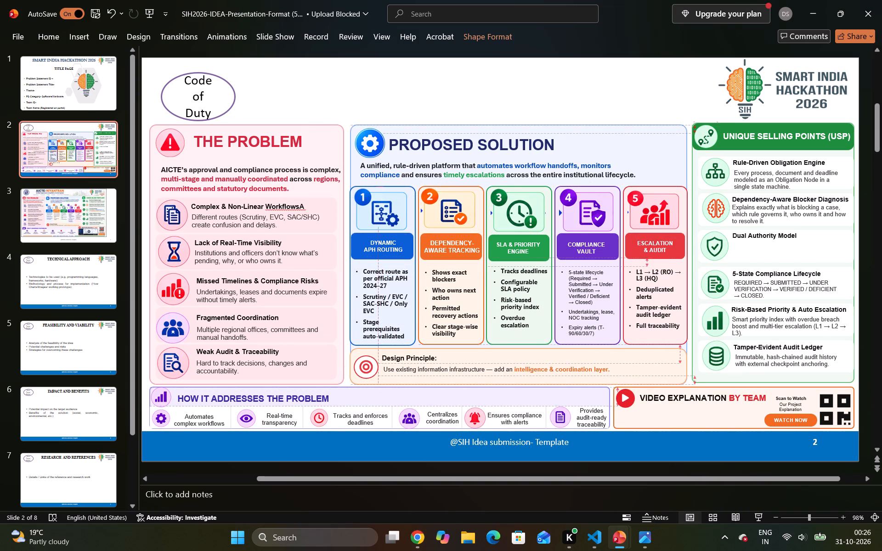
left_click_drag(486, 363, 486, 362)
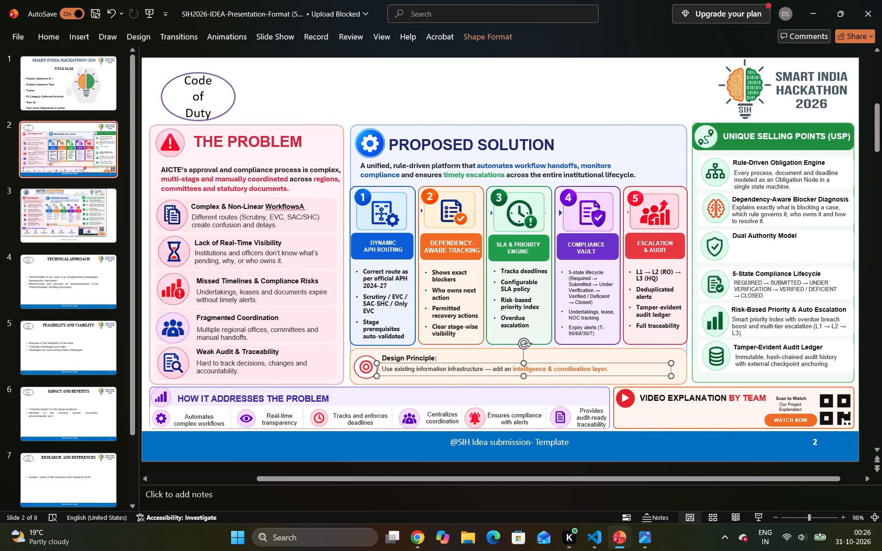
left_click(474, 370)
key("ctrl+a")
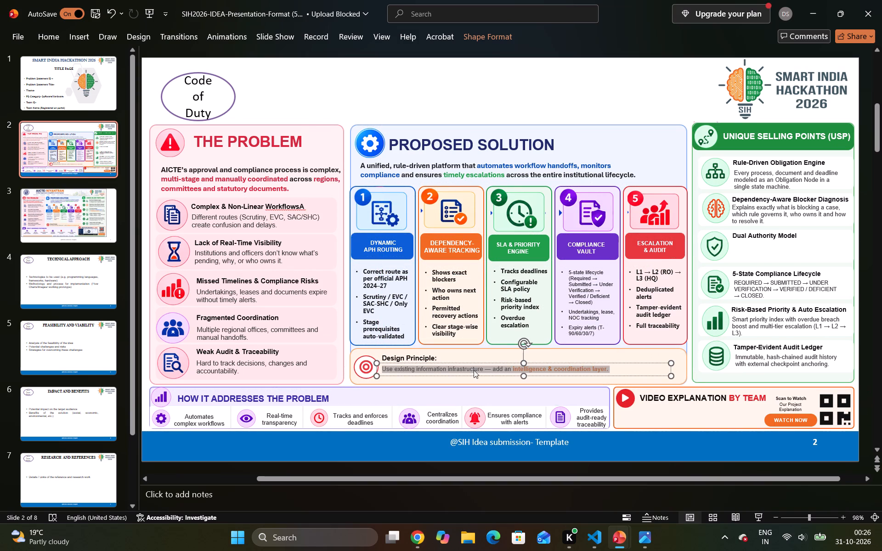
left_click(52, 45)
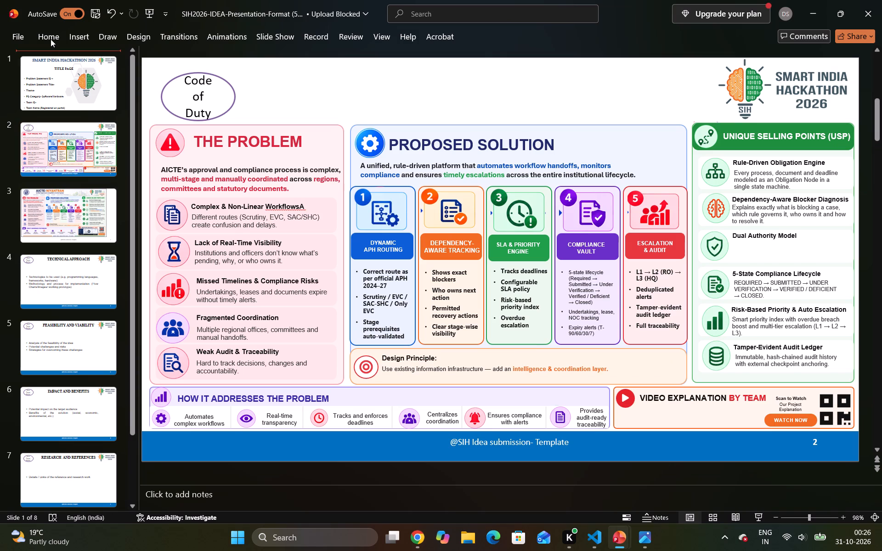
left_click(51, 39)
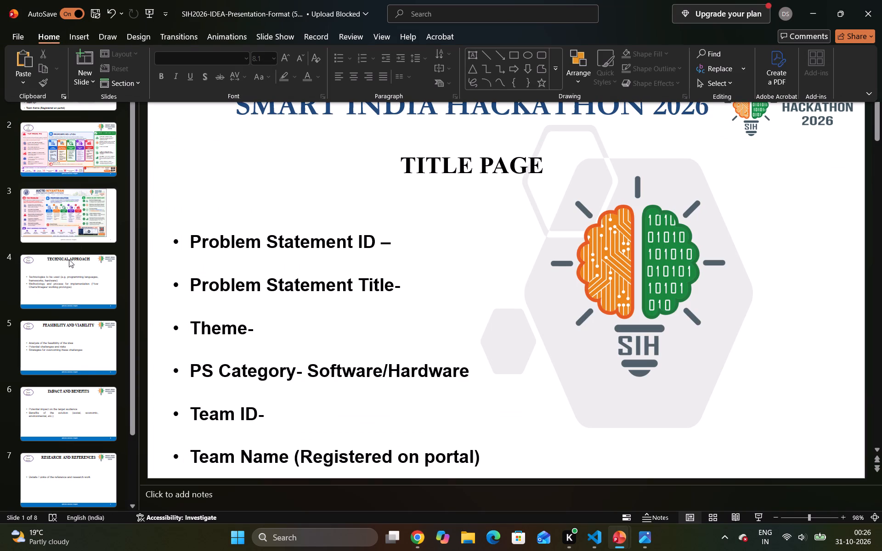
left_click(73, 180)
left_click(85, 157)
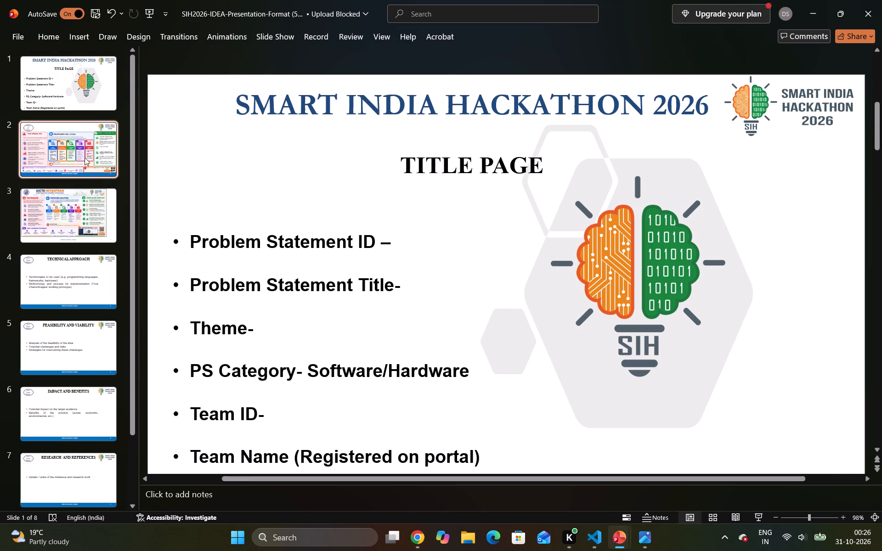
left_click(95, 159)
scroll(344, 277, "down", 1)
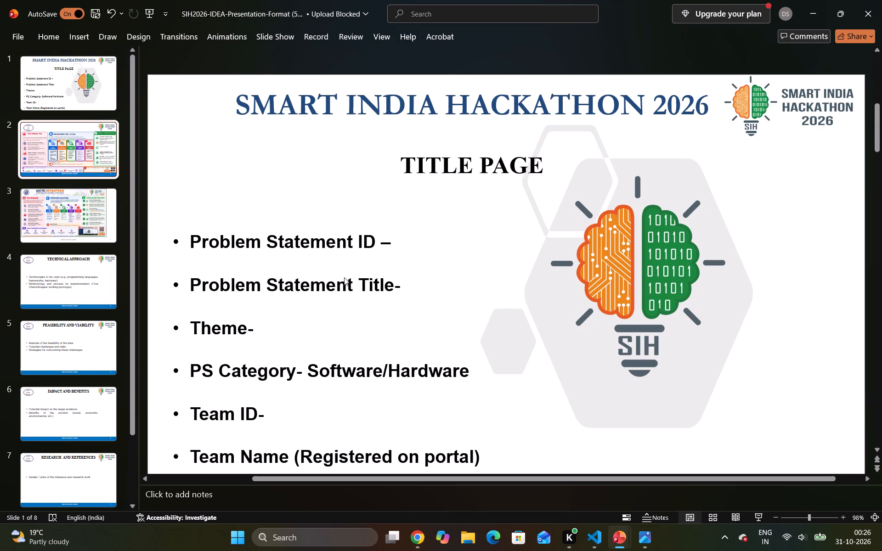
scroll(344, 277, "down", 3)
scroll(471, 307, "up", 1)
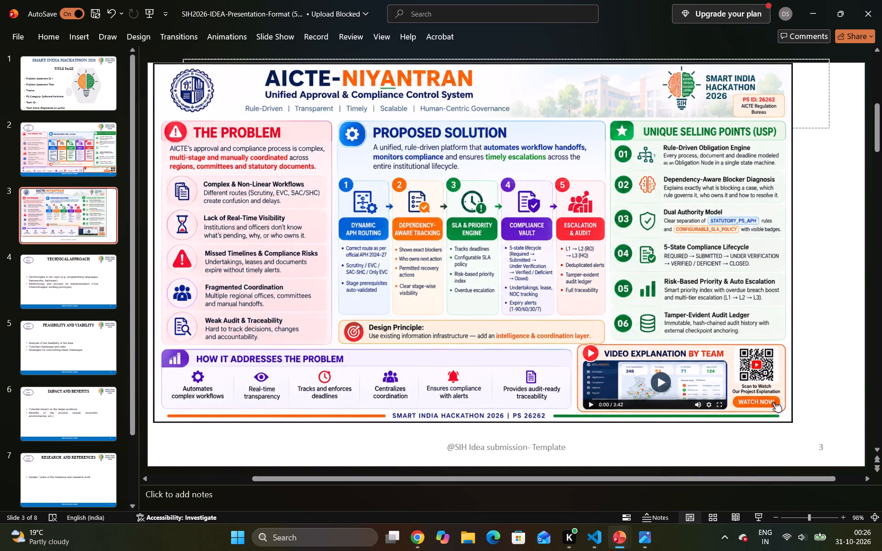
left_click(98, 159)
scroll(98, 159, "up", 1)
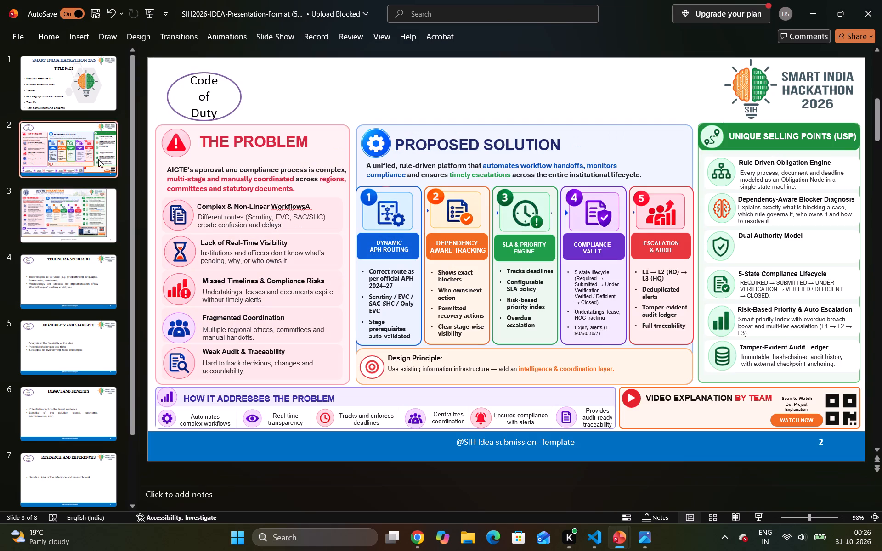
Format the whole sentence under "Design Principle:" as 9 pt italic without bold.
left_click(441, 366)
left_click(458, 371)
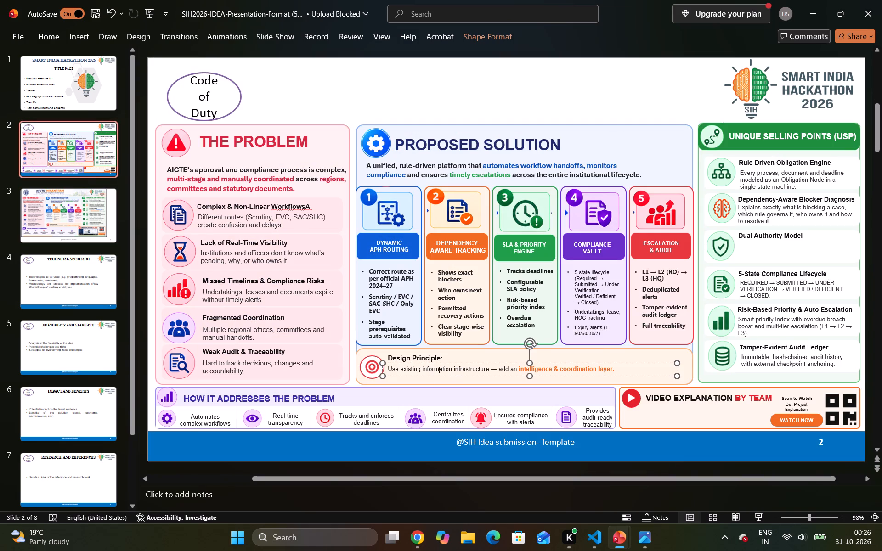
key("ctrl+a")
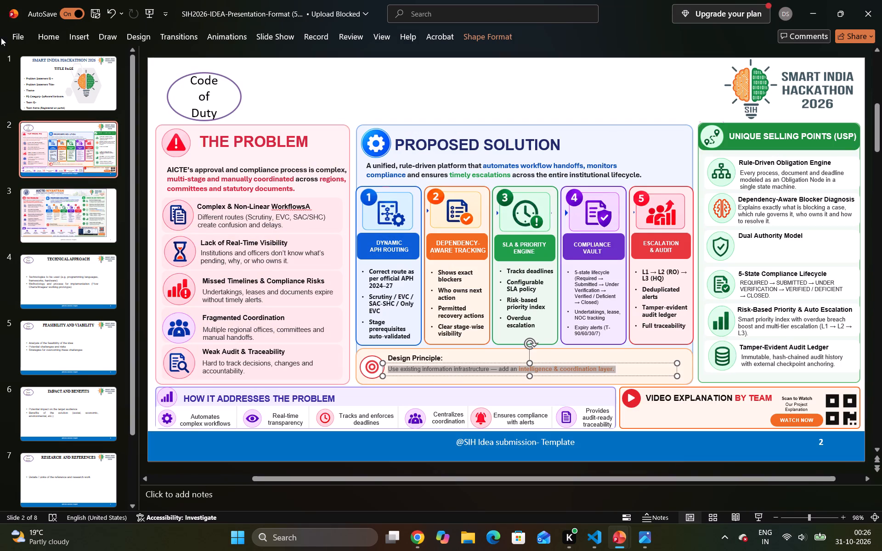
left_click(41, 33)
left_click(287, 57)
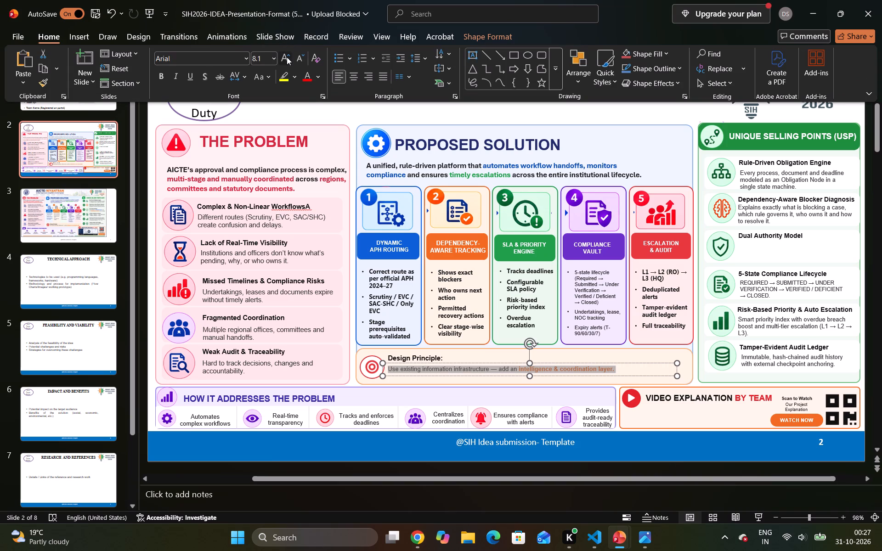
left_click(163, 77)
left_click(163, 77)
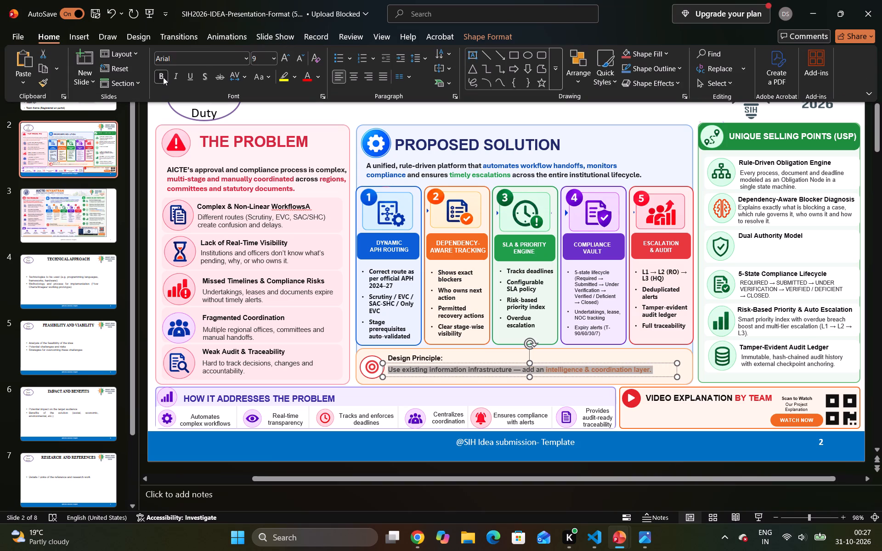
left_click(177, 74)
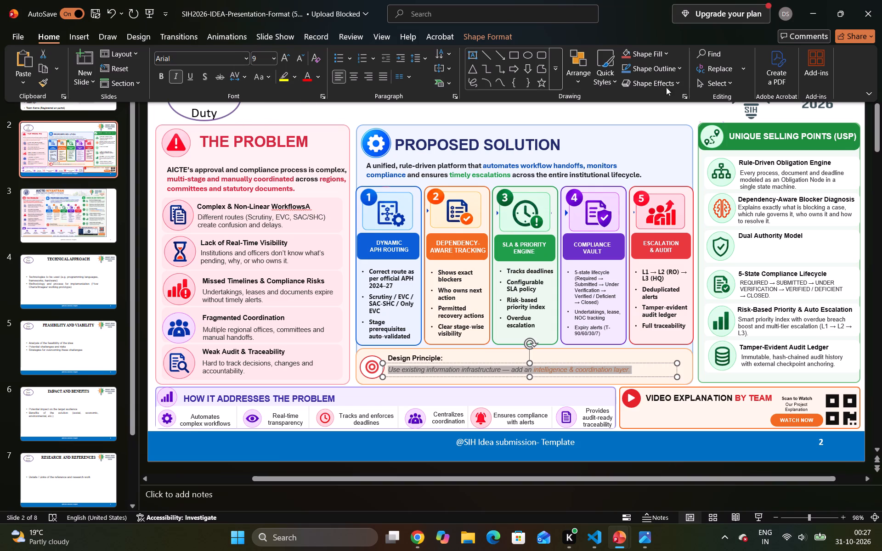
left_click(637, 25)
left_click(635, 25)
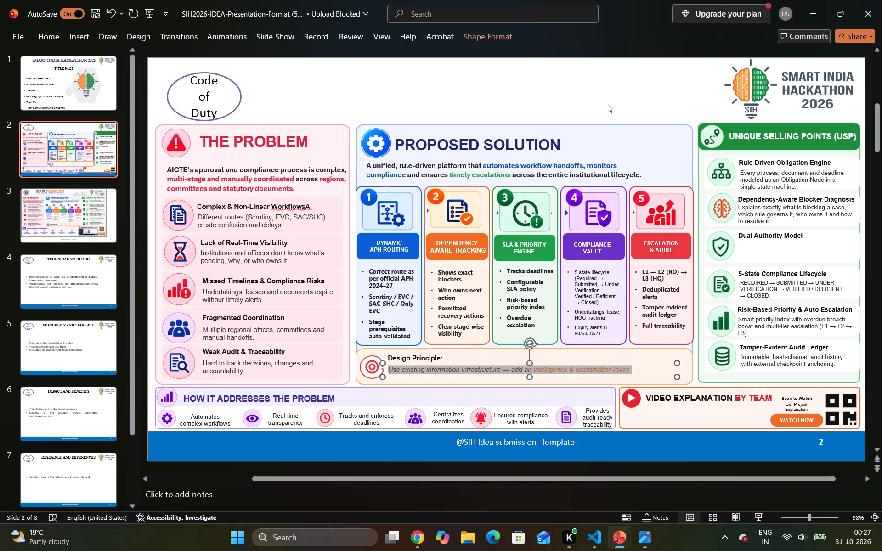
left_click(599, 116)
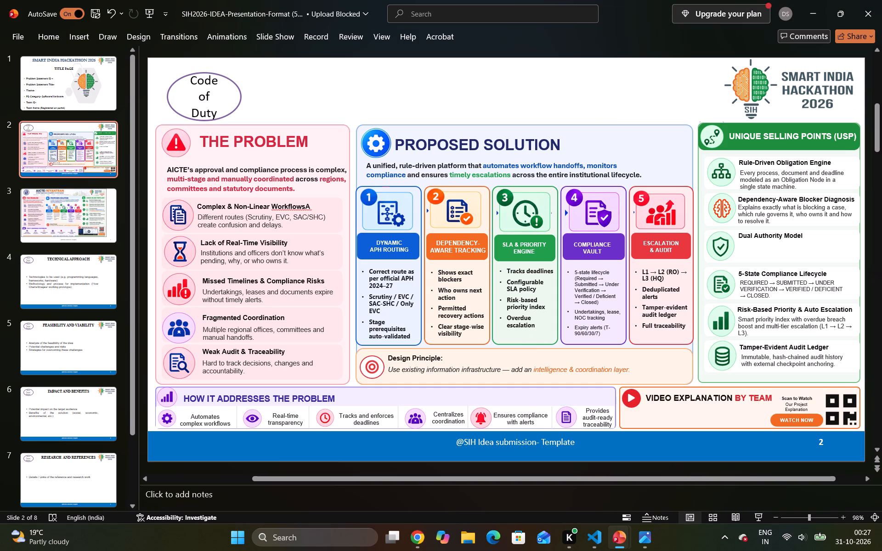
Copy the text "Clear separation of" from the Dual Authority Model entry in the AICTE-NIYANTRAN source and paste it onto slide 2 of the SIH2026 presentation.
left_click(675, 478)
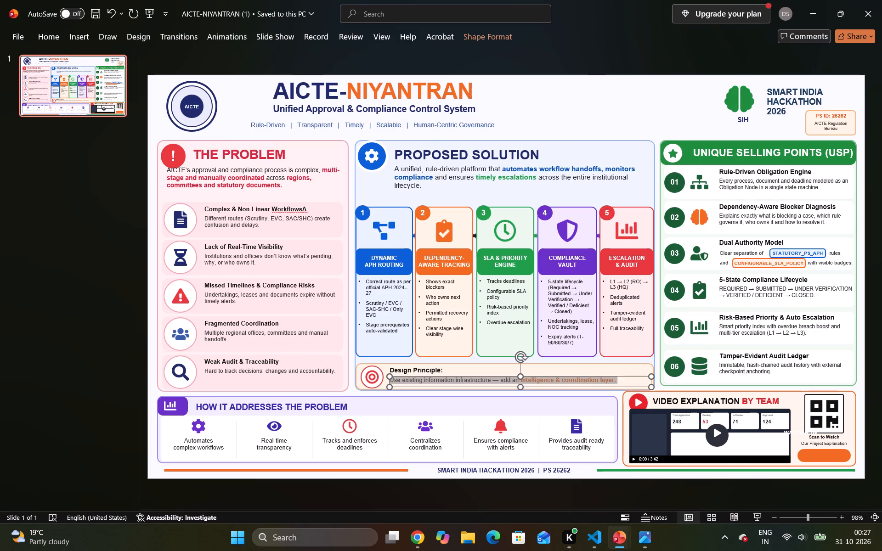
left_click_drag(719, 252, 776, 249)
key("ctrl+c")
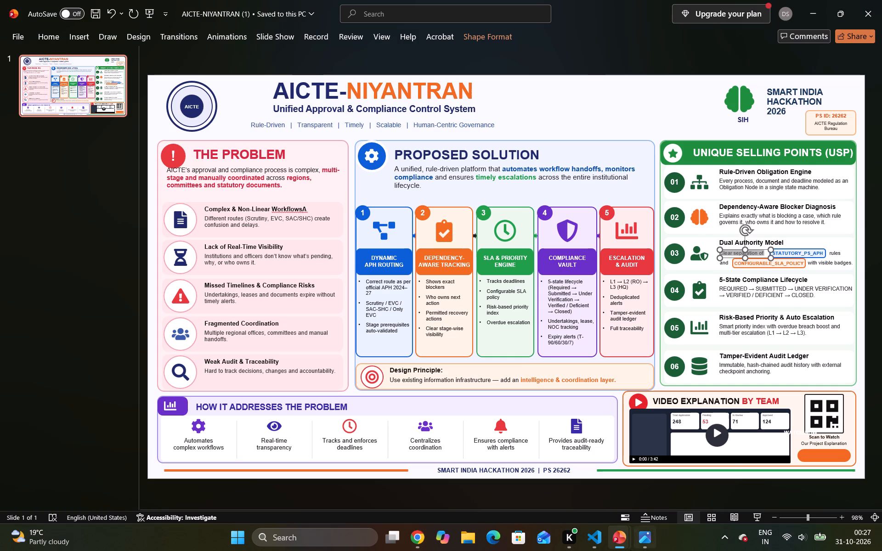
left_click(597, 473)
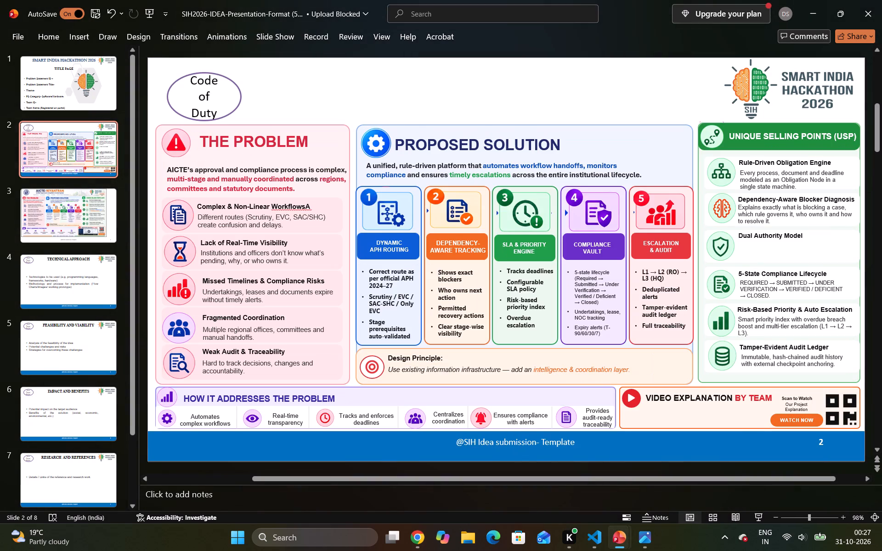
key("ctrl+v")
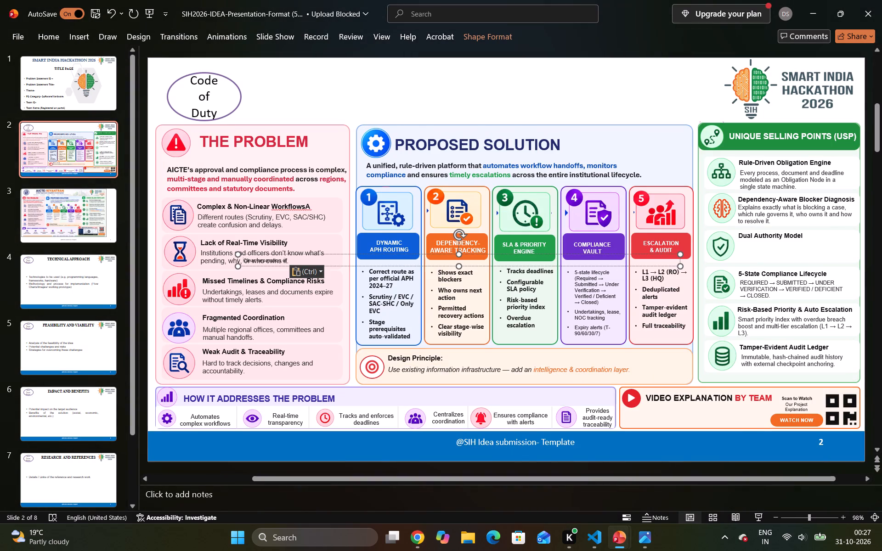
Narrow the pasted "Clear separation of" text box and place it directly beneath the "Dual Authority Model" heading, aligned with the heading's text.
left_click_drag(680, 265, 356, 276)
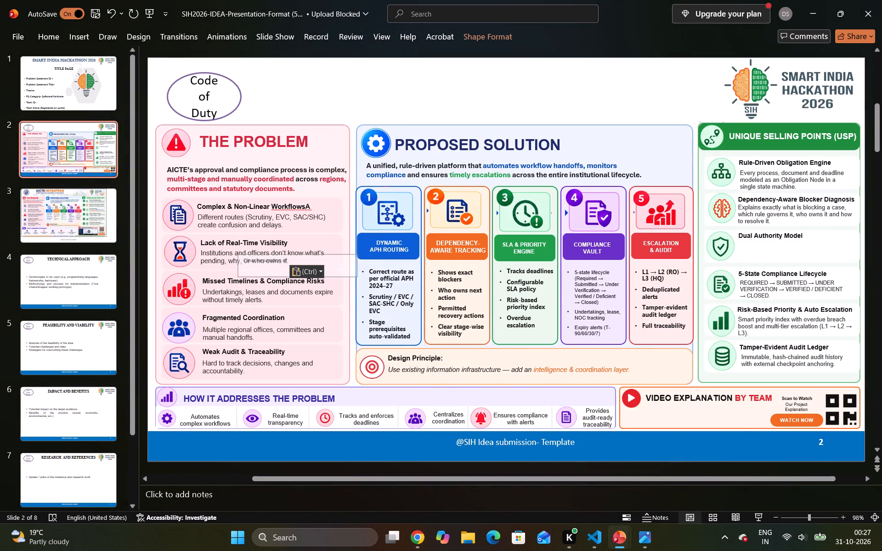
left_click_drag(356, 276, 353, 275)
left_click_drag(323, 260, 556, 253)
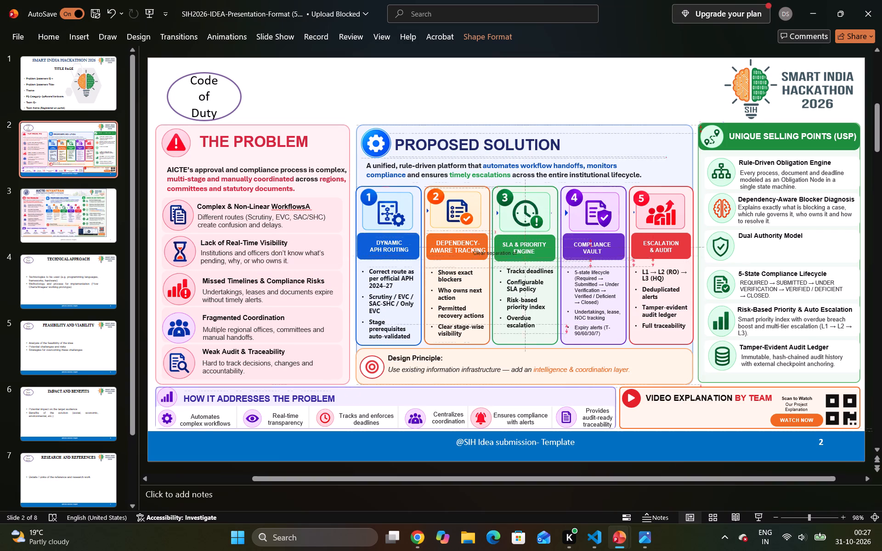
left_click_drag(556, 253, 822, 253)
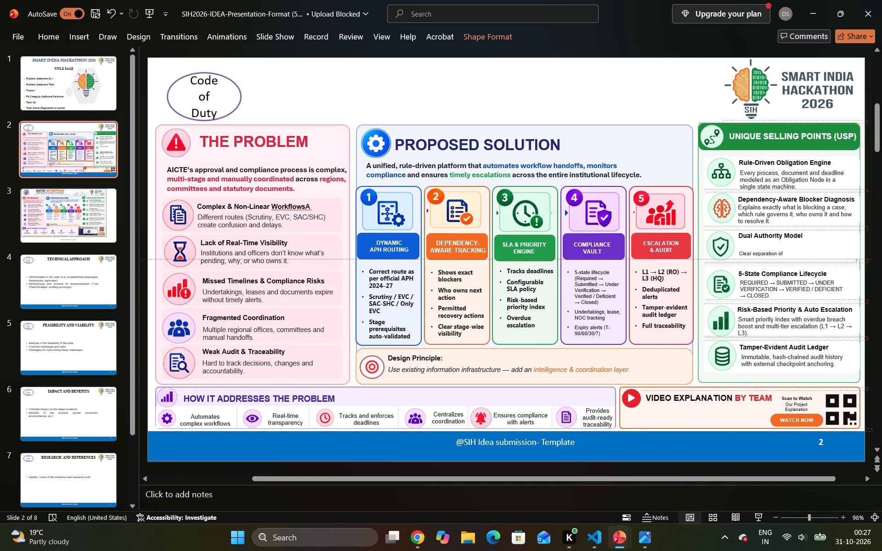
left_click_drag(822, 253, 820, 247)
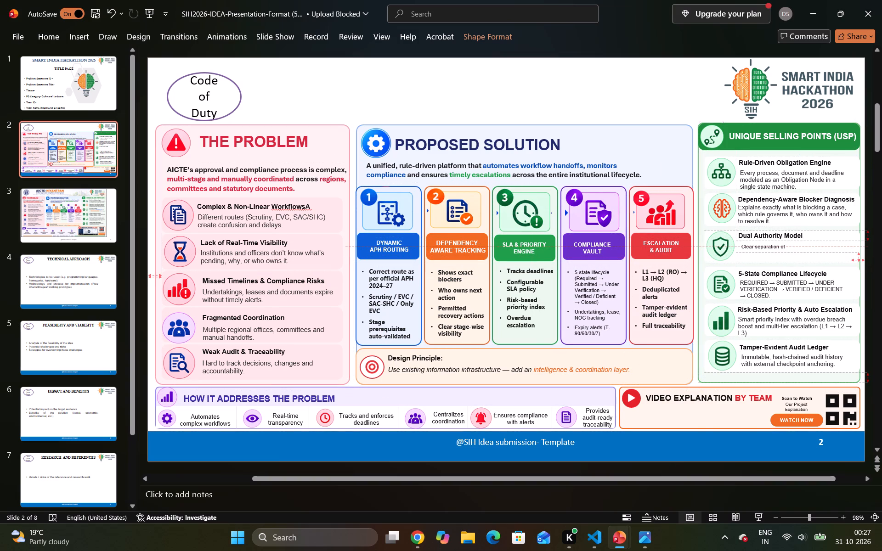
left_click_drag(820, 247, 819, 244)
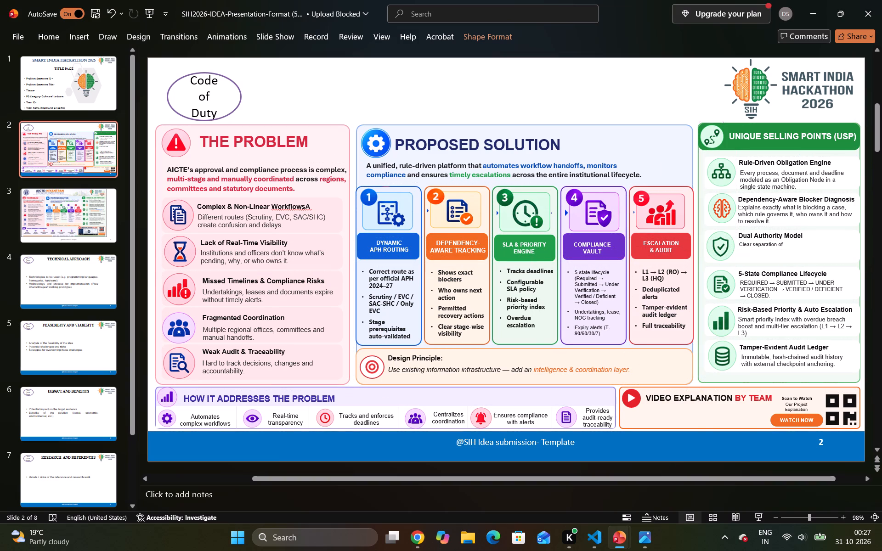
left_click_drag(819, 244, 818, 244)
Set the "Clear separation of" text under Dual Authority Model to 8 pt.
left_click(772, 243)
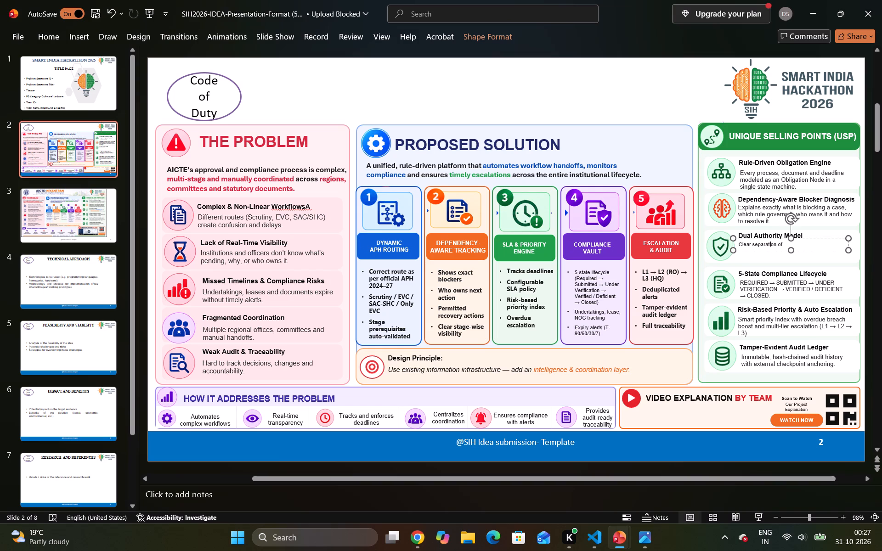
key("ctrl+a")
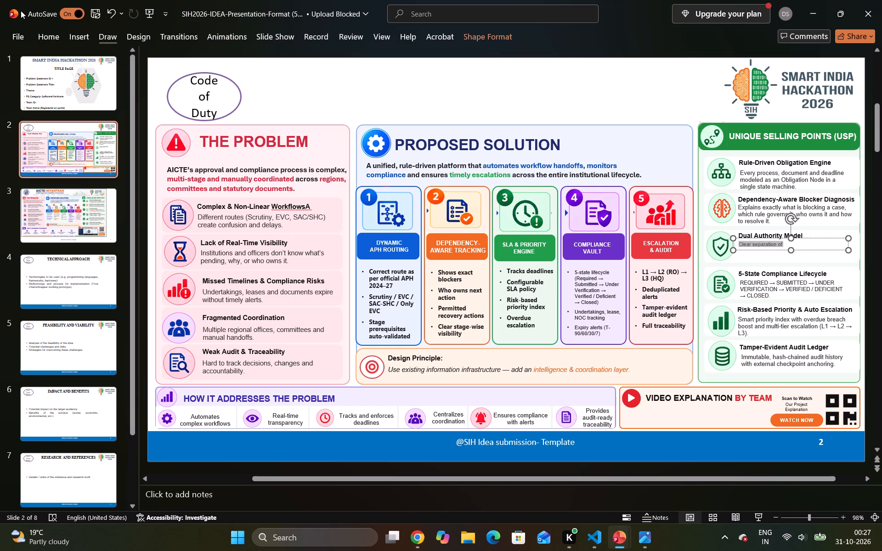
left_click(45, 32)
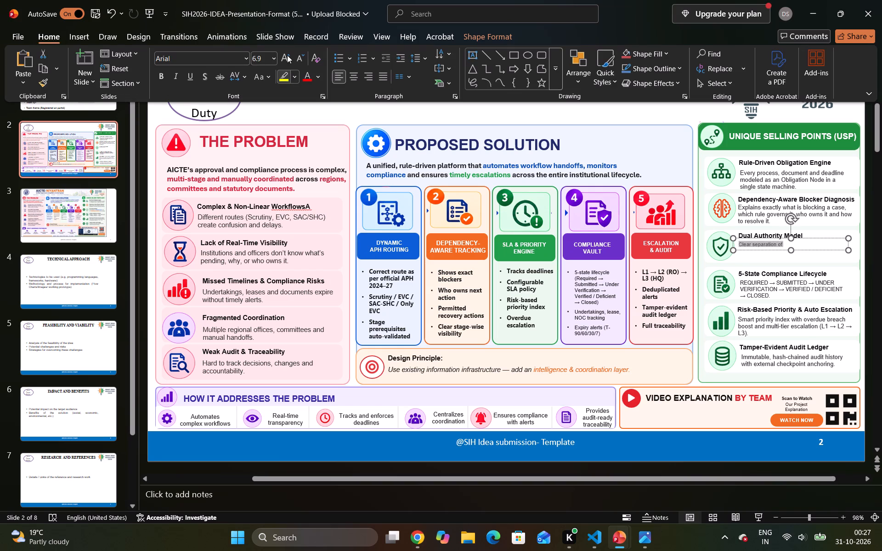
left_click(287, 56)
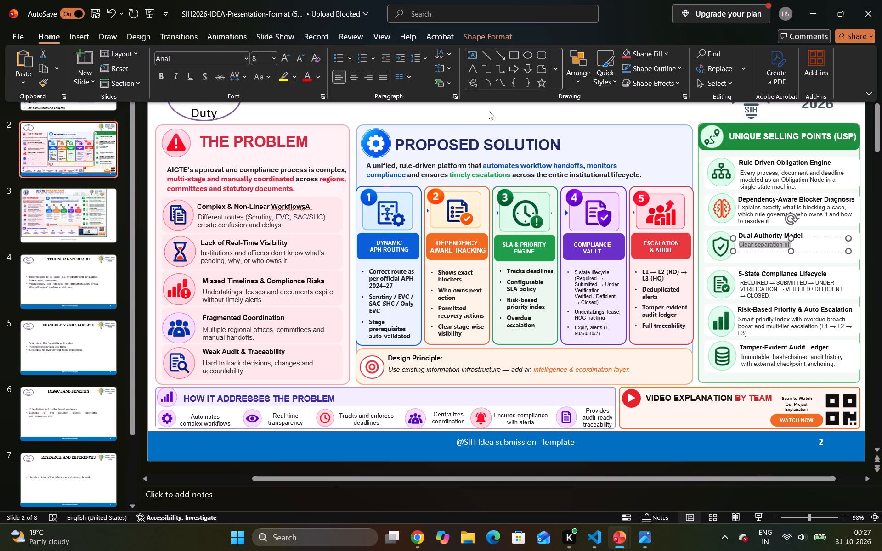
left_click(495, 112)
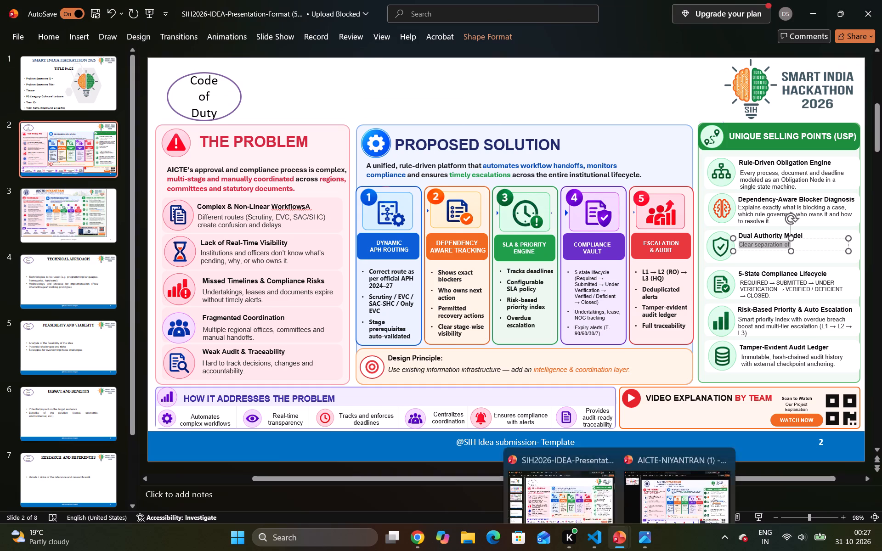
Copy the text "STATUTORY_PS_APH" from the Dual Authority Model entry in the AICTE-NIYANTRAN source and paste it onto slide 2 of the SIH2026 presentation.
left_click(673, 485)
left_click(798, 253)
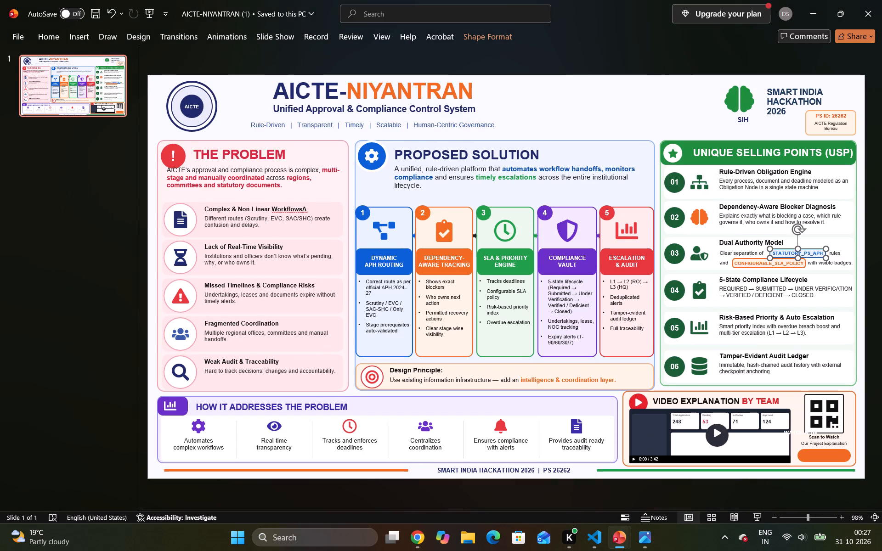
key("ctrl+a")
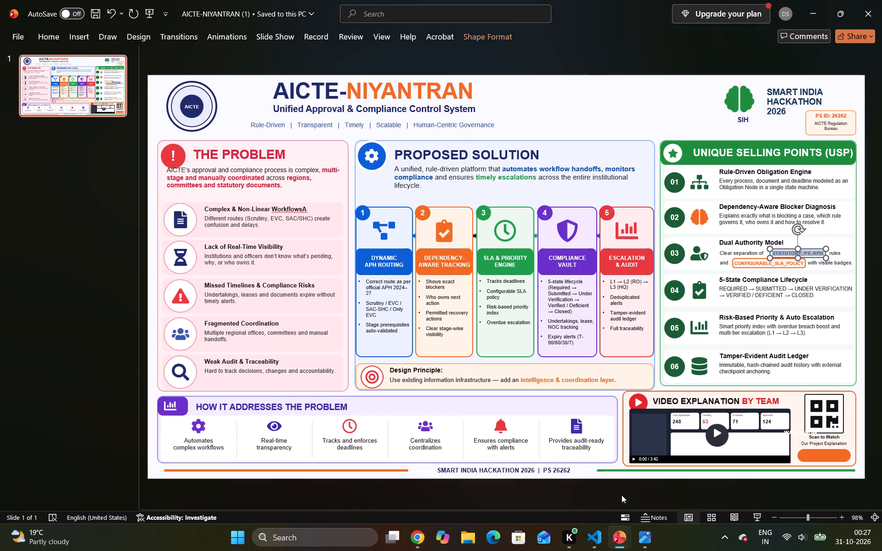
key("ctrl+c")
left_click(600, 507)
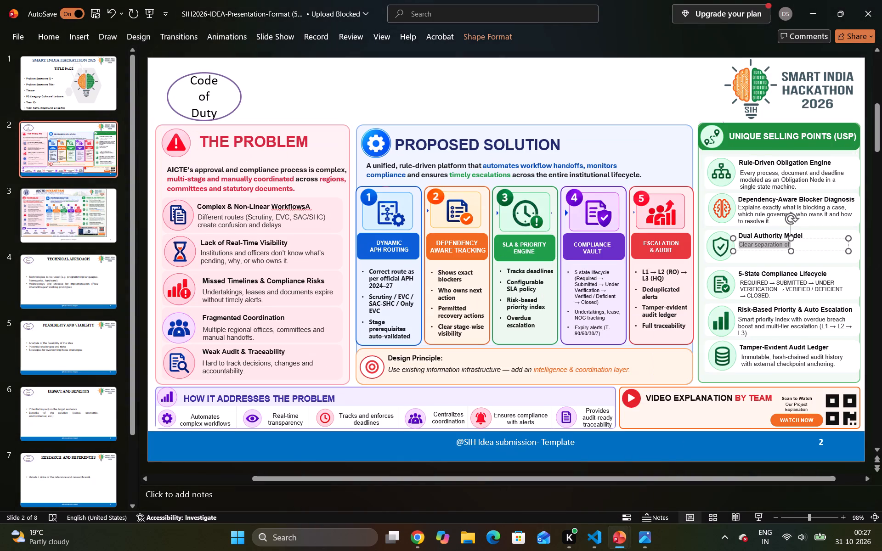
left_click(650, 101)
key("ctrl+v")
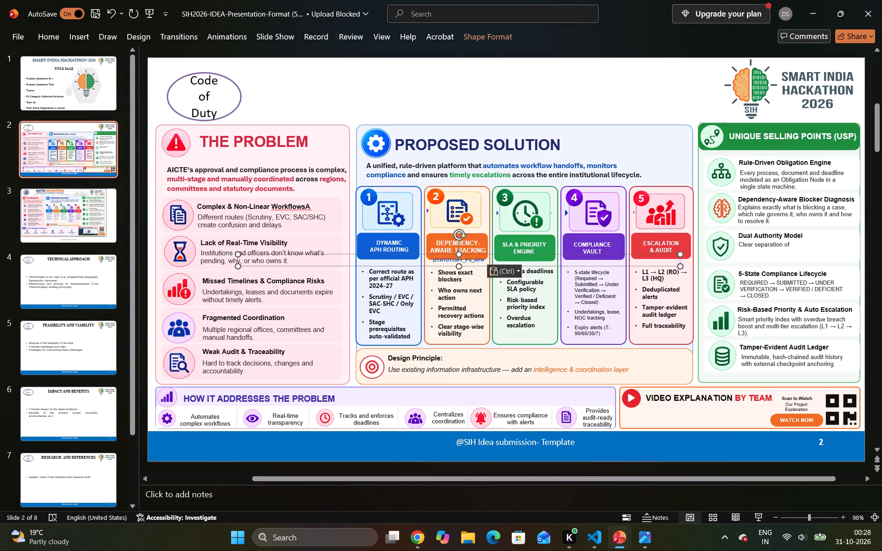
Narrow the "STATUTORY_PS_APH" text box from both sides and place it on the same line directly after "Clear separation of".
left_click_drag(681, 254, 408, 257)
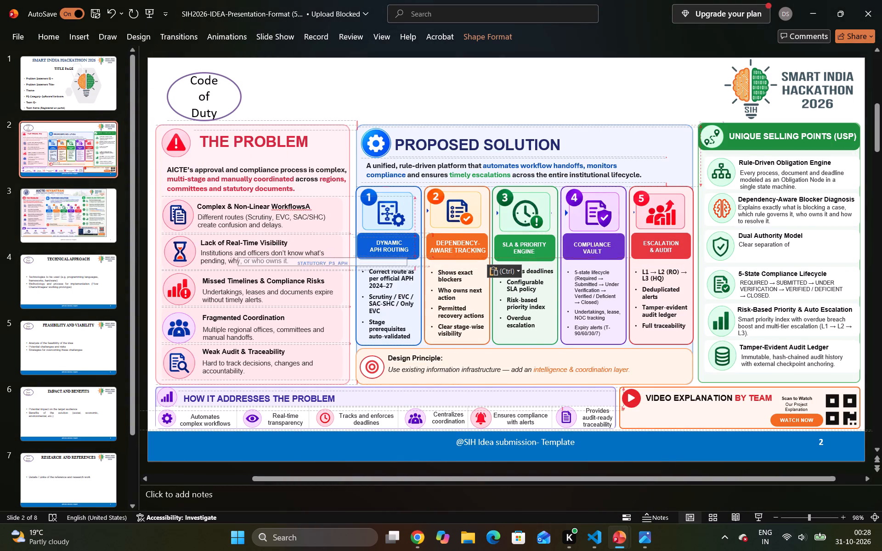
left_click_drag(408, 257, 396, 250)
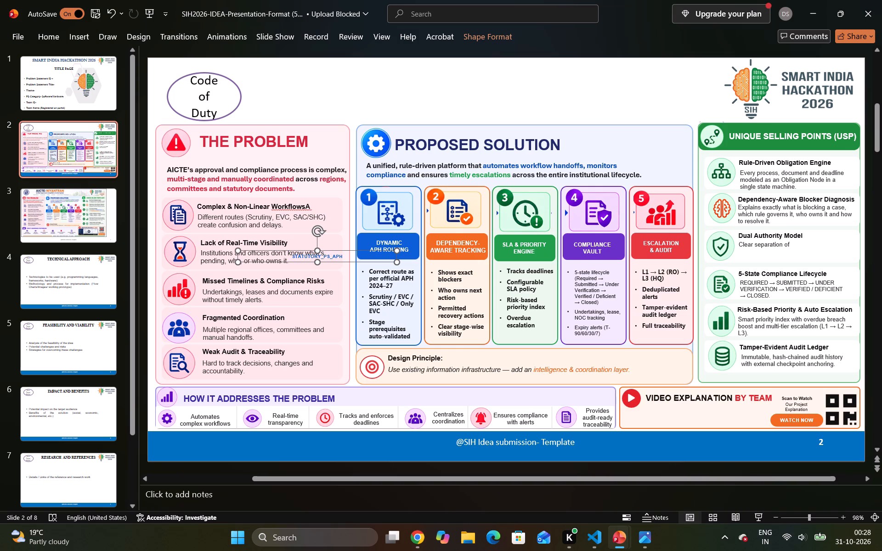
left_click_drag(238, 250, 349, 247)
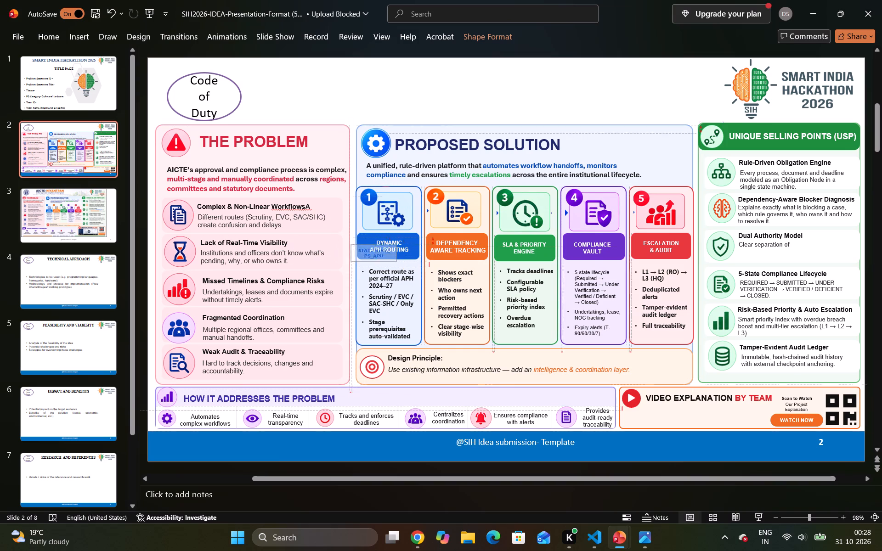
left_click_drag(349, 247, 325, 254)
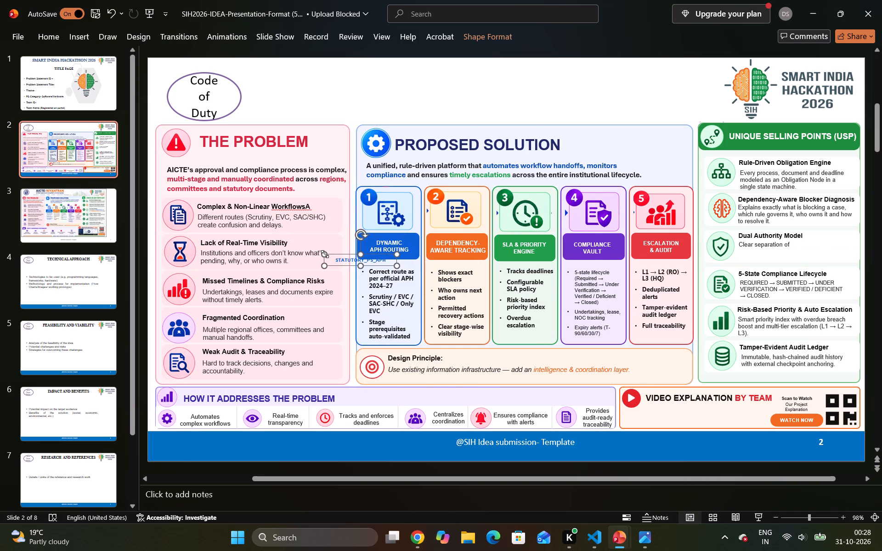
left_click_drag(340, 256, 667, 235)
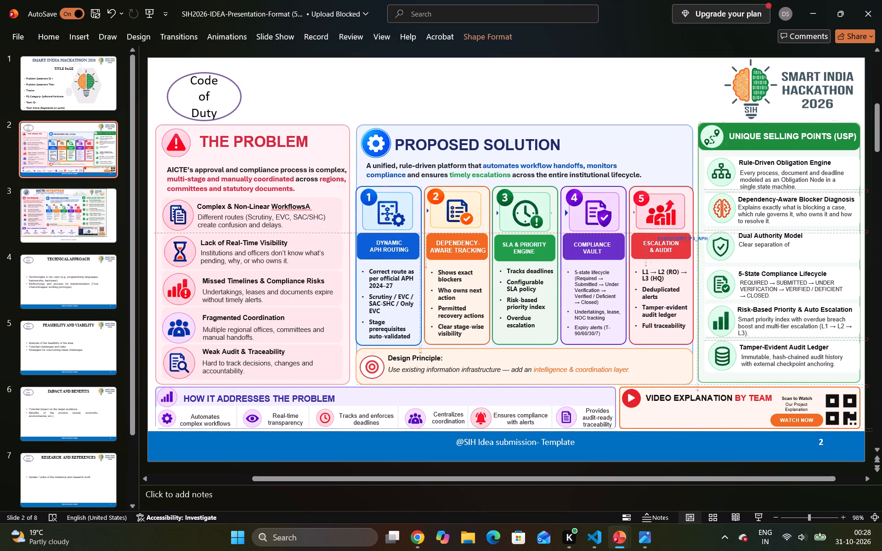
left_click_drag(667, 235, 803, 242)
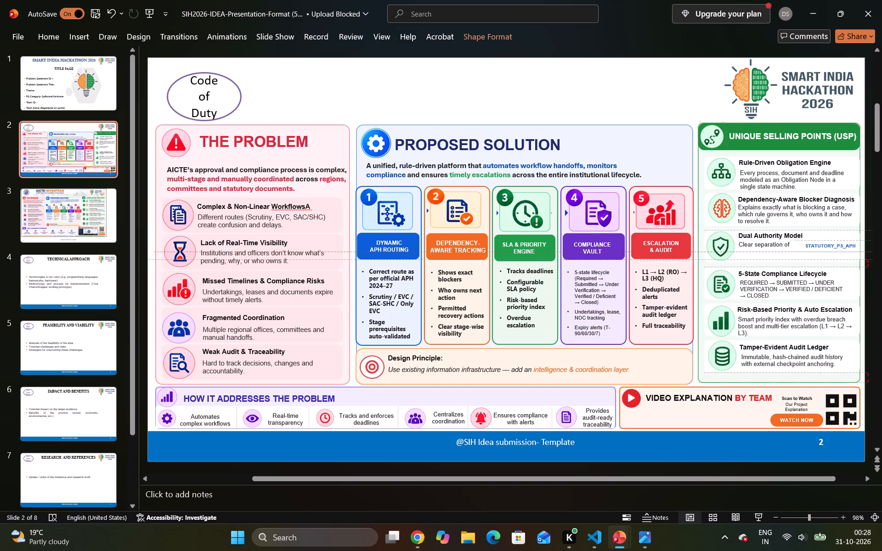
left_click_drag(803, 242, 797, 239)
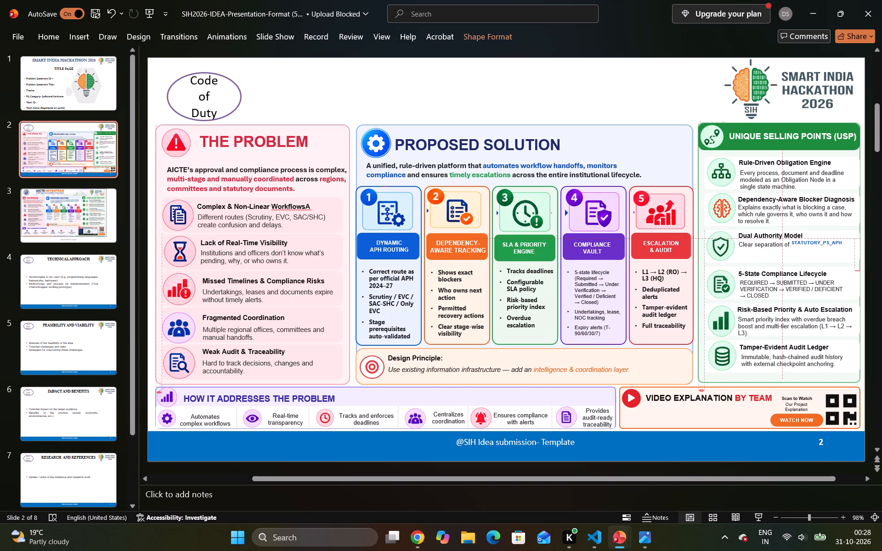
left_click_drag(797, 239, 797, 241)
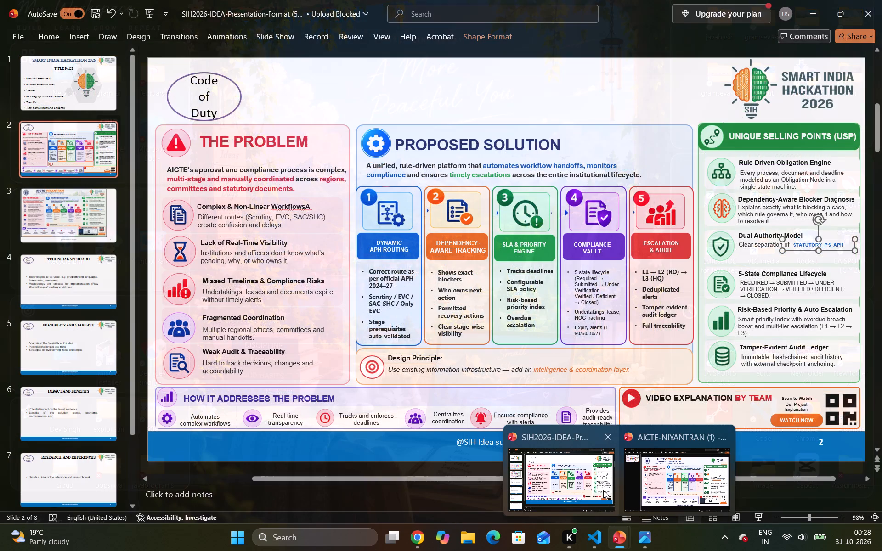
Copy the word "and" from the Dual Authority Model entry in the AICTE-NIYANTRAN source and paste it as a separate text box onto slide 2 of SIH2026.
left_click(649, 487)
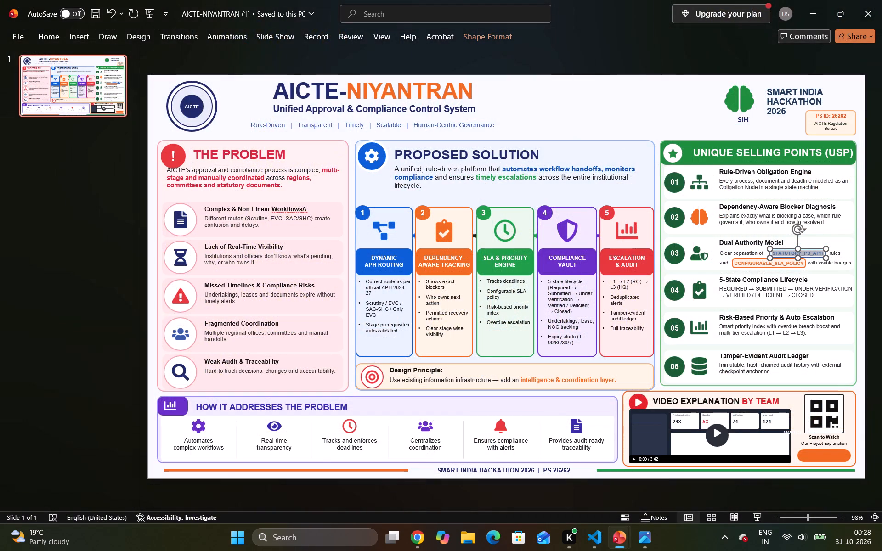
left_click(722, 265)
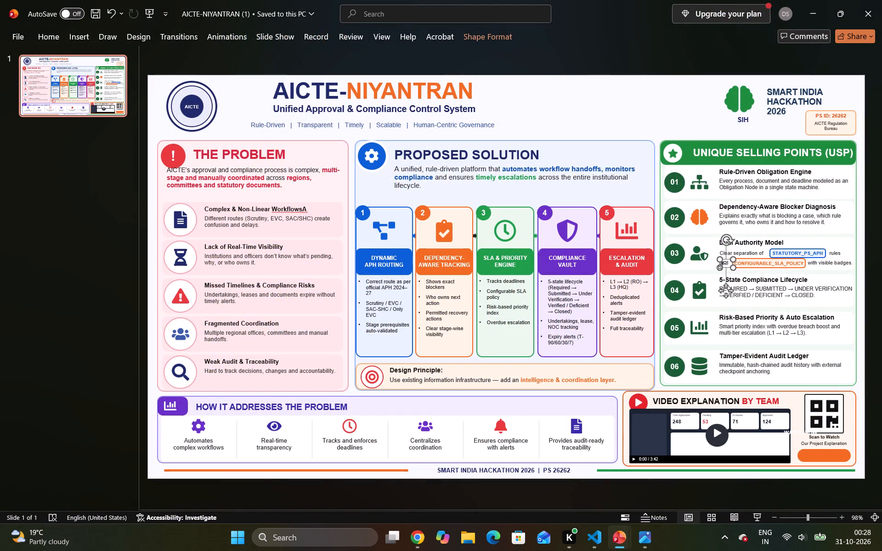
key("ctrl+c")
key("ctrl+a")
key("ctrl+c")
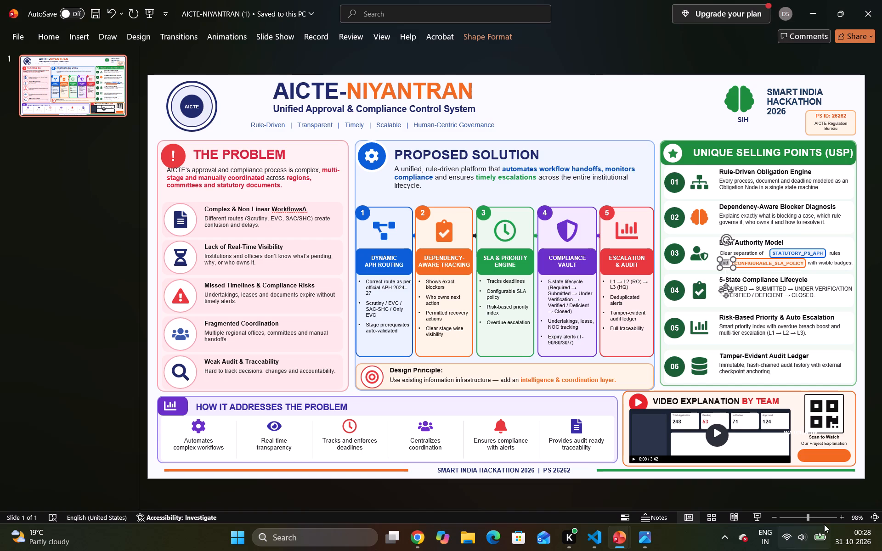
left_click(673, 482)
left_click(602, 488)
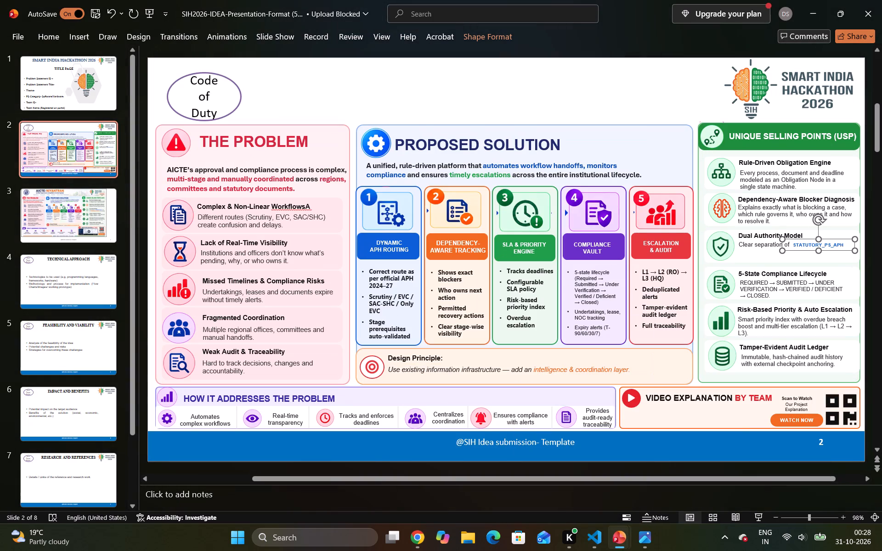
key("ctrl+v")
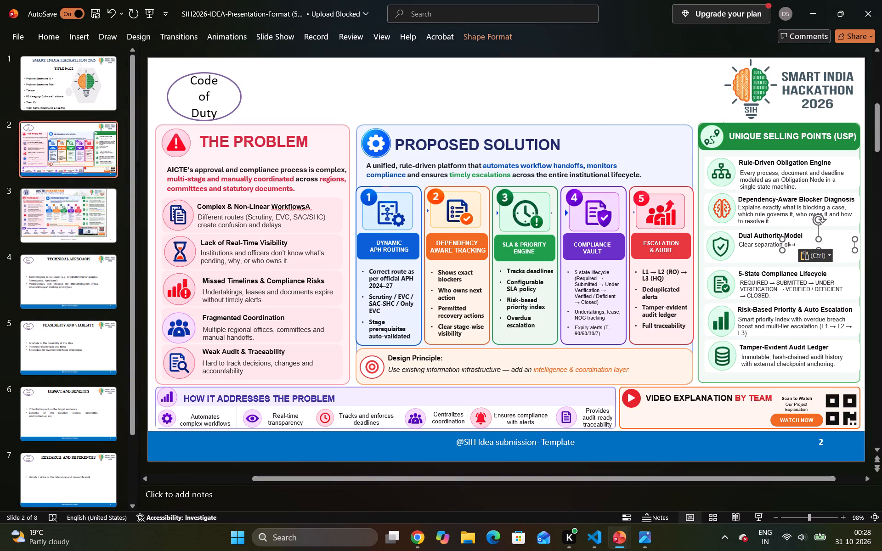
key("ctrl+z")
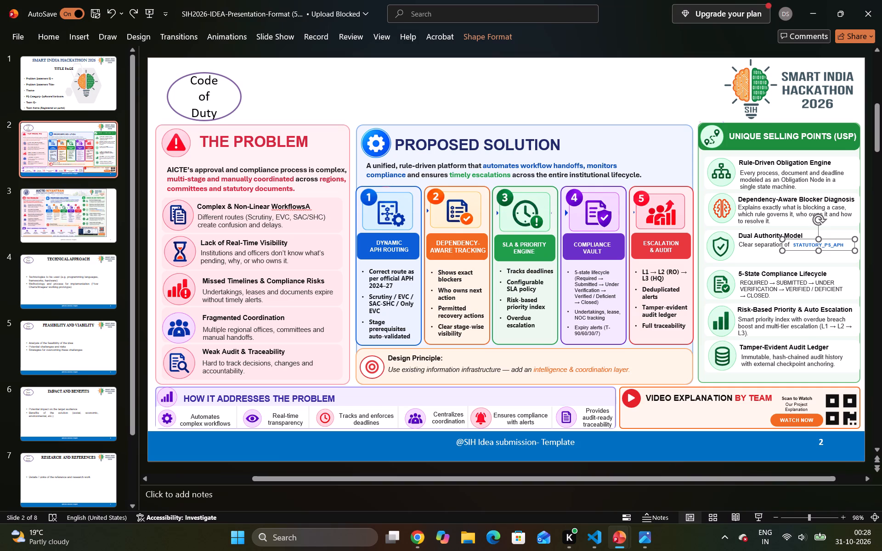
left_click(746, 256)
left_click(614, 105)
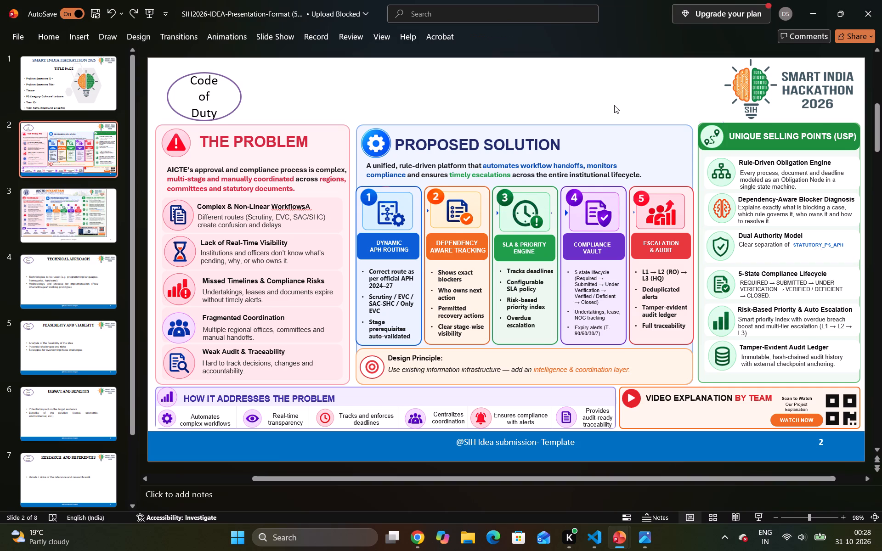
key("ctrl+v")
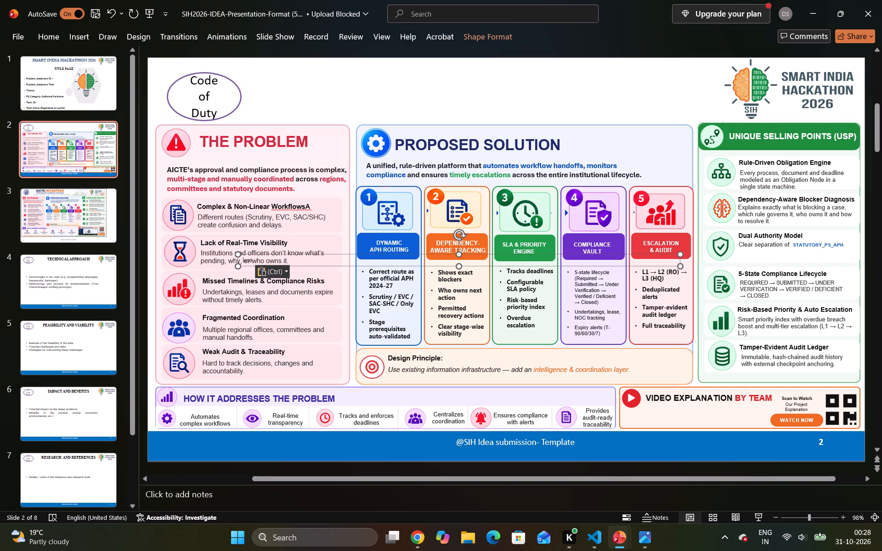
Narrow the pasted "and" text box and place it directly beneath "Clear separation of" in the Dual Authority Model entry.
left_click_drag(680, 265, 355, 256)
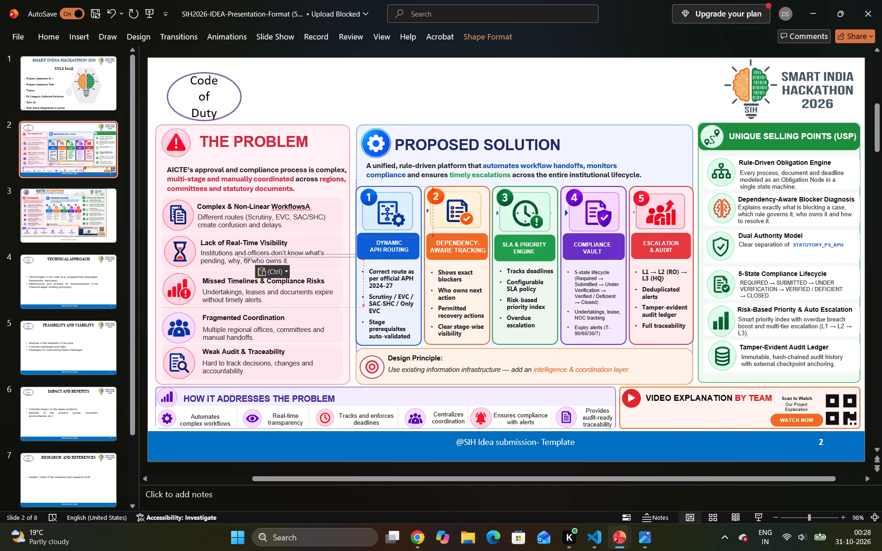
left_click_drag(355, 256, 273, 268)
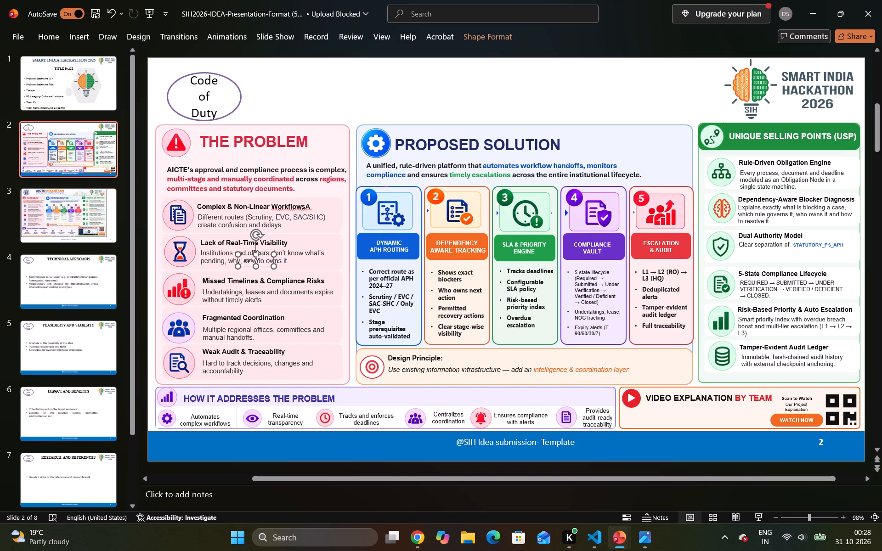
double_click(257, 254)
left_click_drag(264, 257, 325, 237)
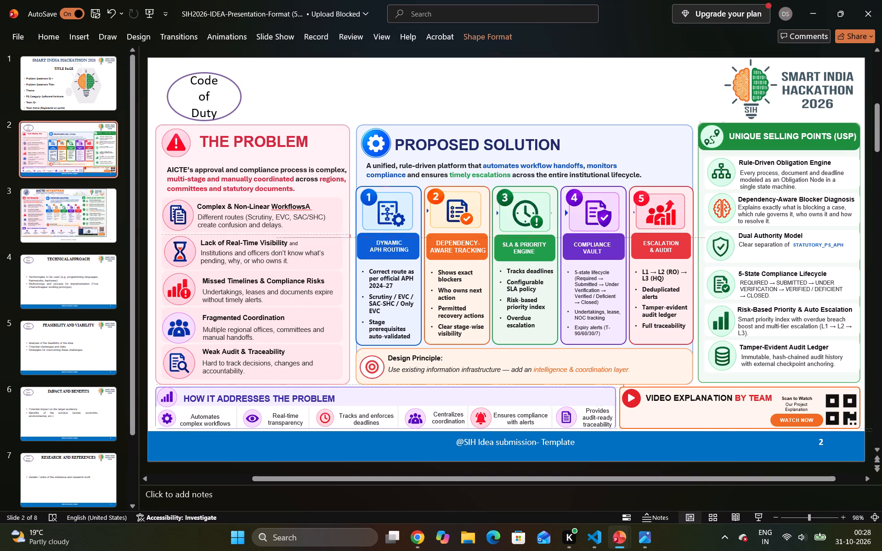
left_click_drag(325, 237, 717, 249)
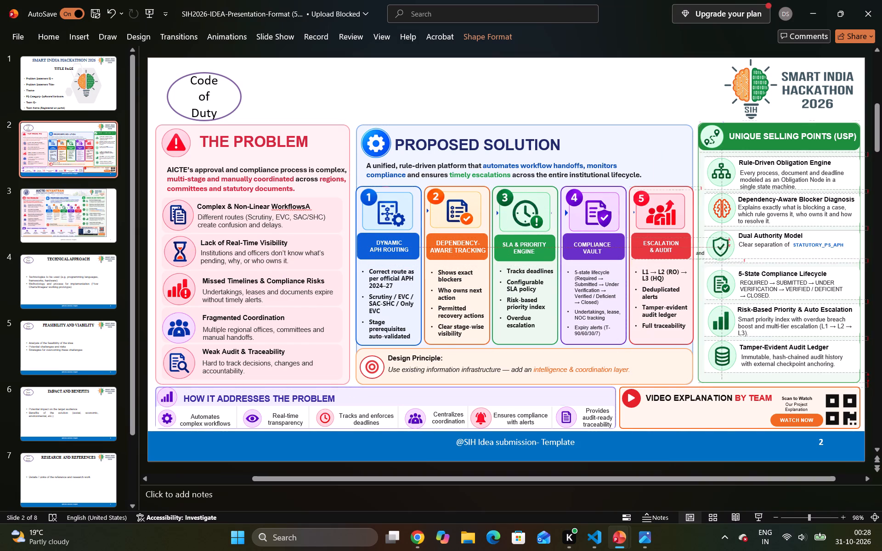
left_click_drag(717, 249, 763, 246)
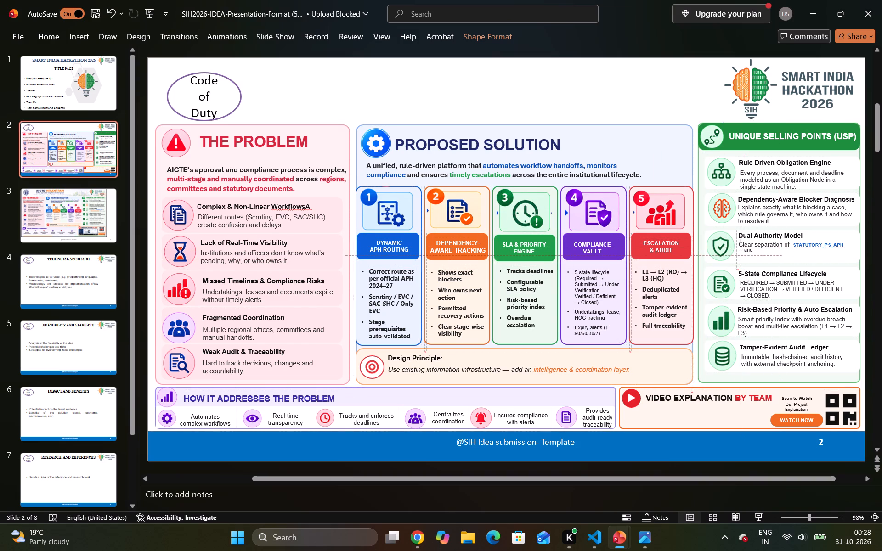
left_click_drag(763, 246, 760, 247)
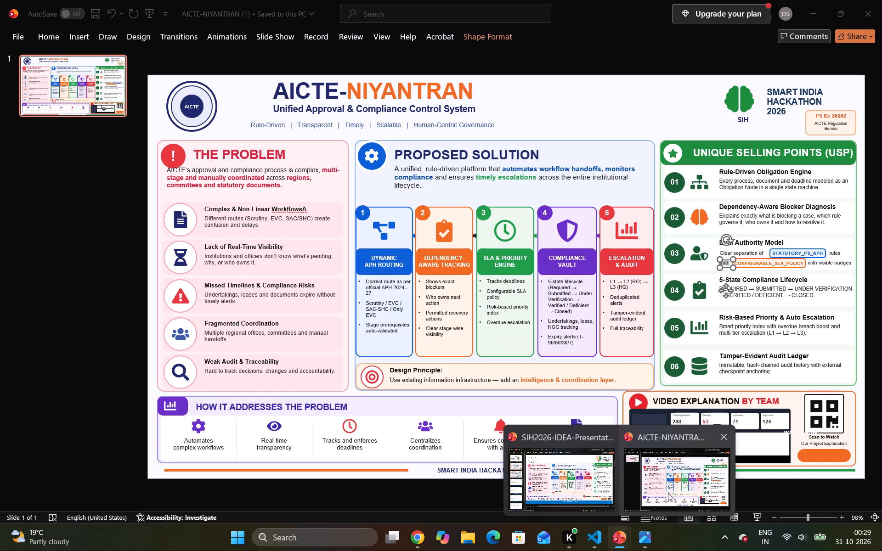
Copy the text "CONFIGURABLE_SLA_POLICY" from the Dual Authority Model entry in the AICTE-NIYANTRAN source and paste it onto slide 2 of SIH2026.
left_click(668, 493)
left_click(759, 263)
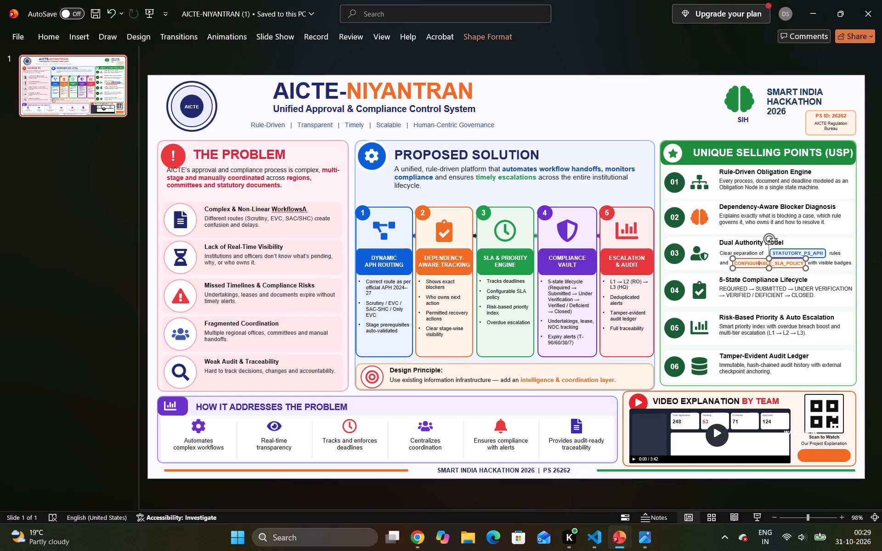
key("ctrl+a")
key("ctrl+c")
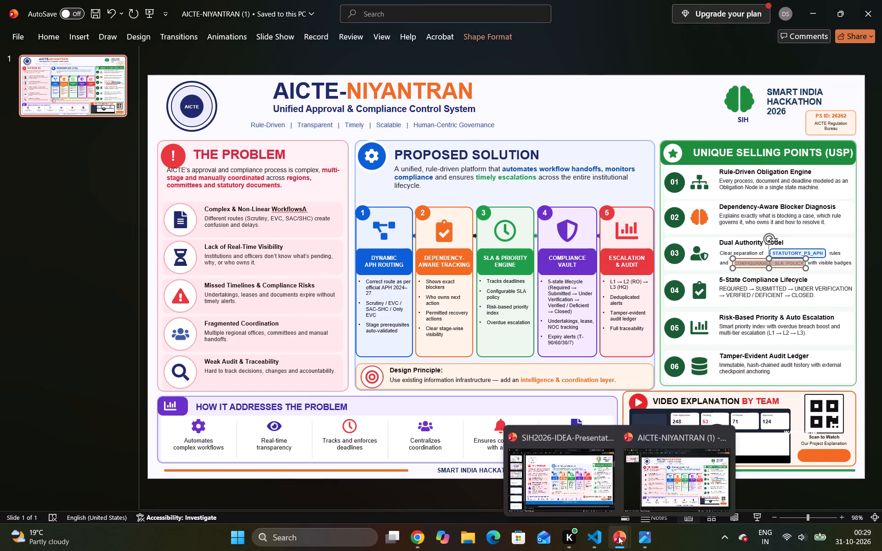
left_click(576, 489)
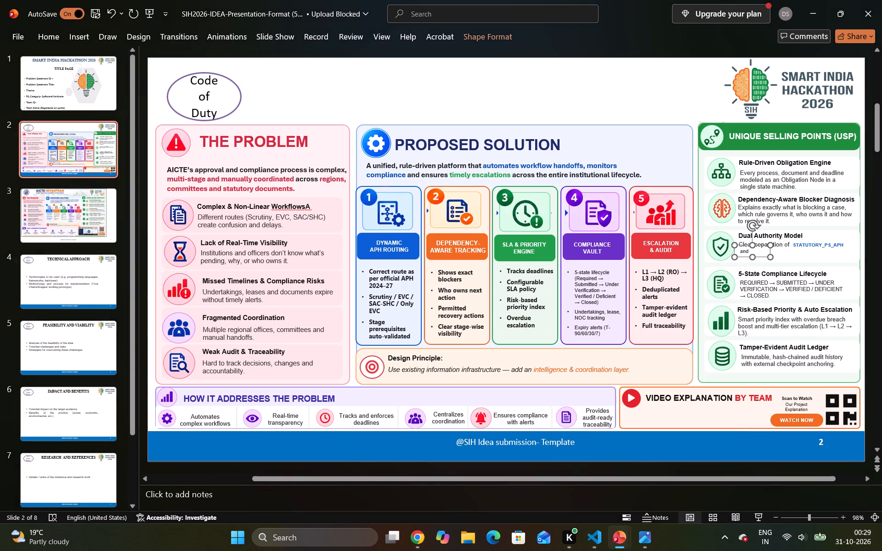
left_click(677, 124)
left_click(650, 103)
key("ctrl+v")
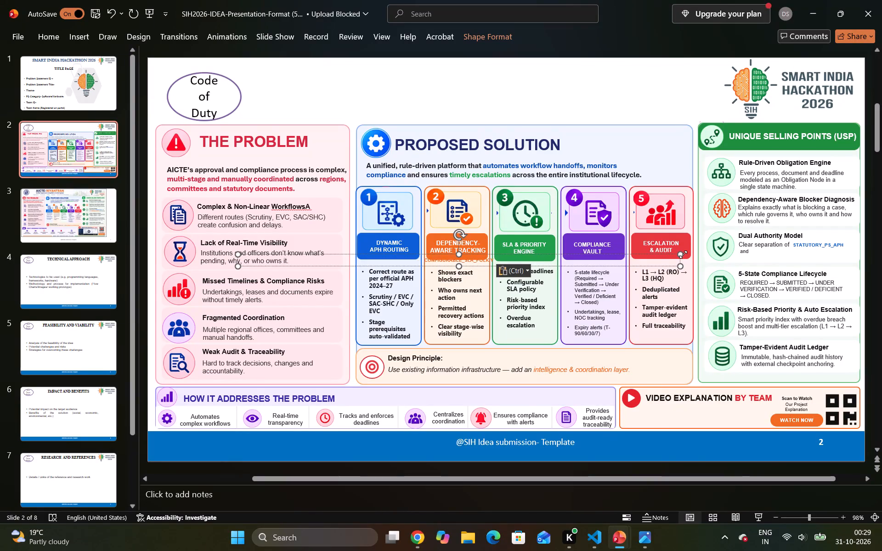
Narrow the "CONFIGURABLE_SLA_POLICY" text box and place it on the second description line directly after "and" under Dual Authority Model.
left_click_drag(683, 254, 336, 259)
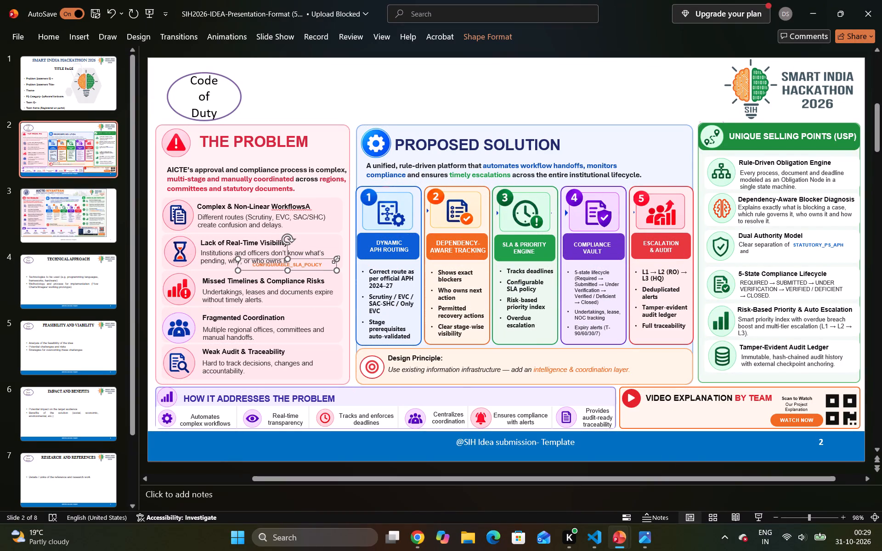
left_click_drag(318, 259, 698, 258)
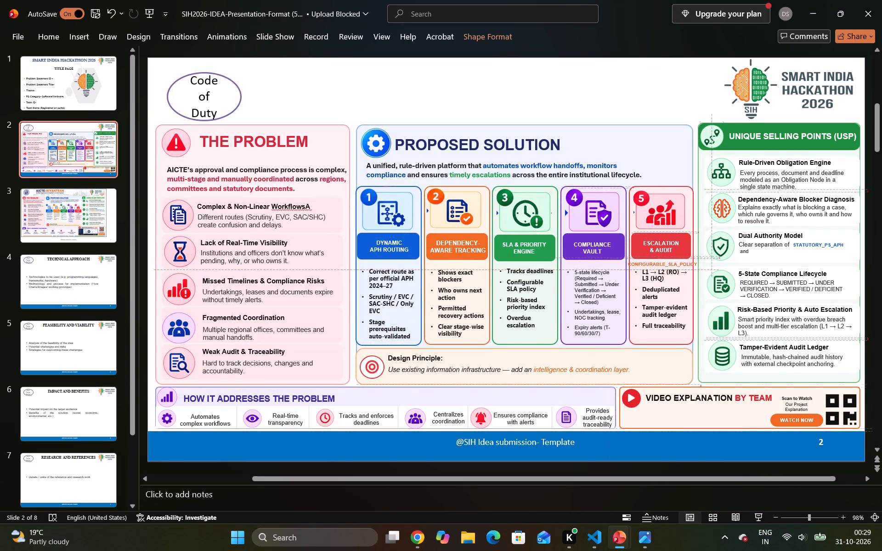
left_click_drag(698, 258, 824, 249)
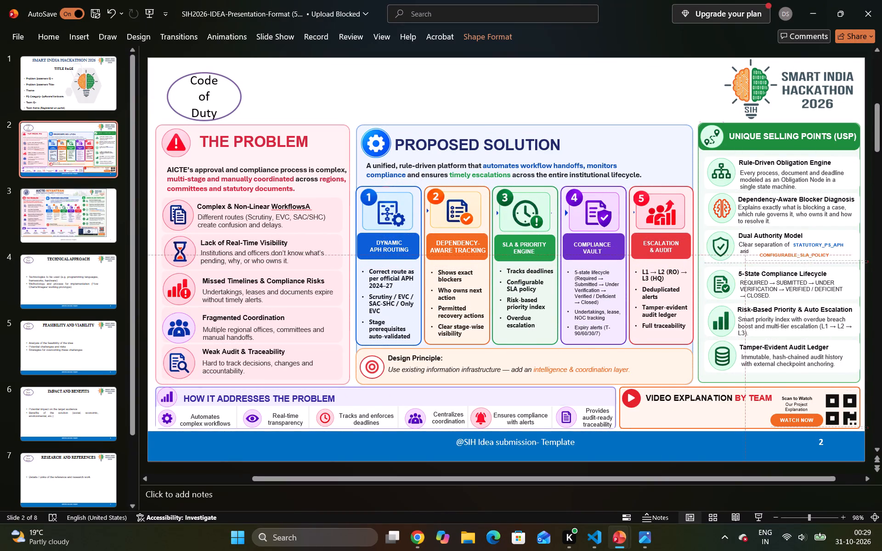
left_click_drag(824, 249, 815, 246)
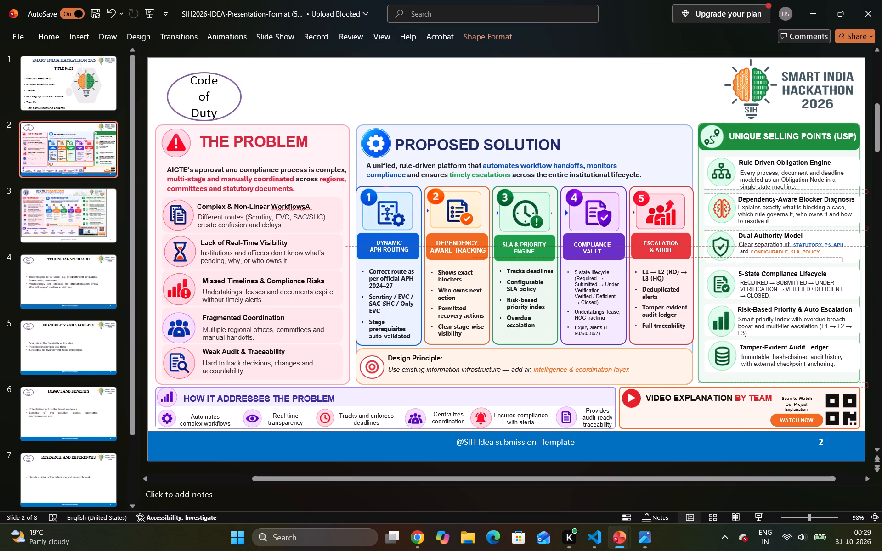
left_click_drag(815, 246, 818, 246)
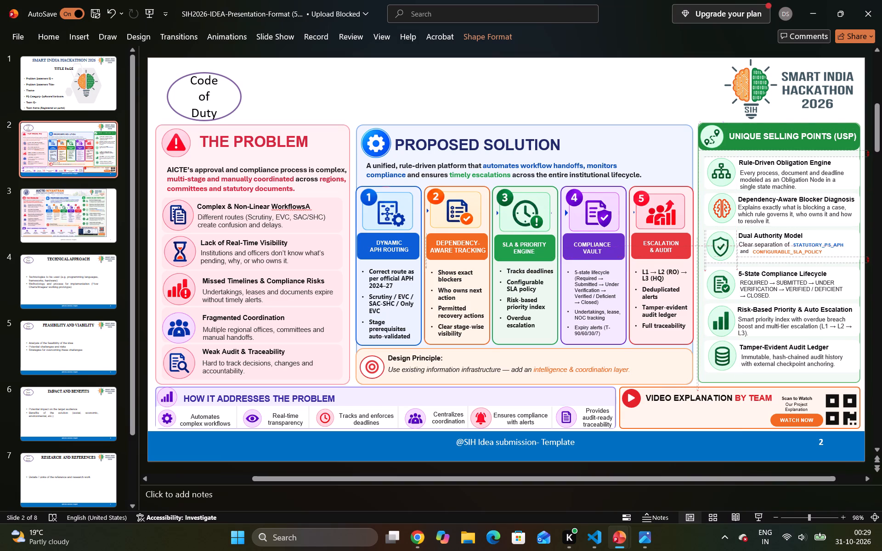
left_click_drag(818, 246, 817, 246)
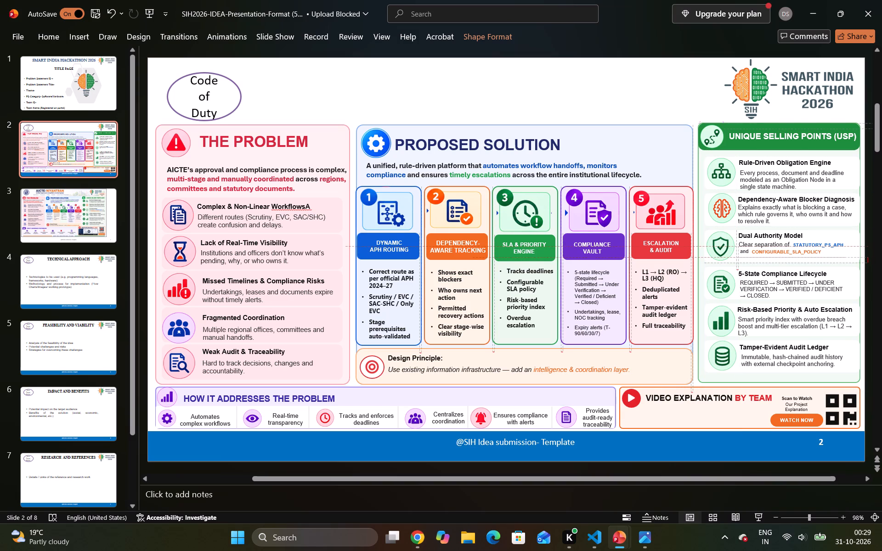
left_click_drag(817, 246, 817, 245)
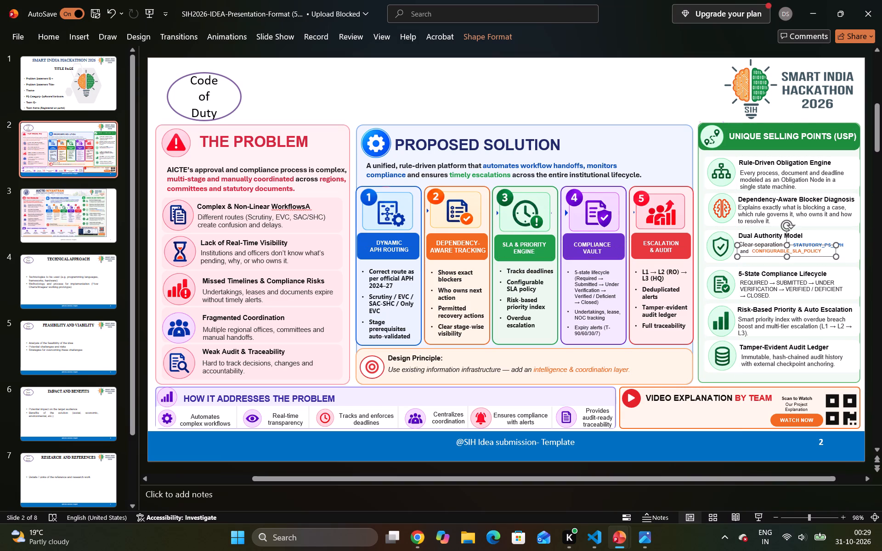
left_click(606, 91)
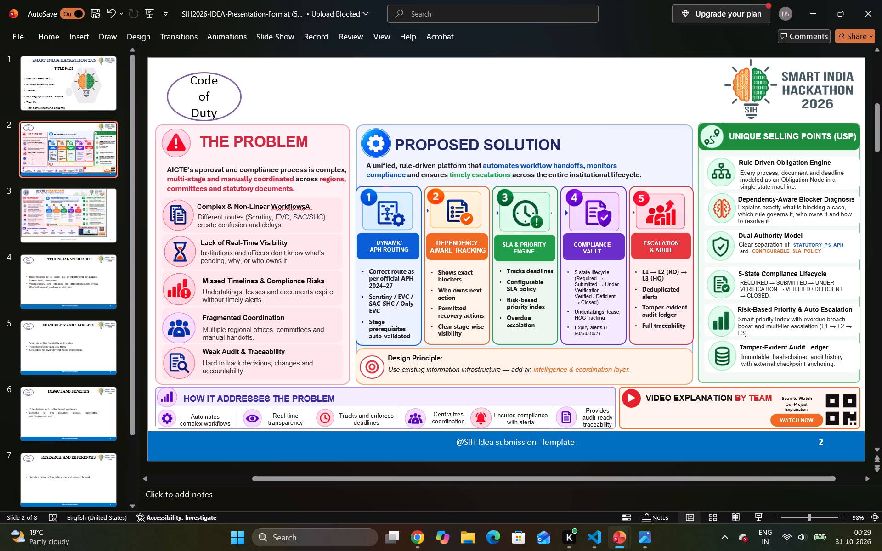
Fine-tune the position of the "CONFIGURABLE_SLA_POLICY" text box so it lines up with "and" under Dual Authority Model.
left_click(781, 245)
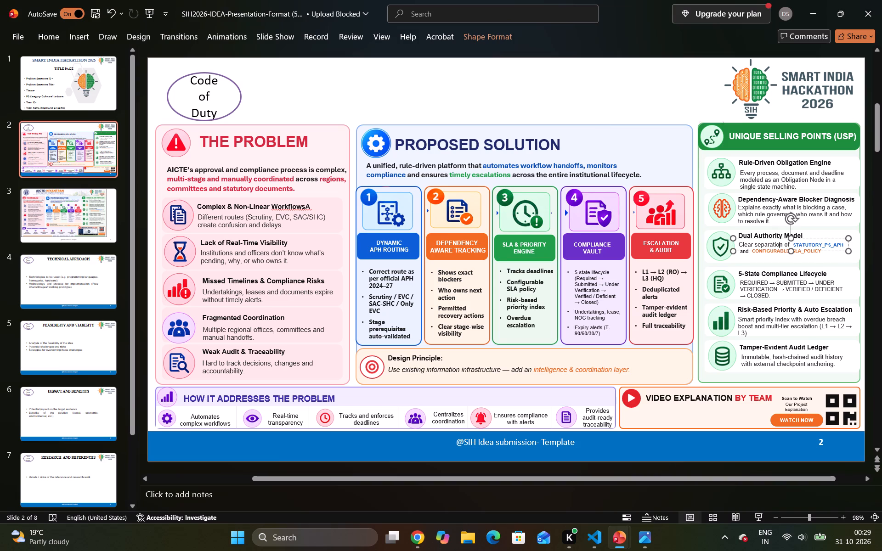
left_click(780, 253)
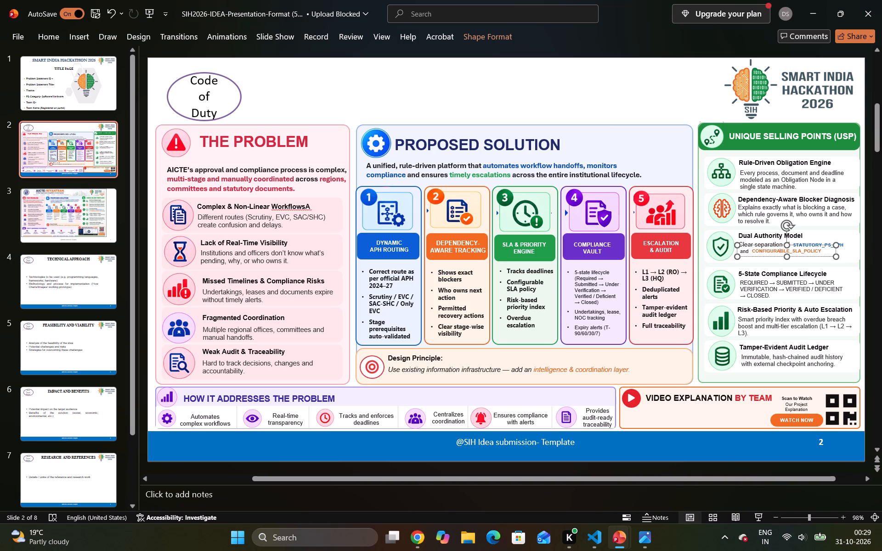
left_click(800, 245)
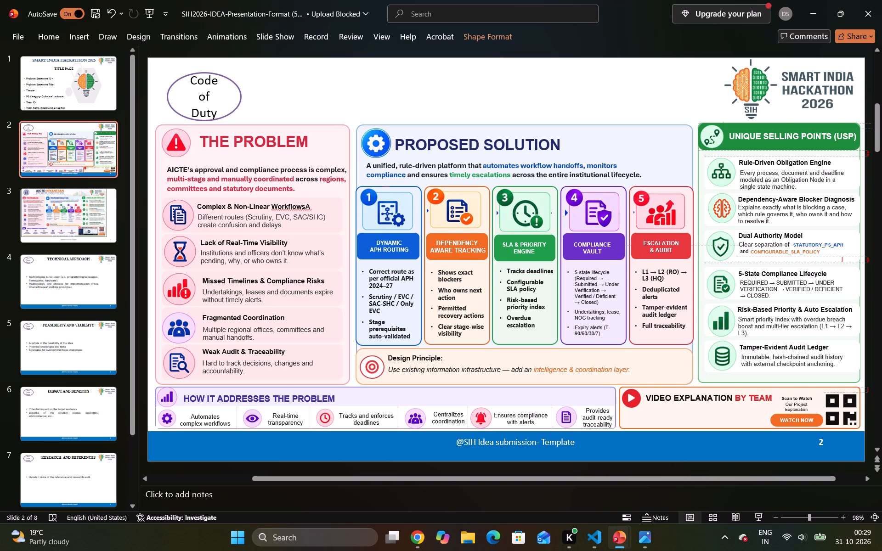
left_click(646, 81)
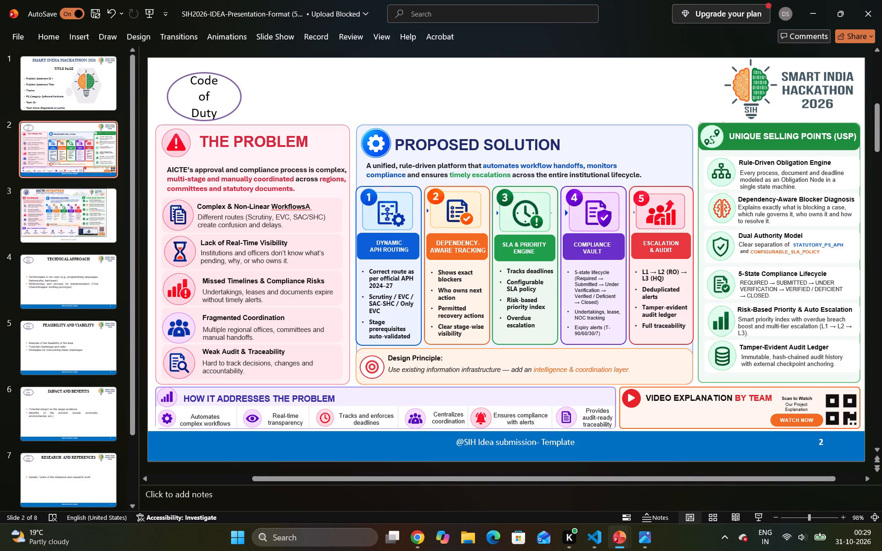
left_click(774, 252)
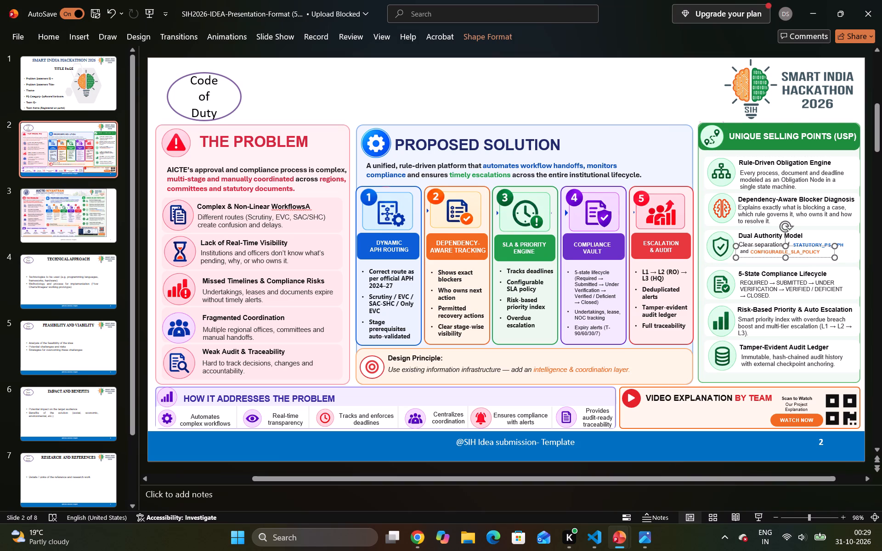
left_click(797, 246)
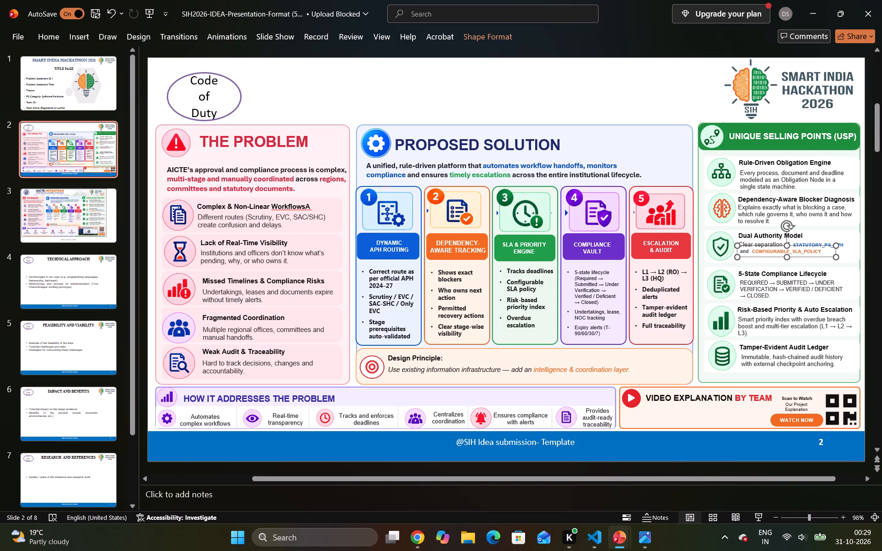
left_click(680, 108)
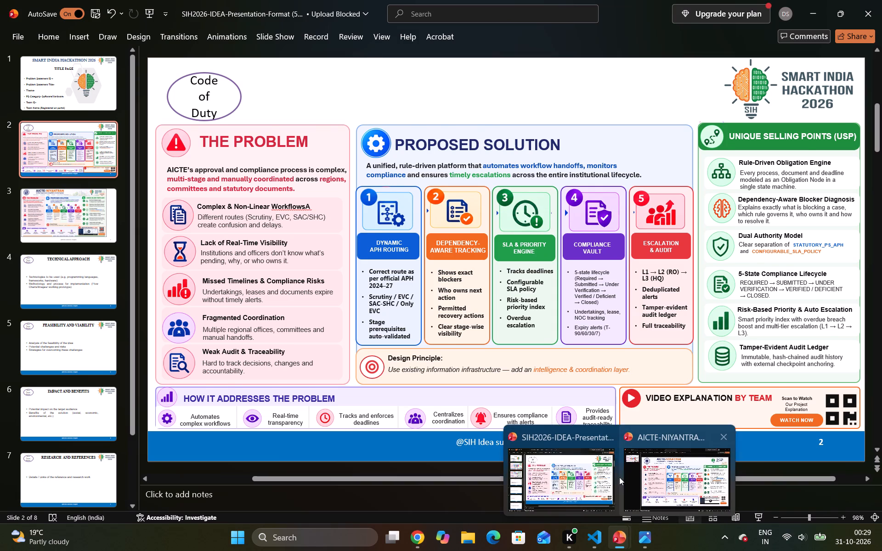
Copy the text "with visible badges." from the Dual Authority Model entry in the AICTE-NIYANTRAN source and paste it onto slide 2 of SIH2026.
left_click(677, 471)
left_click(825, 264)
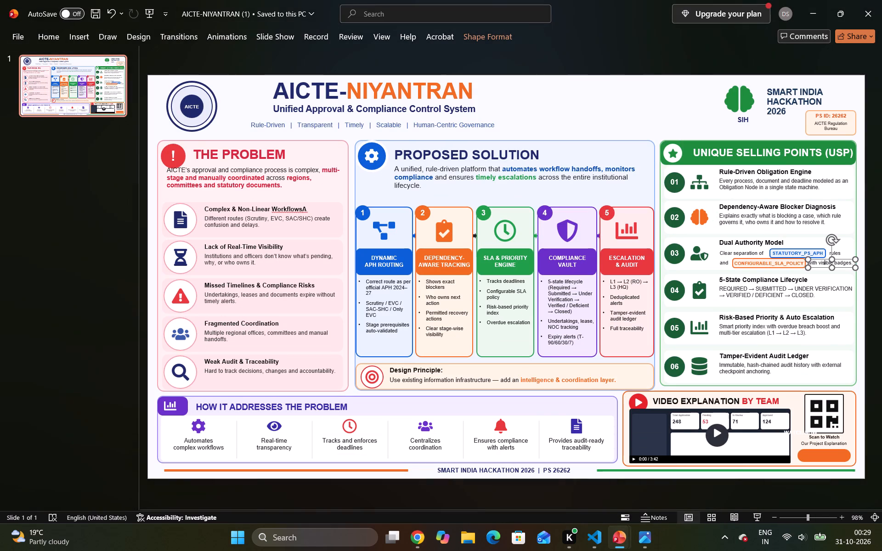
key("ctrl+a")
key("ctrl+c")
left_click(593, 482)
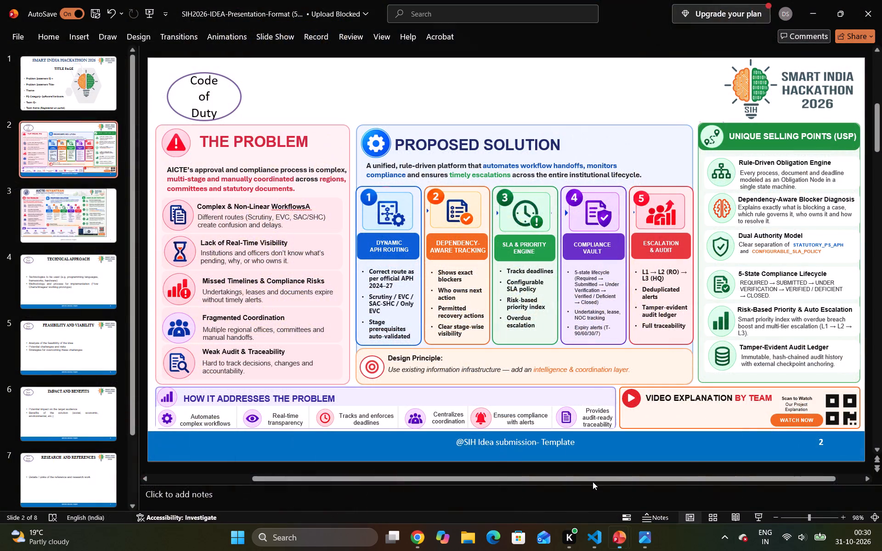
key("ctrl+v")
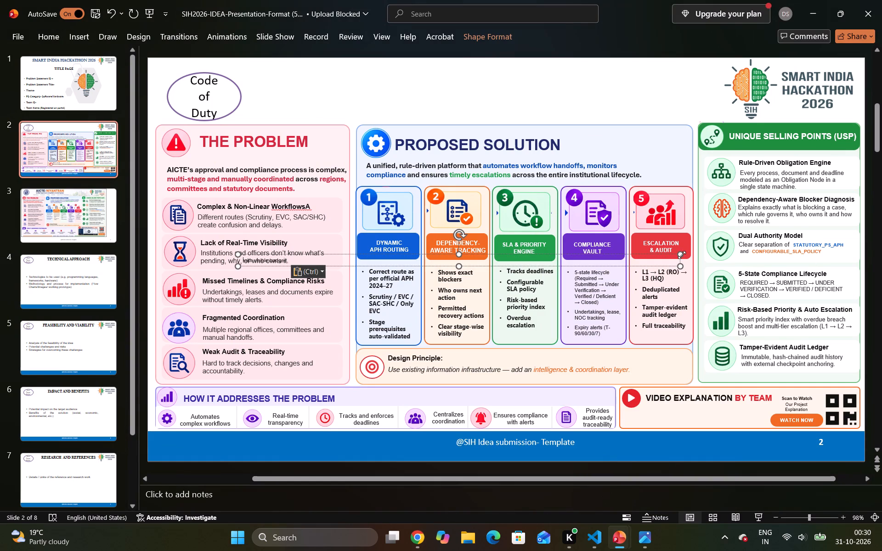
Narrow the "with visible badges." text box and place it directly after "CONFIGURABLE_SLA_POLICY" under Dual Authority Model.
left_click_drag(682, 255, 349, 258)
left_click_drag(308, 262, 646, 247)
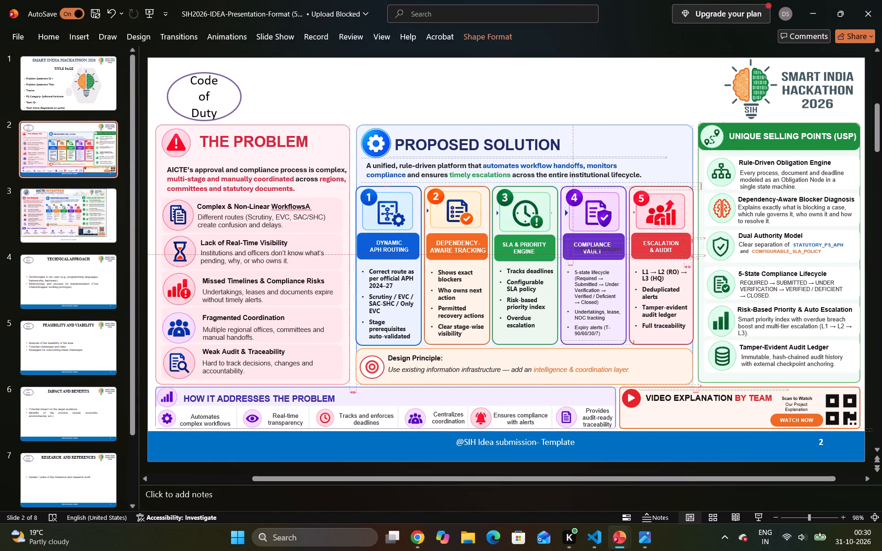
left_click_drag(646, 247, 845, 247)
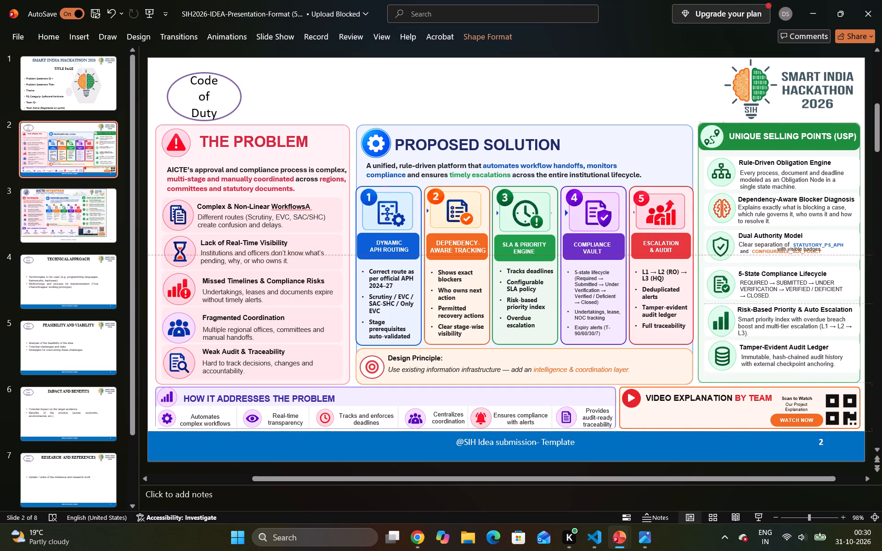
left_click_drag(845, 247, 859, 256)
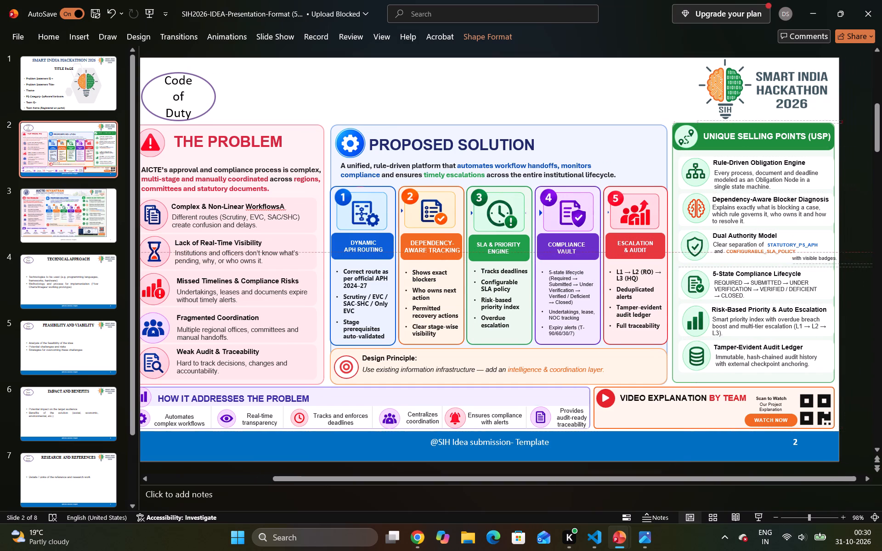
left_click_drag(859, 256, 864, 250)
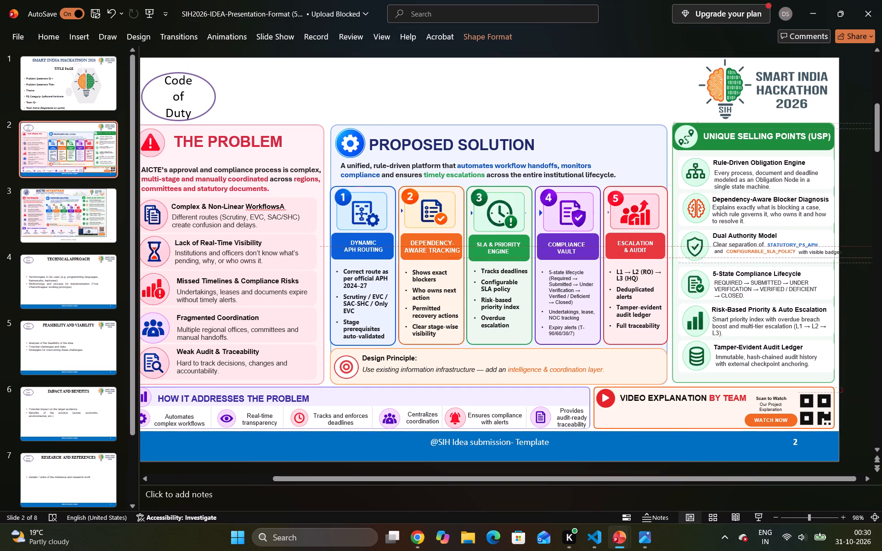
left_click_drag(864, 250, 861, 250)
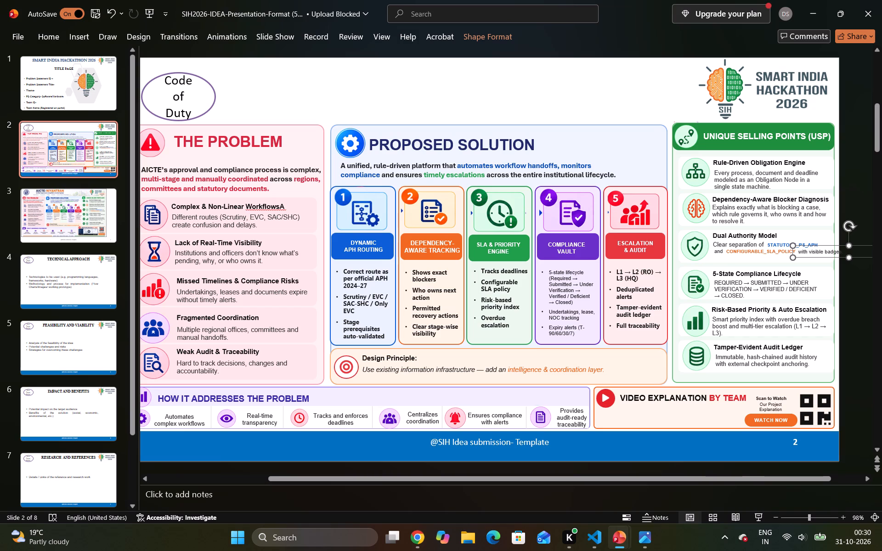
Narrow the "with visible badges." text box further so it wraps onto two lines, and realign it after "CONFIGURABLE_SLA_POLICY".
left_click_drag(853, 251, 808, 249)
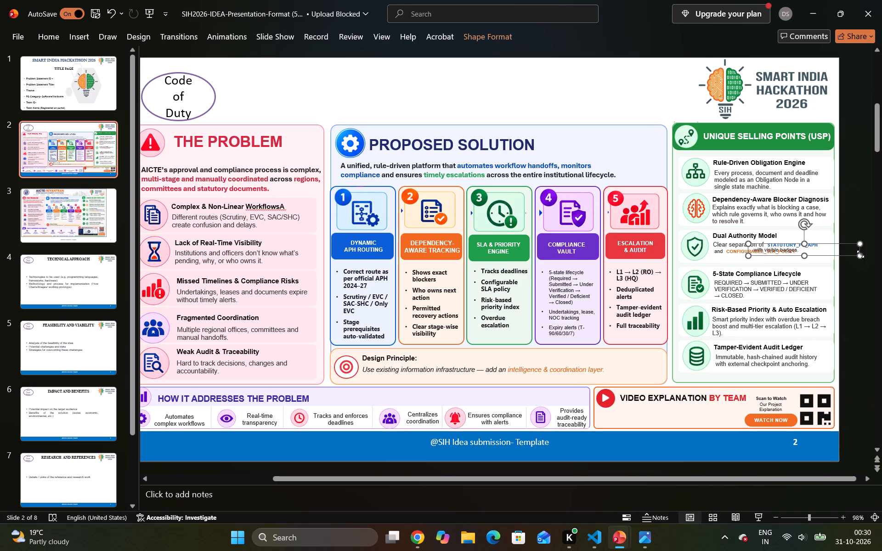
left_click_drag(860, 254, 792, 267)
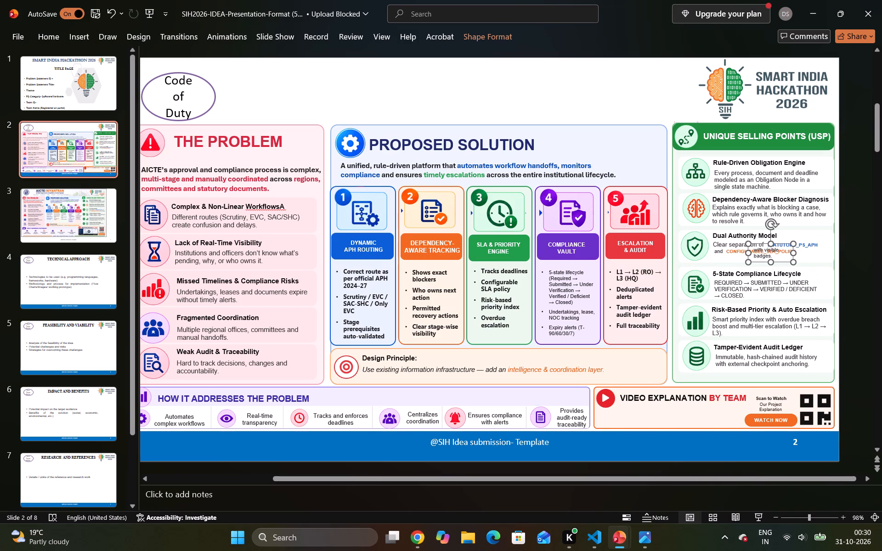
left_click(776, 254)
left_click_drag(781, 244, 807, 244)
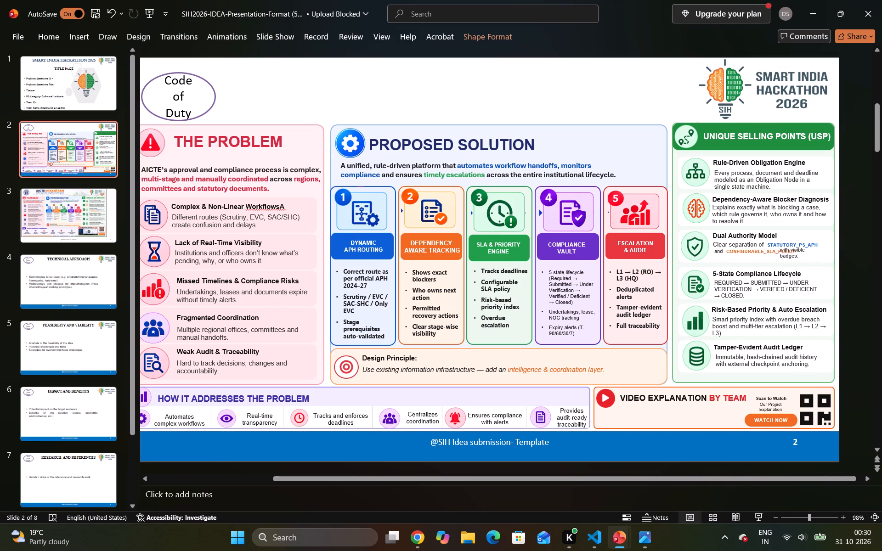
left_click_drag(807, 244, 826, 245)
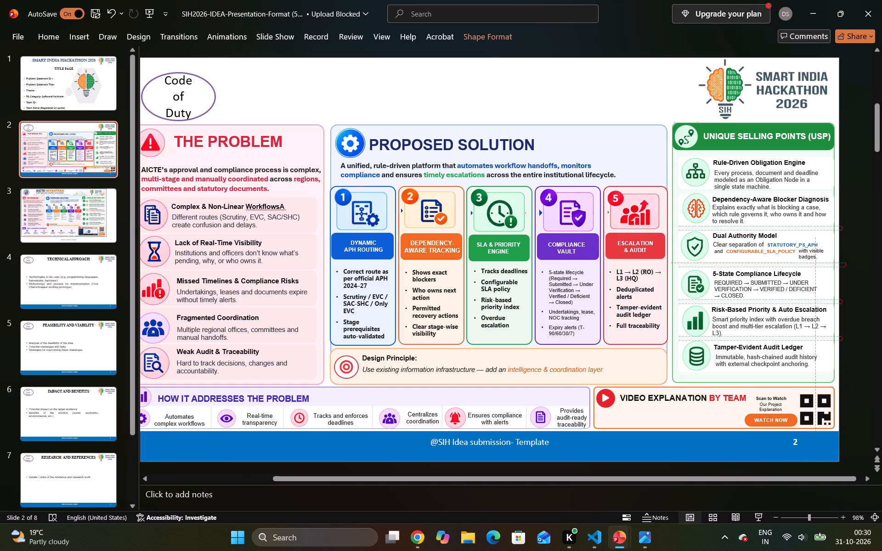
left_click_drag(826, 245, 824, 245)
Delete "badges." from the text box after "CONFIGURABLE_SLA_POLICY", keeping only "with visible".
left_click(819, 259)
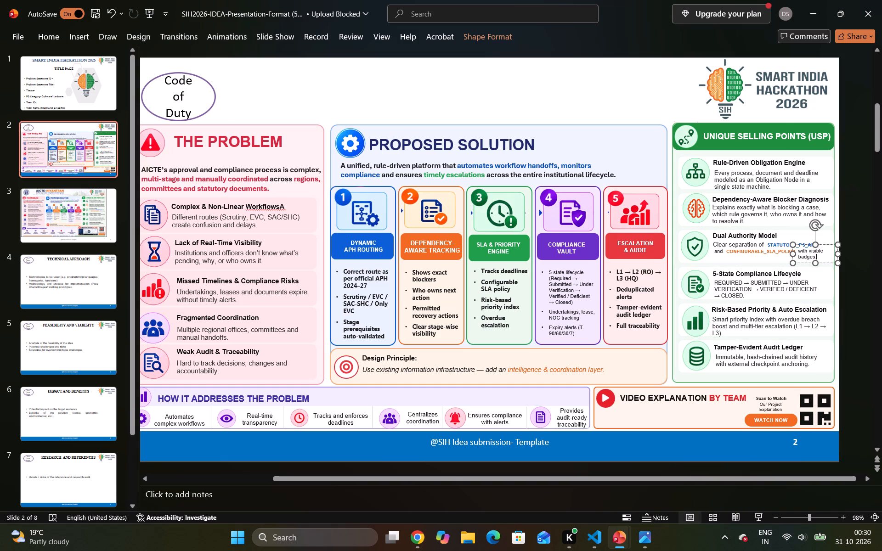
key("BackSpace")
key("BackSpace")
key("BackSpace")
key("BackSpace")
key("BackSpace")
key("BackSpace")
key("BackSpace")
key("BackSpace")
left_click(646, 108)
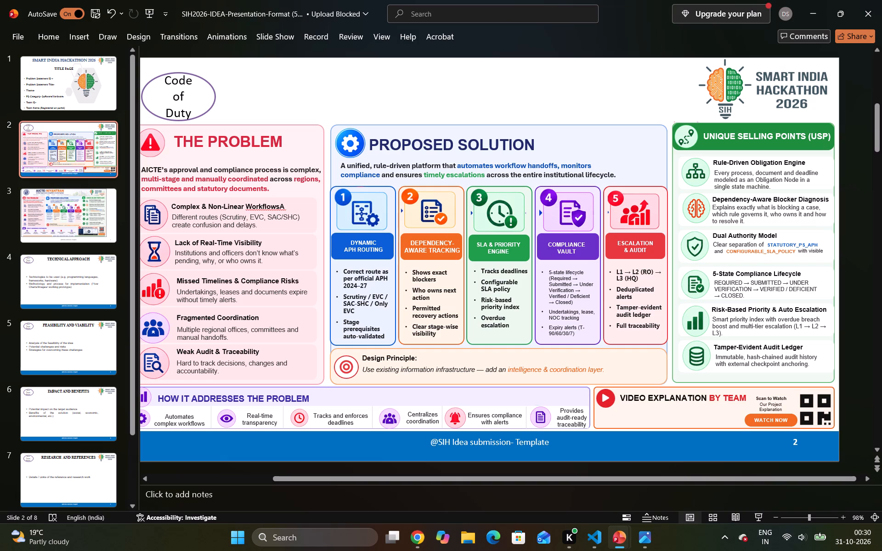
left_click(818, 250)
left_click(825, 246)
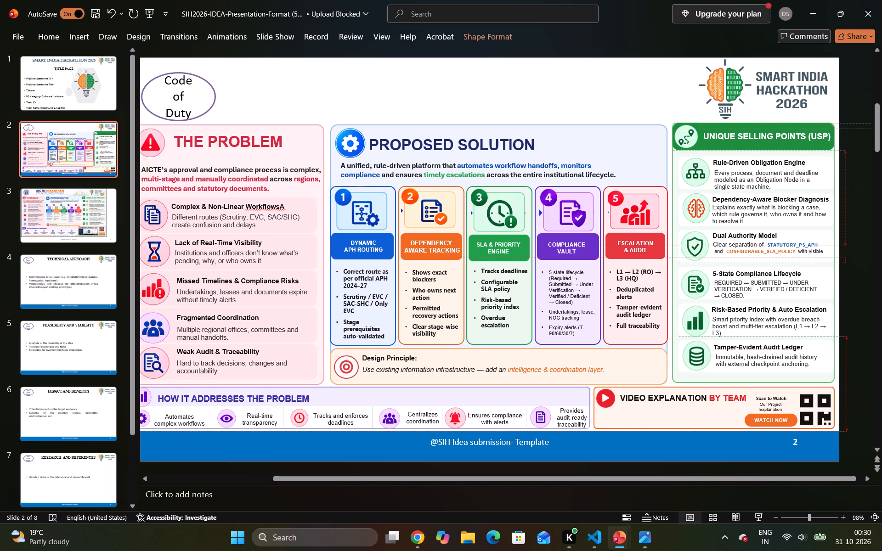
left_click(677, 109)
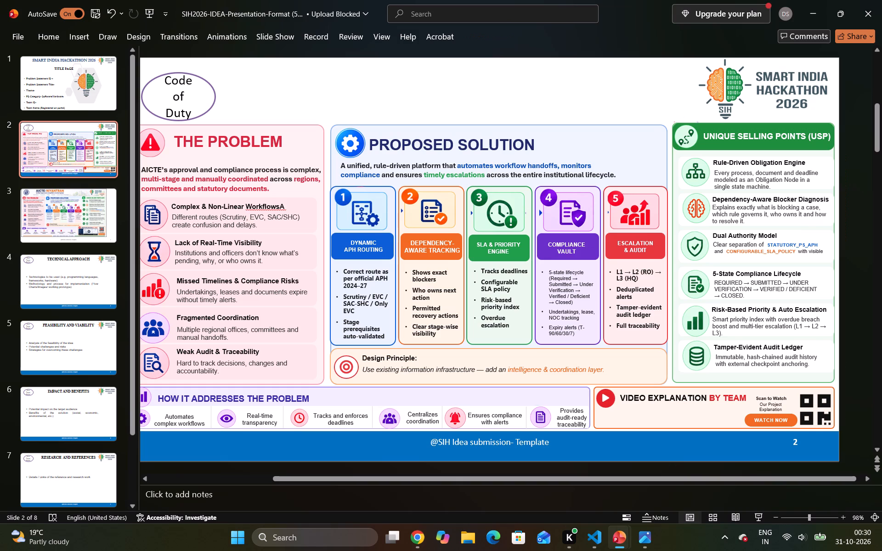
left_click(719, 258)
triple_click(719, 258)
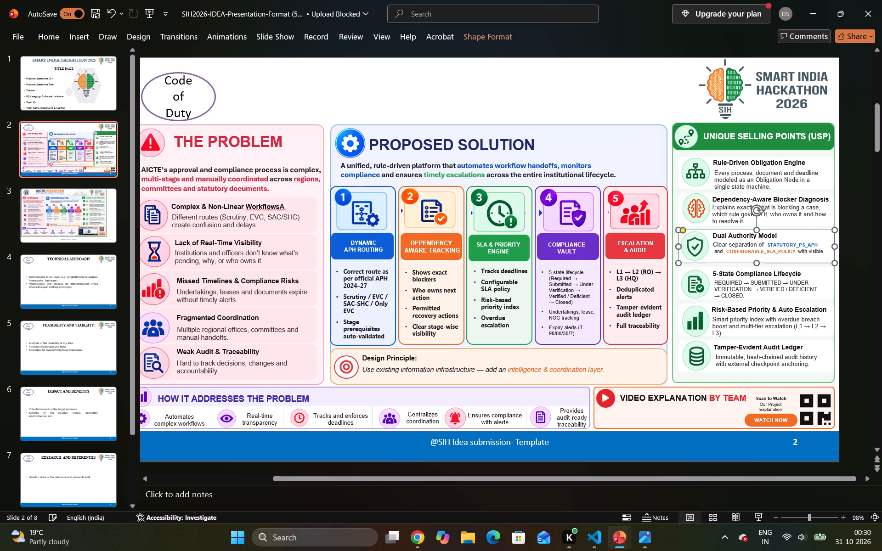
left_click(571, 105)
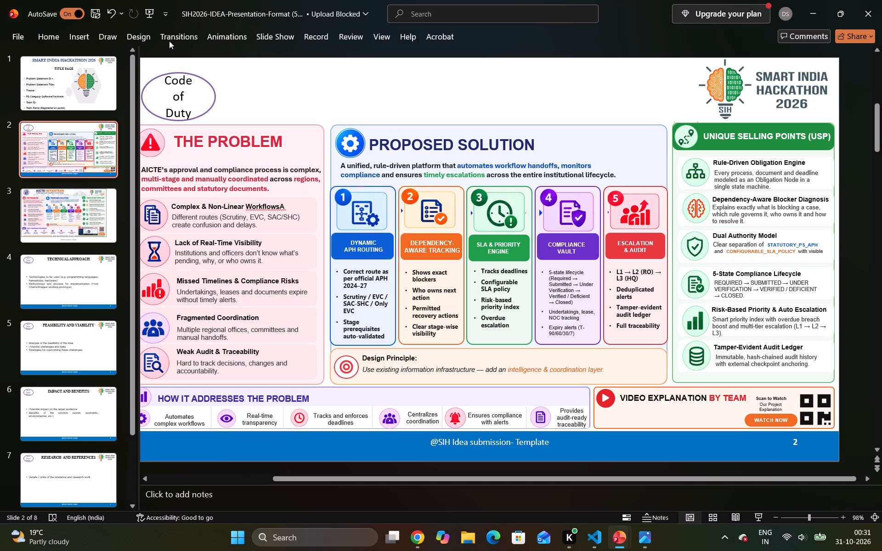
Insert a text box below the second description line of Dual Authority Model and enter the word "badge".
left_click(79, 44)
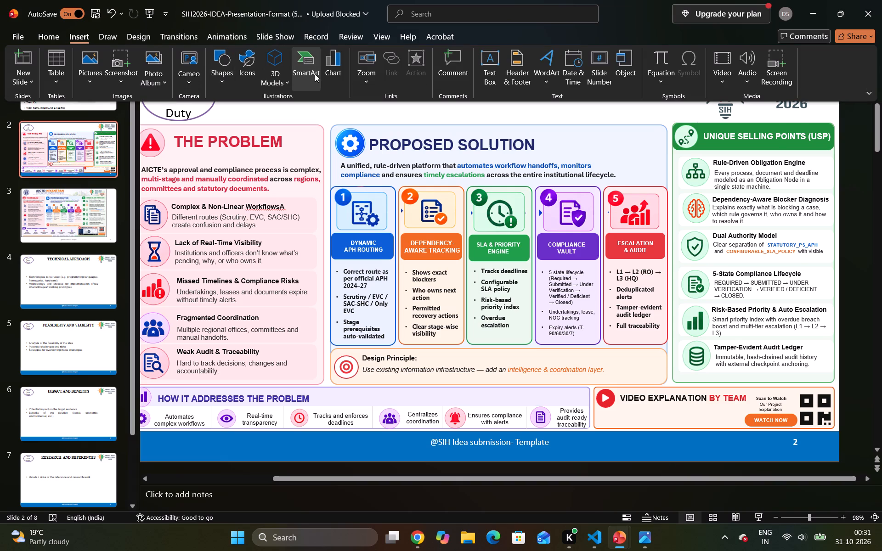
left_click(490, 75)
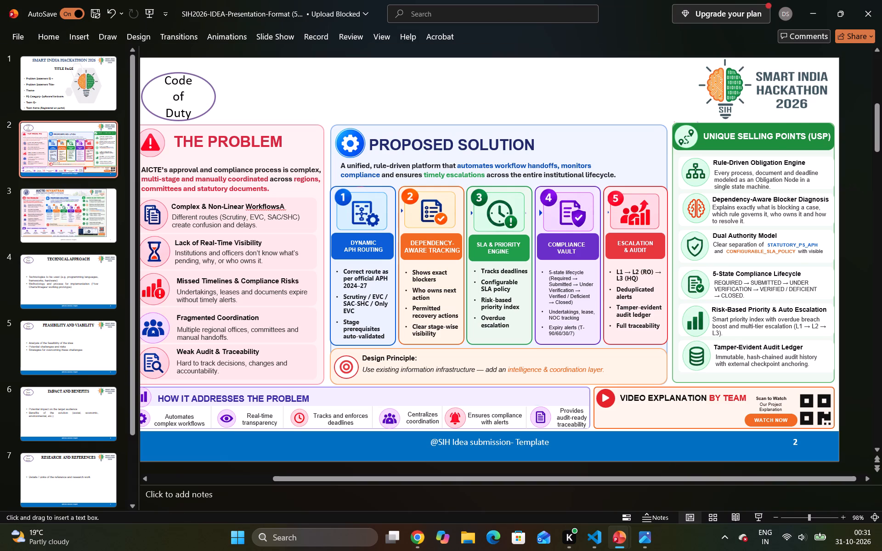
left_click_drag(714, 259, 750, 267)
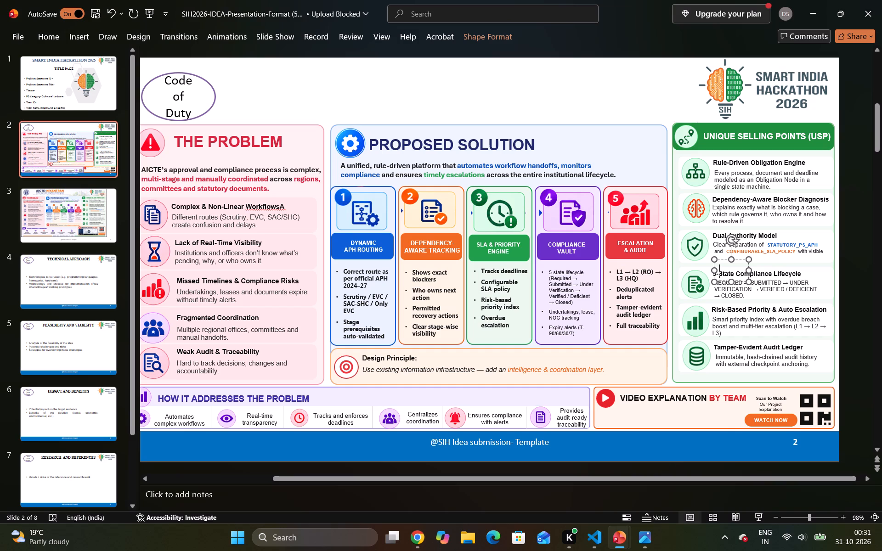
key("b")
key("BackSpace")
key("shift+b")
key("a")
key("BackSpace")
key("a")
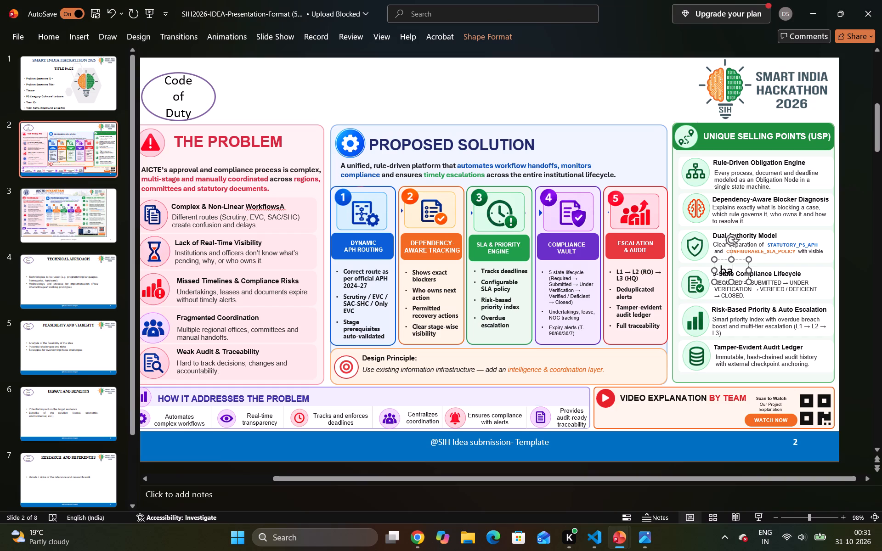
type("dge")
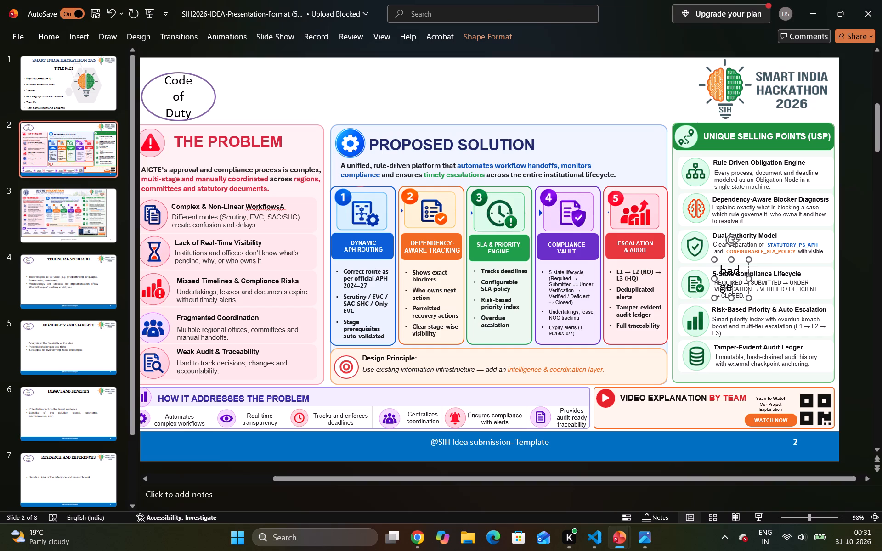
key("Return")
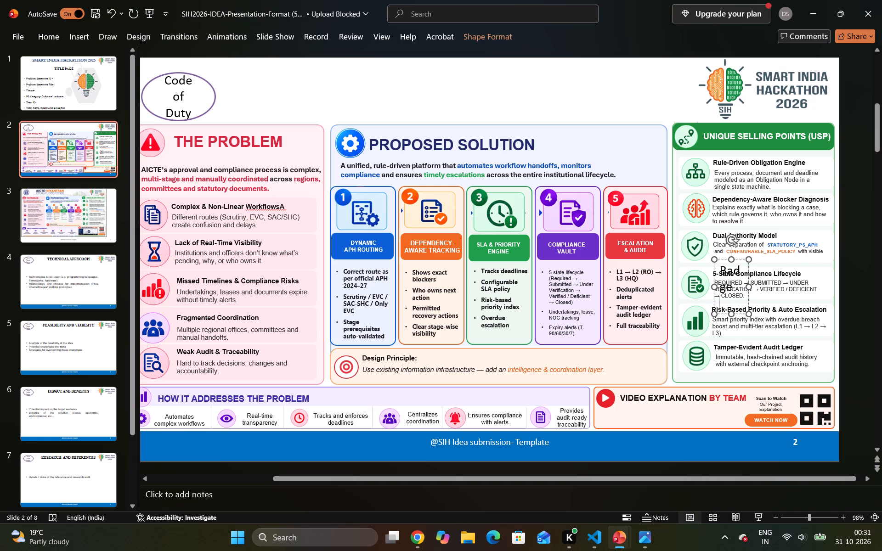
left_click(583, 94)
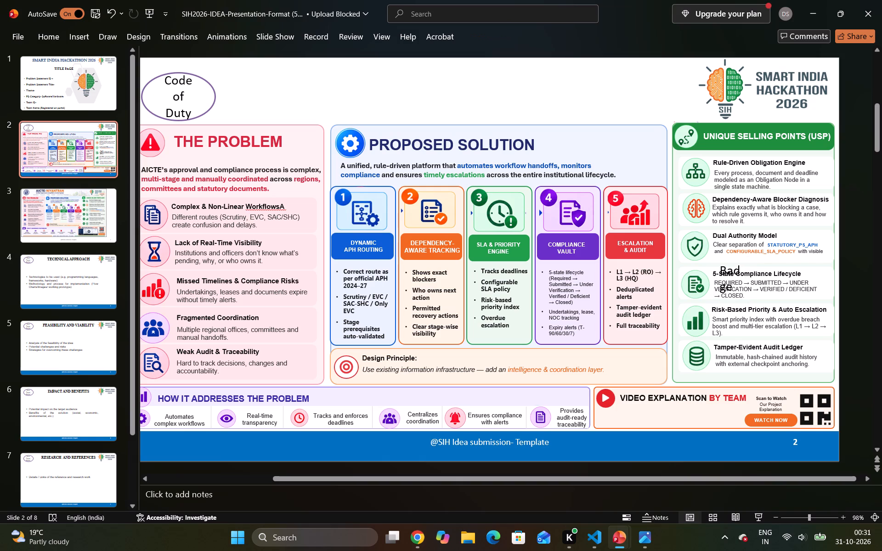
Widen the new "Badge" text box so that the word fits on a single line.
left_click(724, 273)
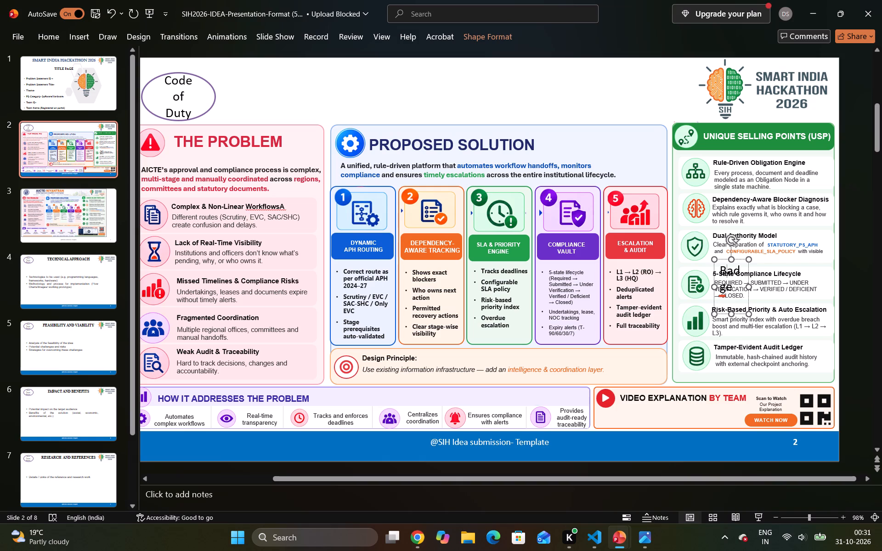
left_click_drag(748, 290, 758, 288)
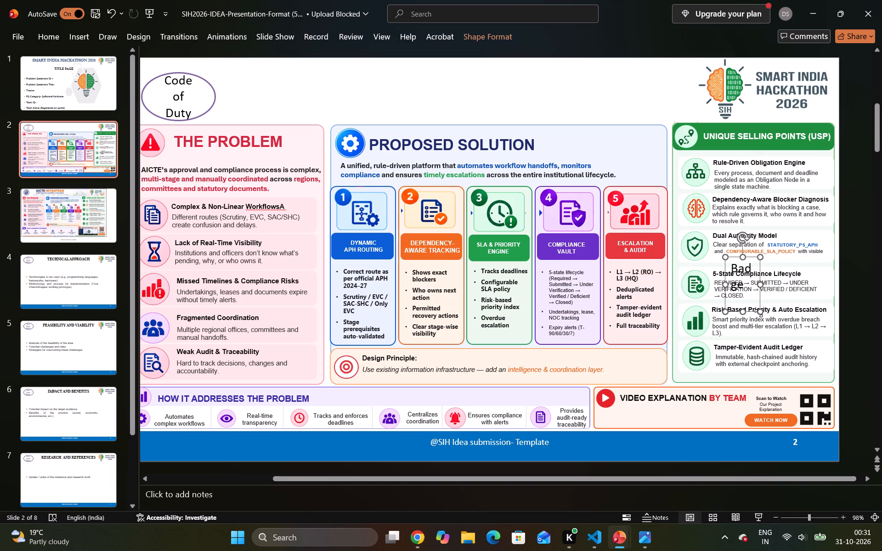
left_click_drag(759, 312, 813, 280)
Replace the capital B in the new text box with a lowercase one so the word reads "badge".
left_click_drag(754, 265, 739, 257)
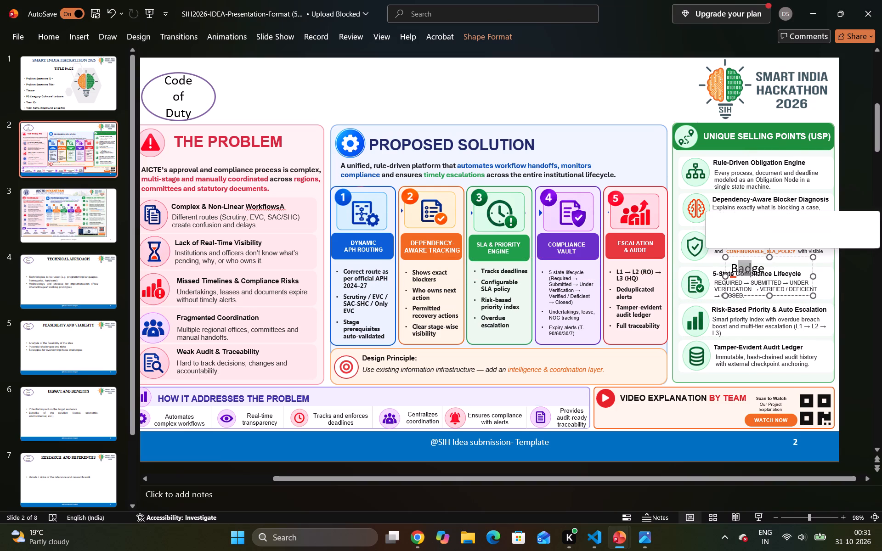
left_click(765, 259)
left_click_drag(753, 260, 741, 269)
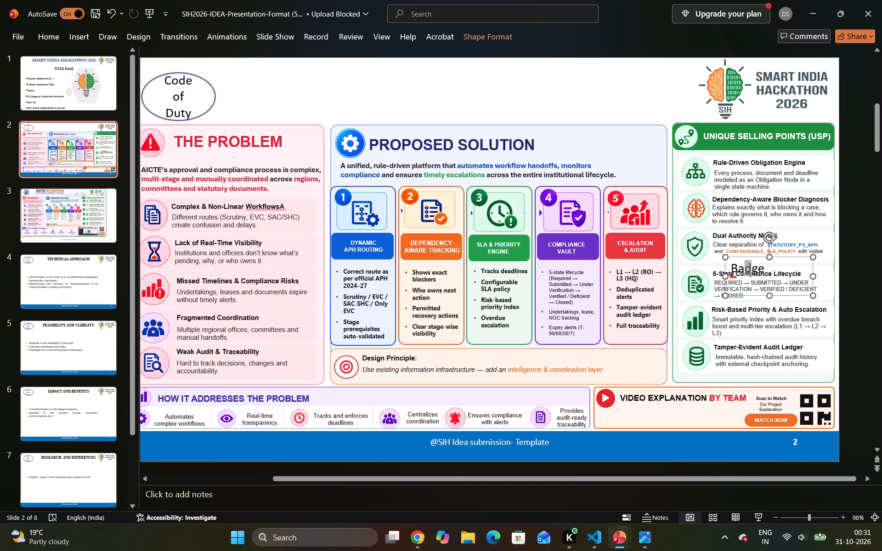
left_click_drag(741, 269, 738, 270)
left_click(738, 270)
key("BackSpace")
key("b")
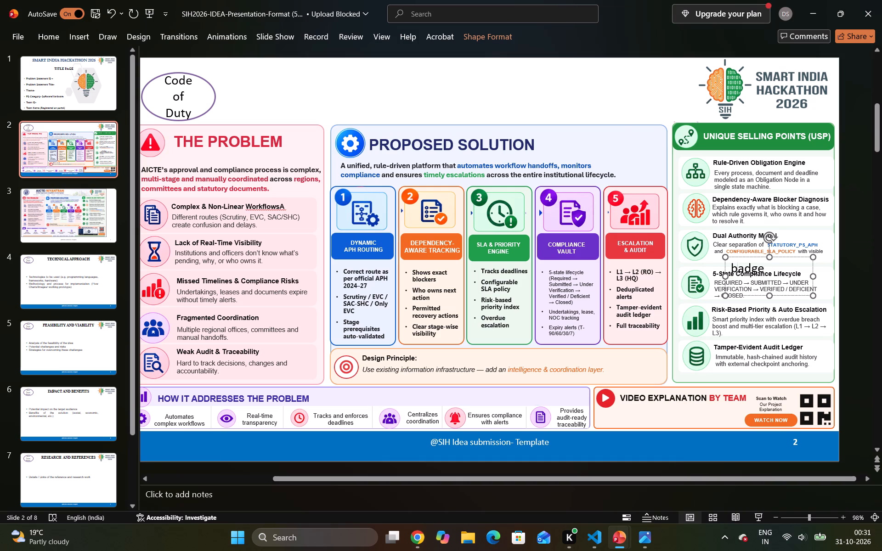
Move the "badge" text box to the start of the third description line, beneath "and" under Dual Authority Model.
left_click_drag(780, 260, 764, 252)
left_click(750, 262)
left_click(746, 262)
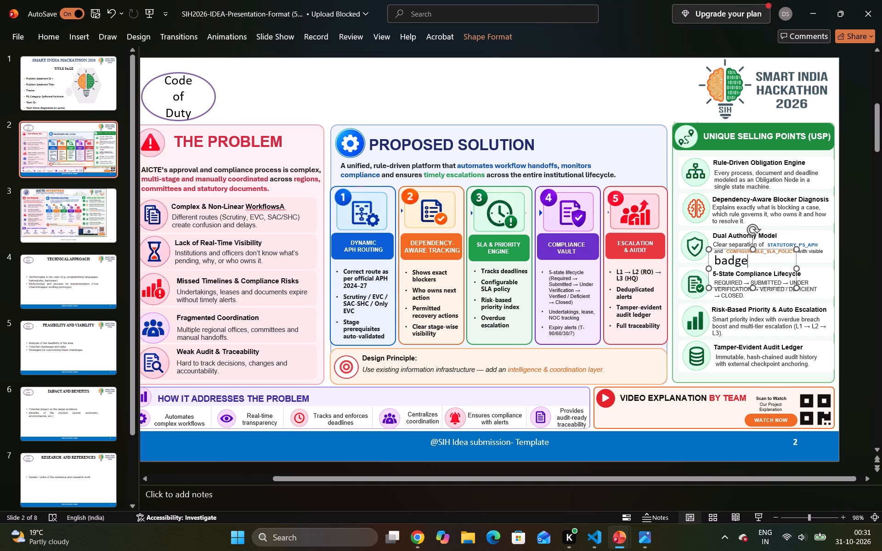
left_click(729, 243)
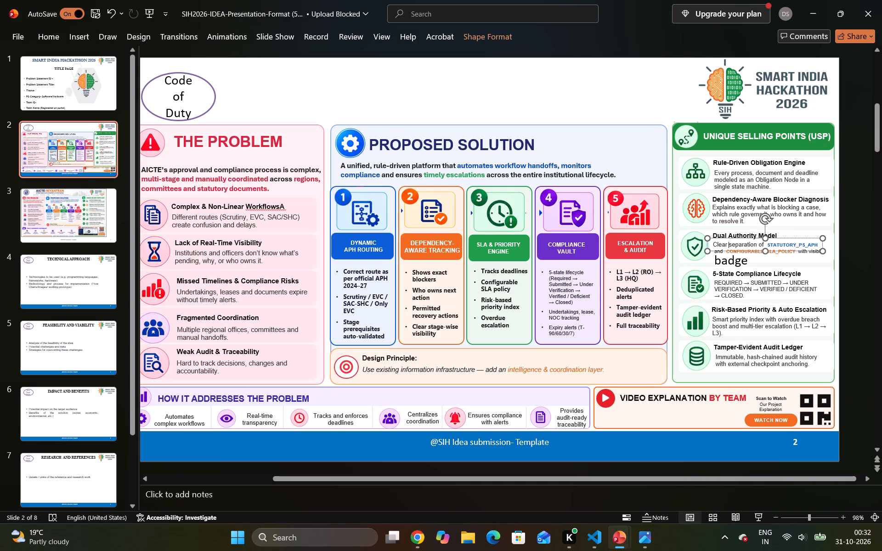
Set the font of the "badge" text box under Dual Authority Model to Arial, matching the description lines above it.
left_click(40, 40)
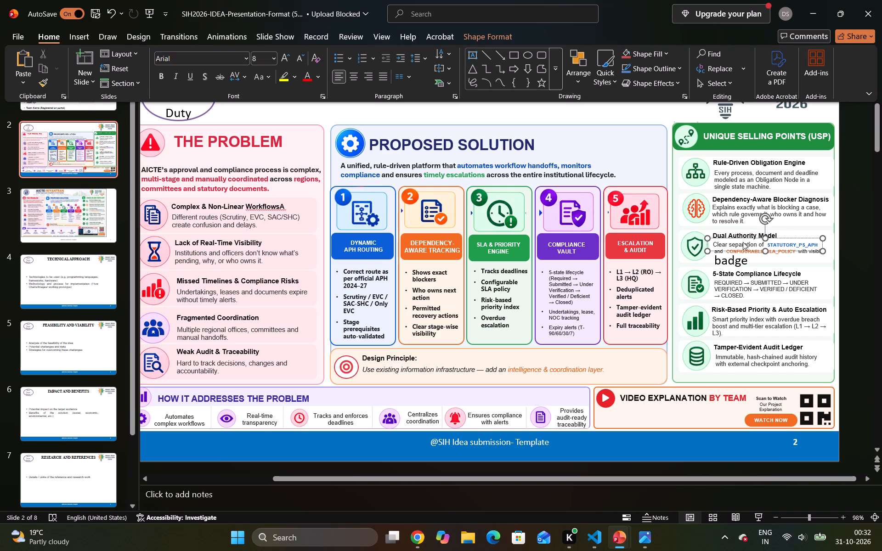
left_click(734, 261)
left_click(735, 261)
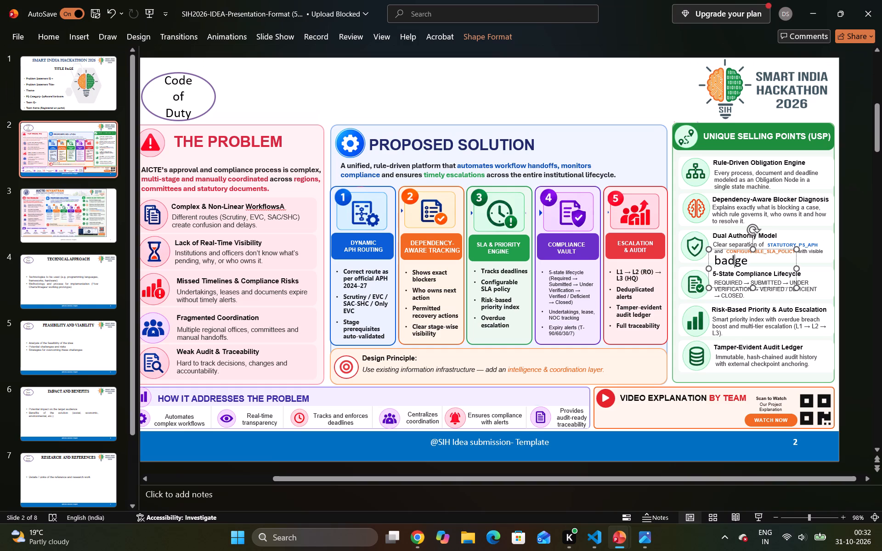
left_click(53, 37)
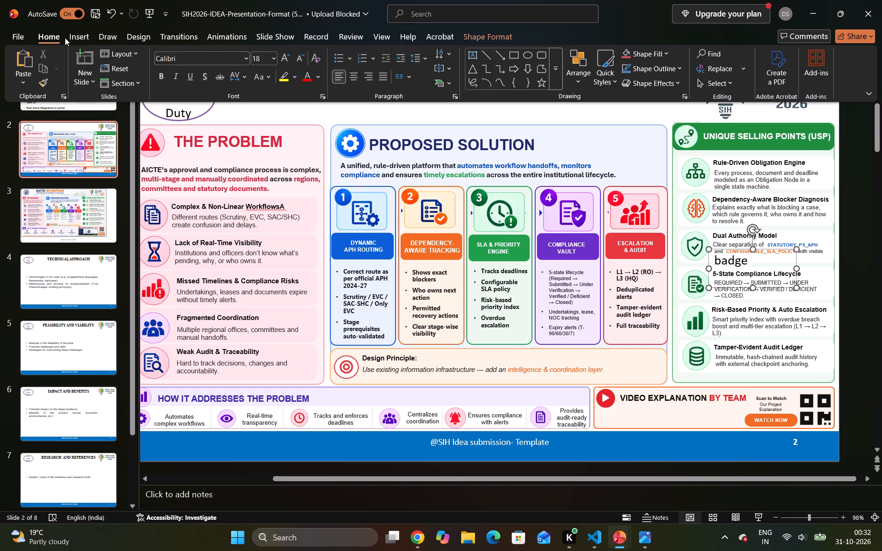
left_click(209, 59)
left_click(247, 58)
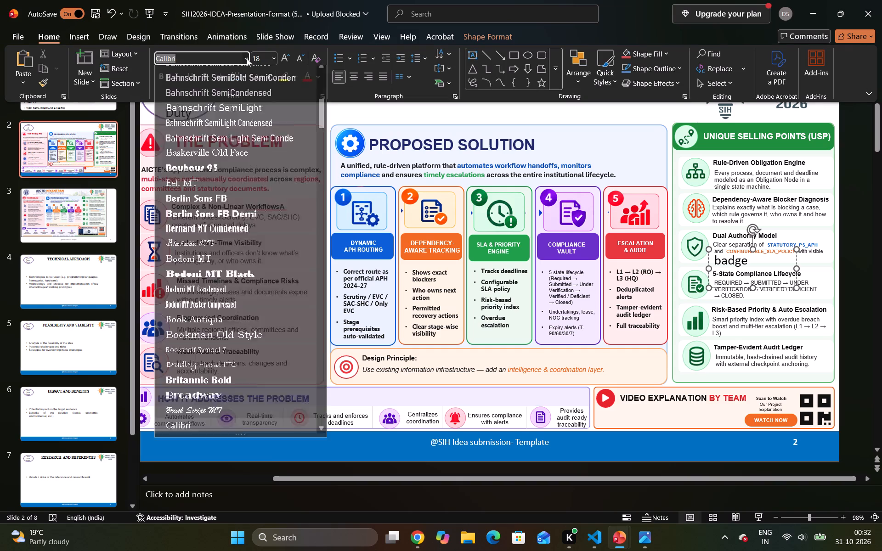
scroll(207, 155, "up", 8)
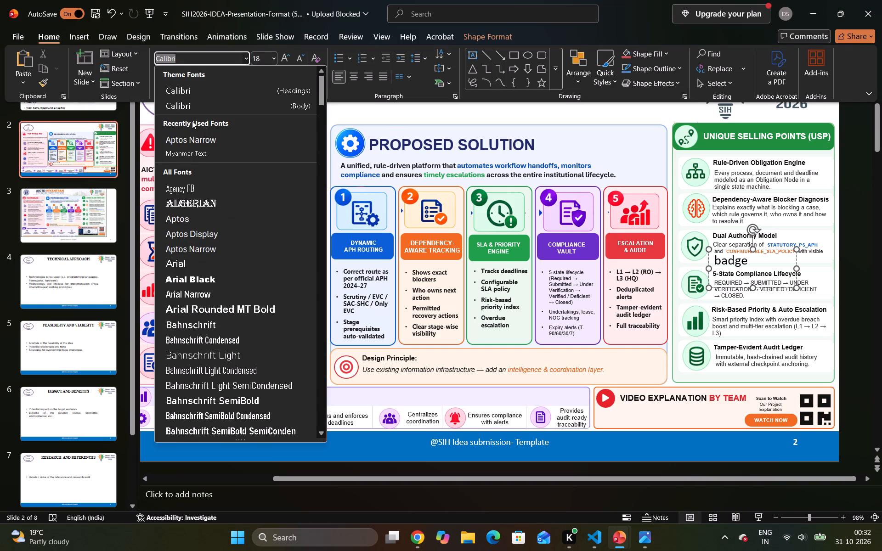
scroll(192, 136, "up", 20)
scroll(192, 136, "up", 20)
scroll(192, 136, "up", 10)
type("ari")
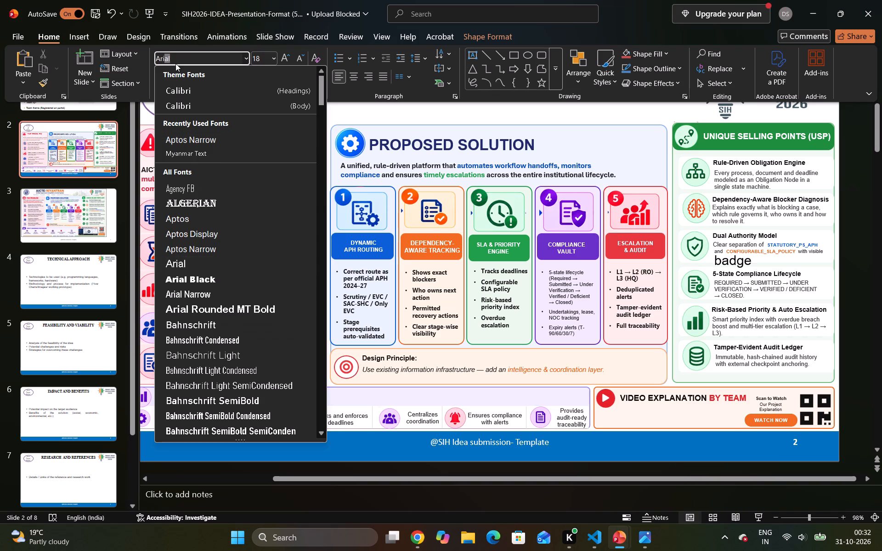
left_click(175, 60)
key("Return")
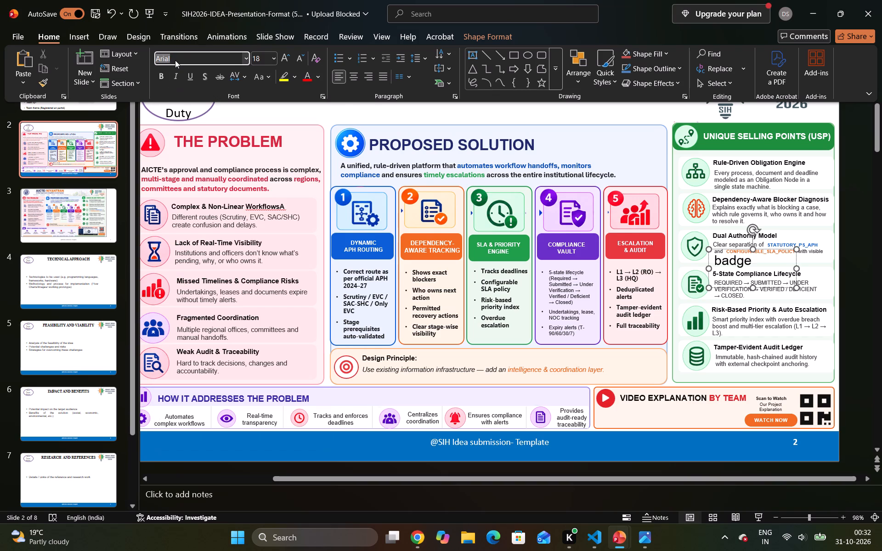
Reduce the font size of the "badge" text to 8 pt.
triple_click(294, 60)
triple_click(294, 60)
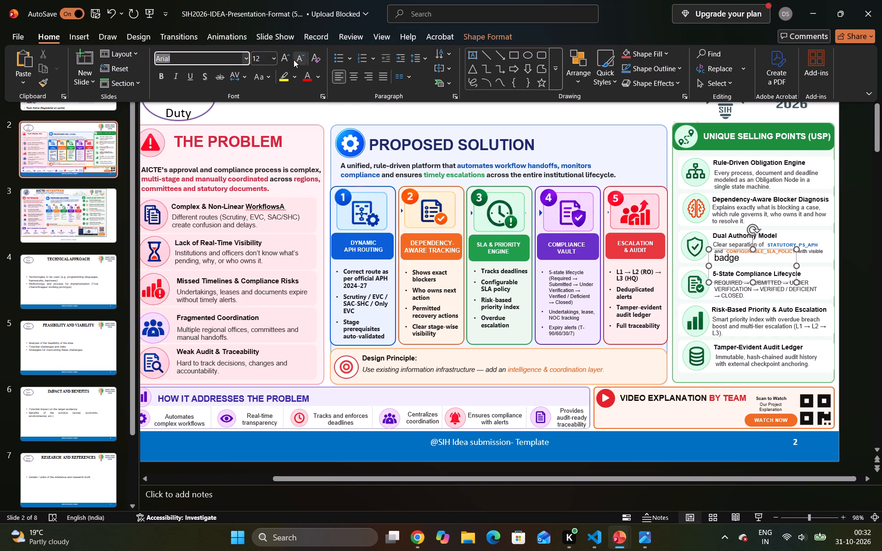
double_click(294, 60)
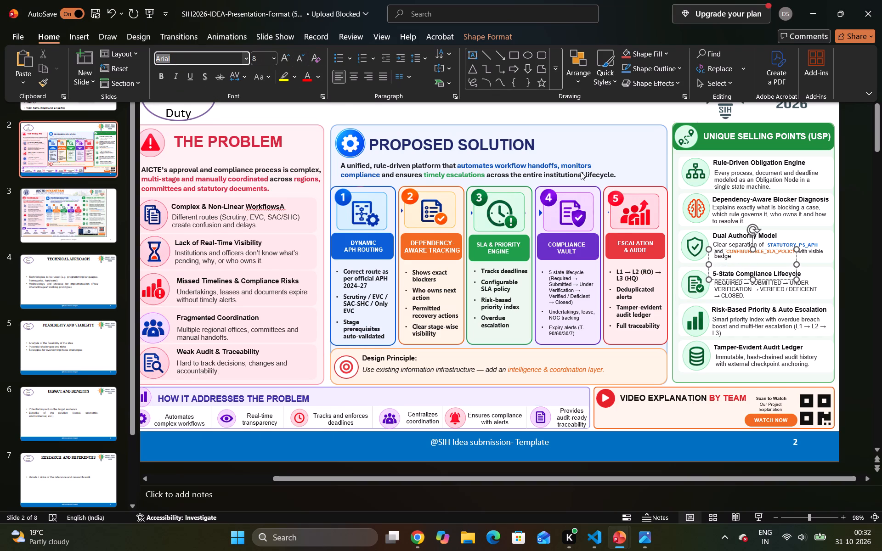
left_click(763, 255)
left_click(616, 79)
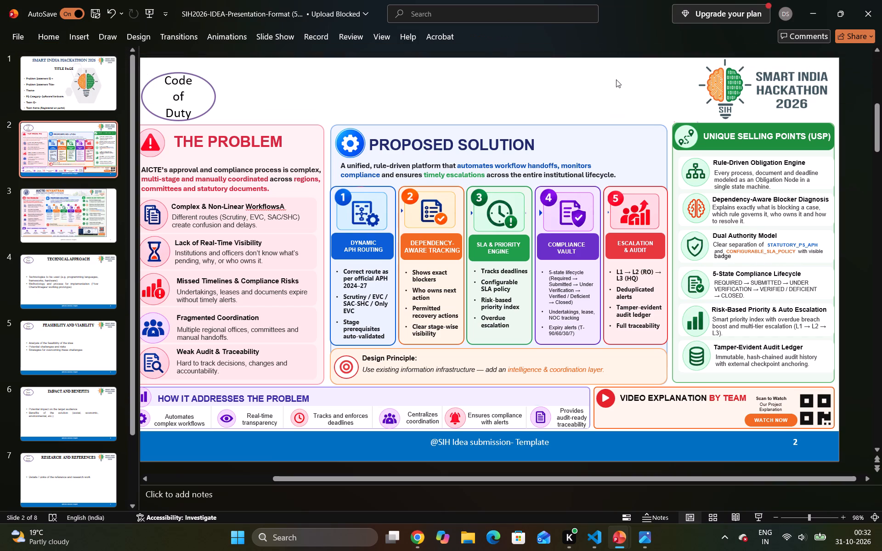
Nudge the "badge" text box slightly lower and align its word with the start of the description line above.
left_click(719, 258)
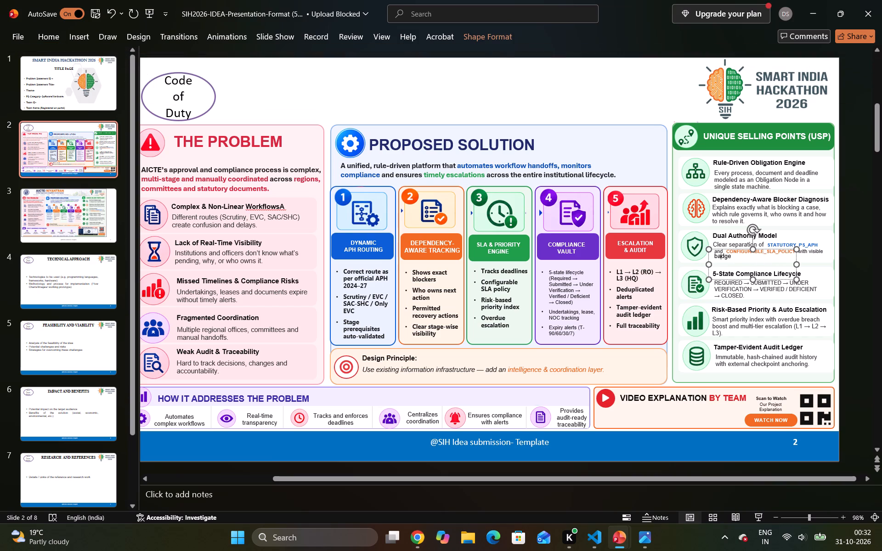
left_click(724, 250)
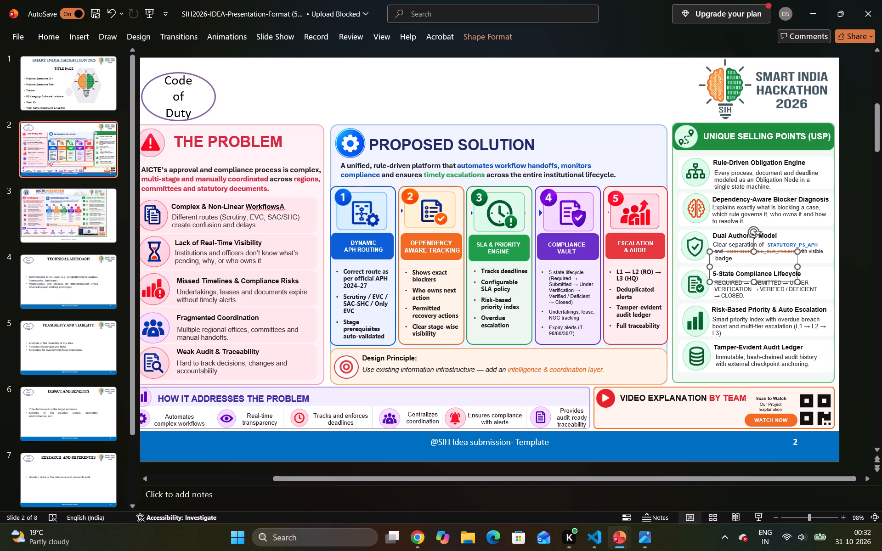
left_click(605, 65)
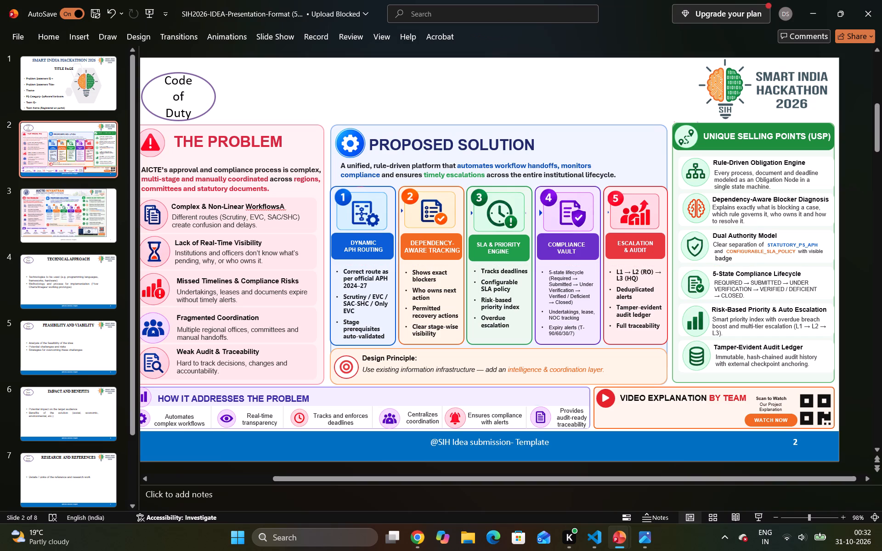
left_click(726, 263)
left_click(725, 250)
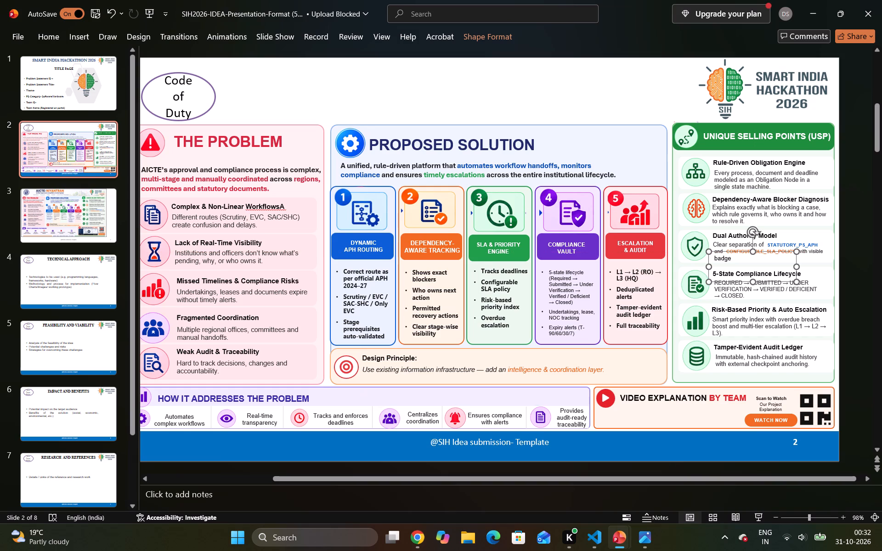
left_click(600, 77)
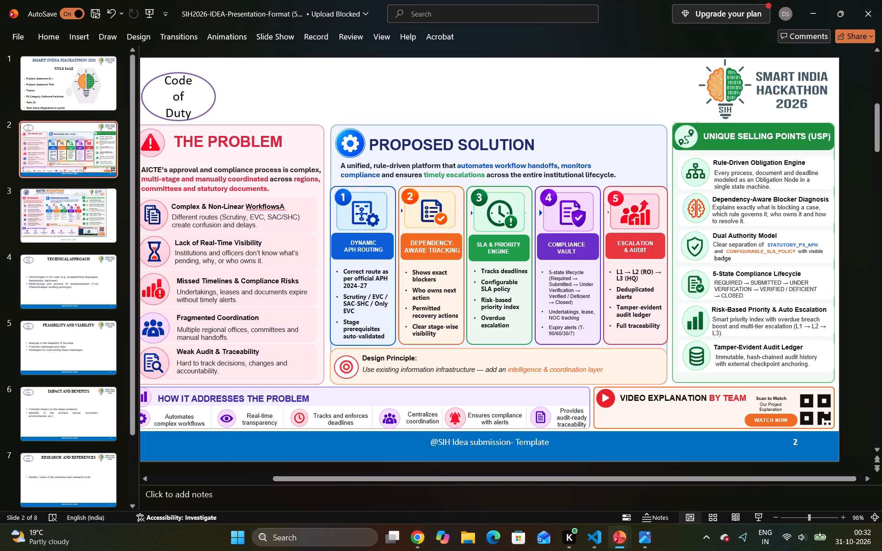
left_click(537, 96)
Compare the rebuilt infographic on slide 2 with the original AICTE-NIYANTRAN infographic on slide 3.
left_click(85, 145)
double_click(85, 145)
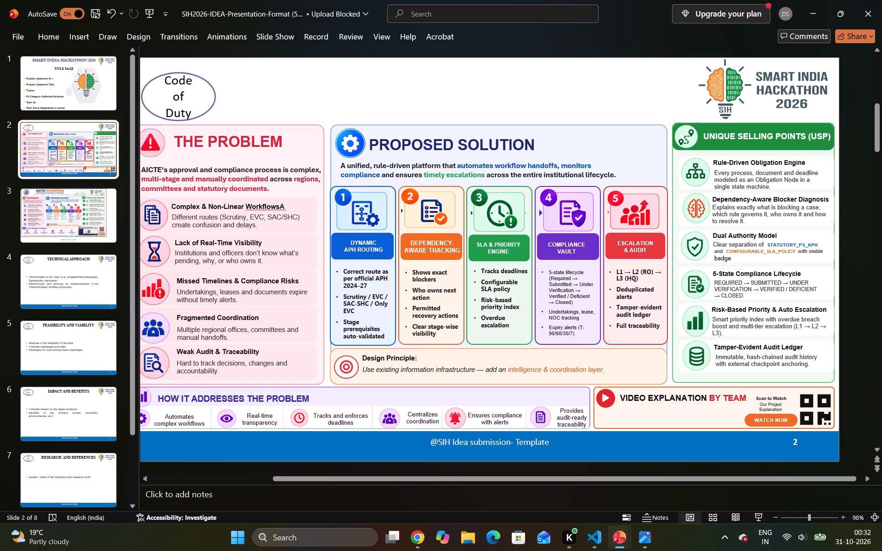
scroll(106, 423, "down", 3)
scroll(106, 423, "up", 4)
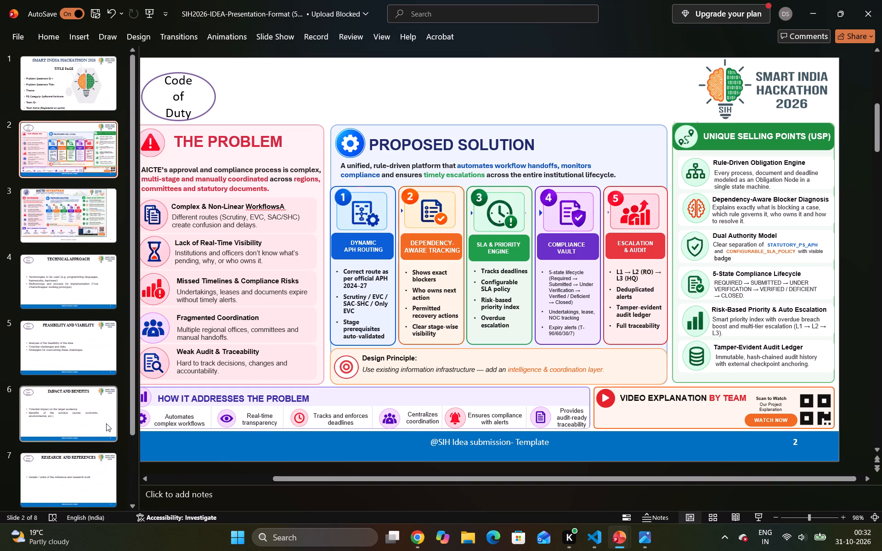
left_click(96, 234)
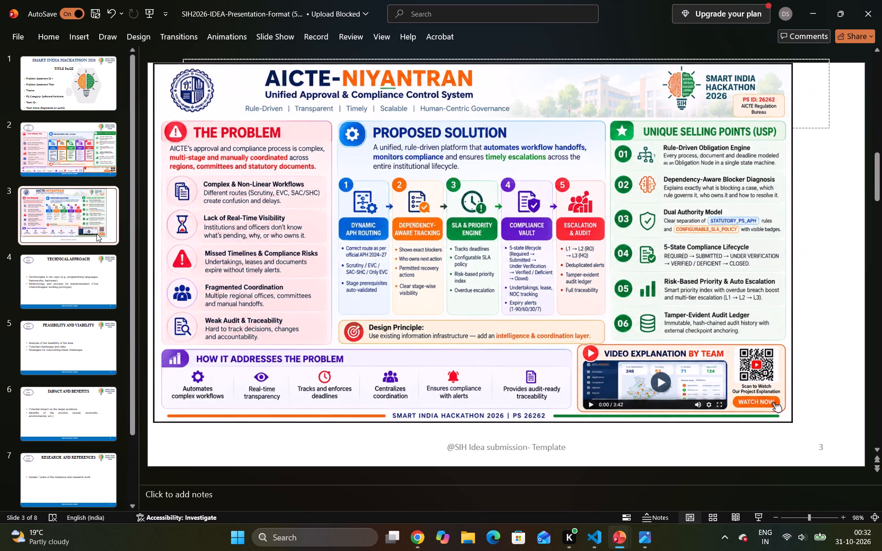
left_click(76, 144)
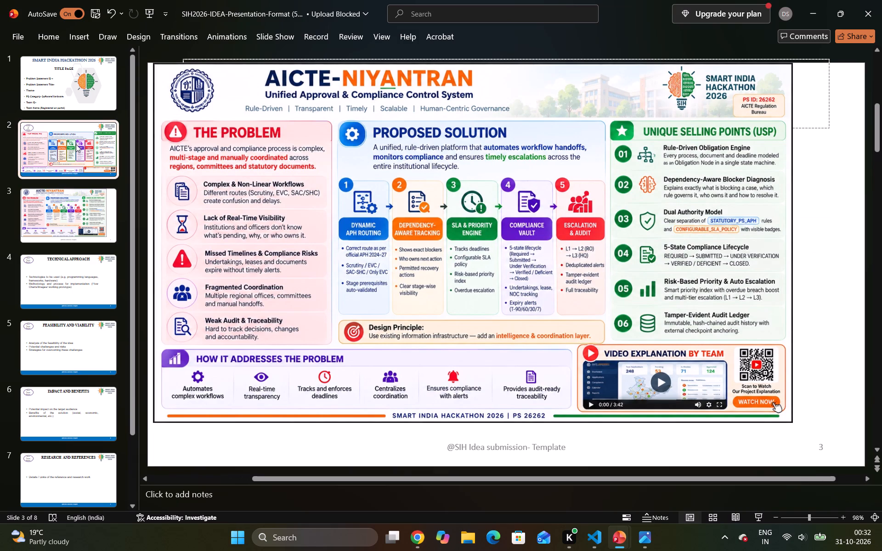
left_click(74, 227)
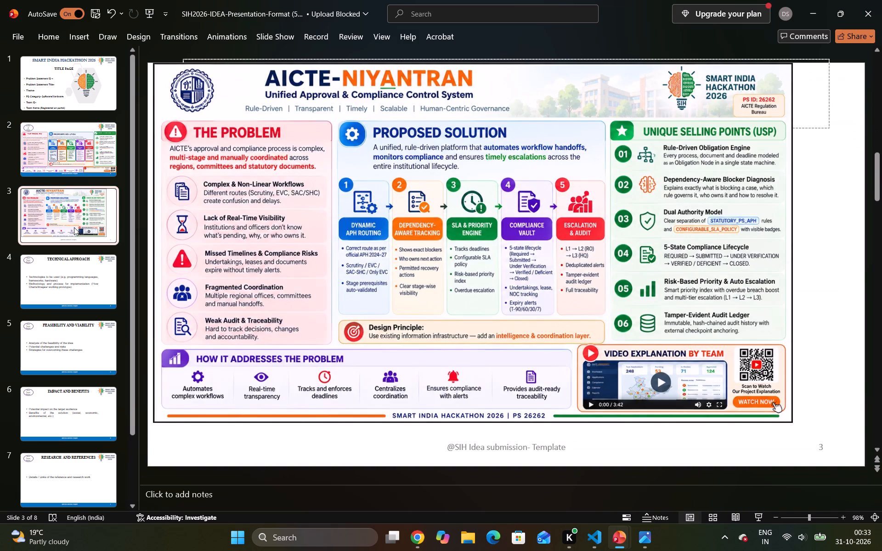
left_click(68, 148)
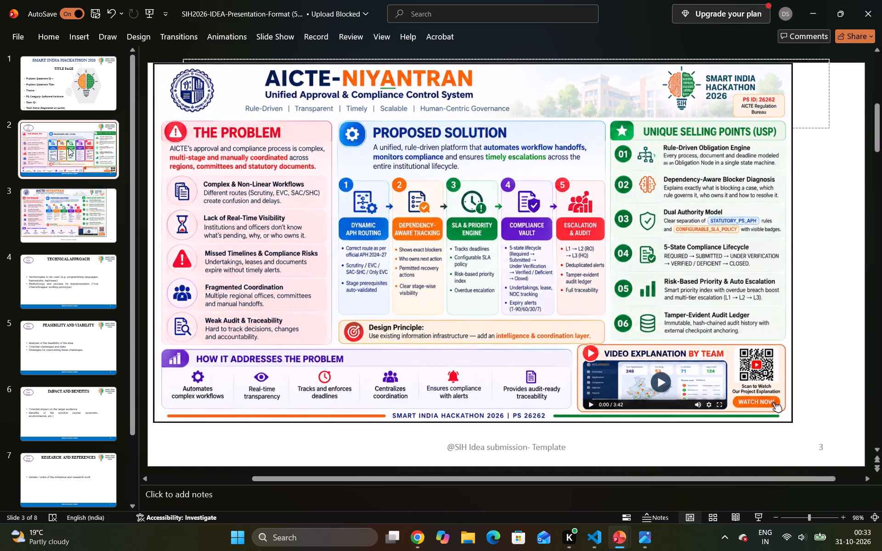